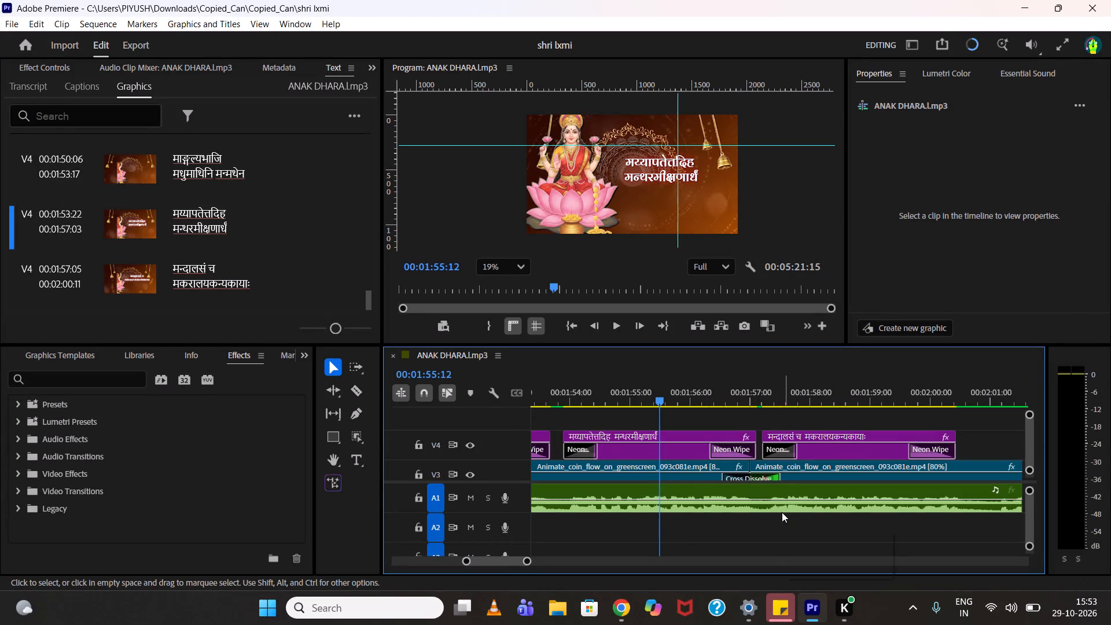
Play the sequence past the last lyric title to find where the next sung line begins.
key(space)
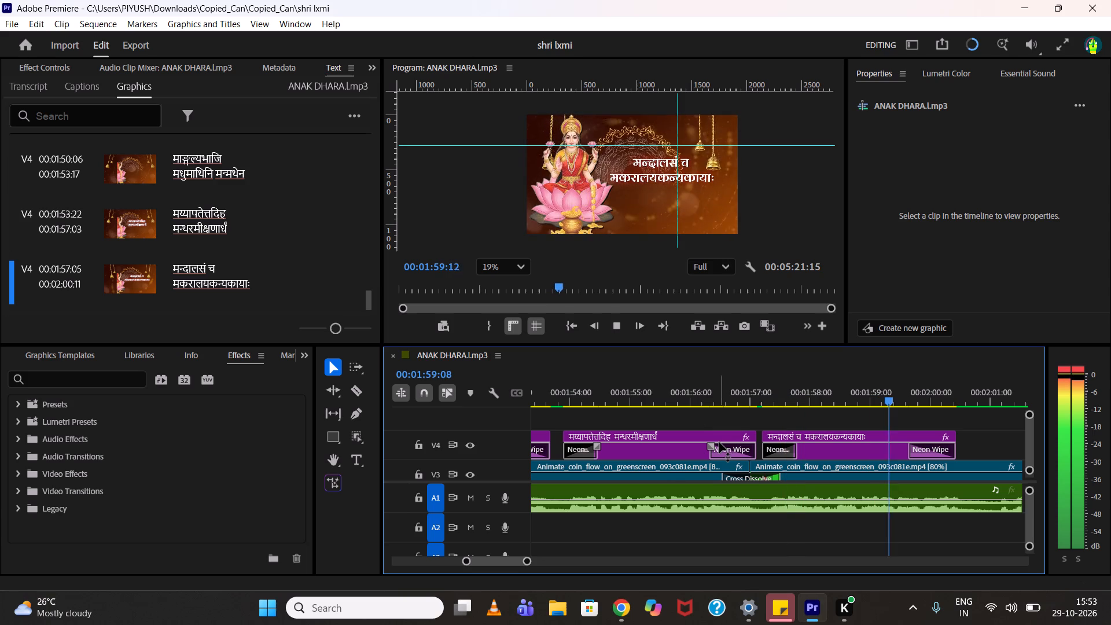
key(space)
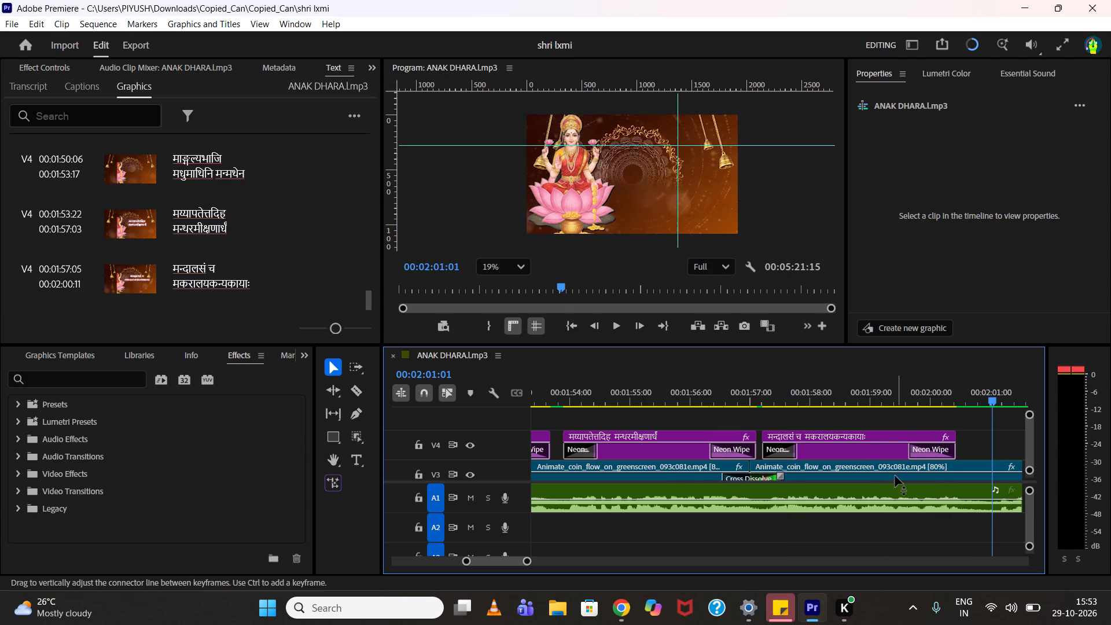
middle_drag(893, 492, 816, 495)
middle_drag(835, 503, 726, 520)
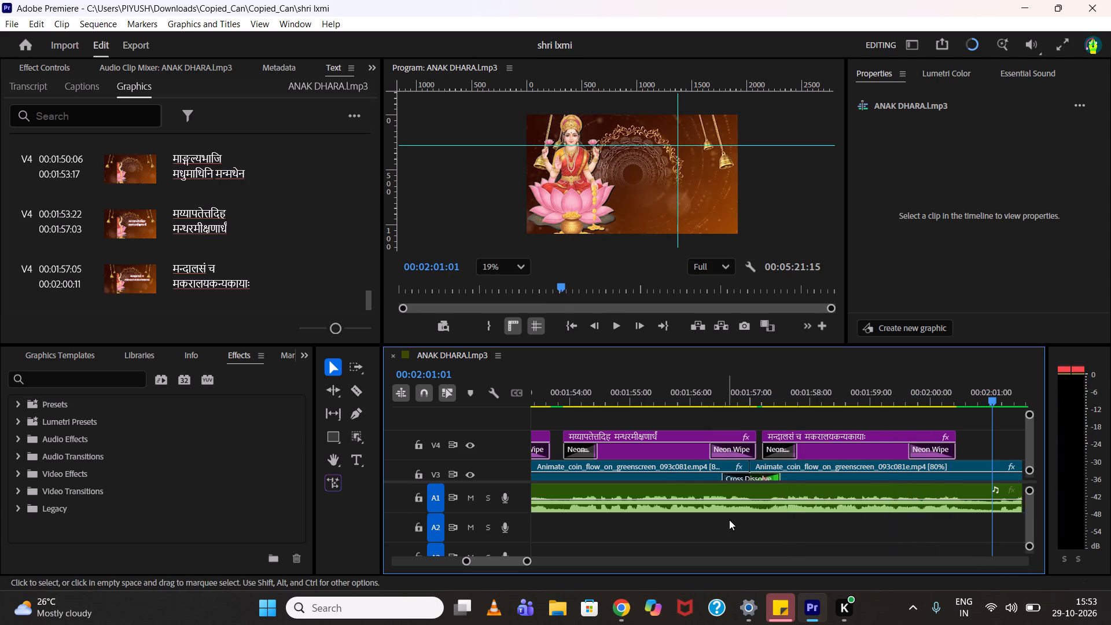
middle_drag(792, 536, 754, 534)
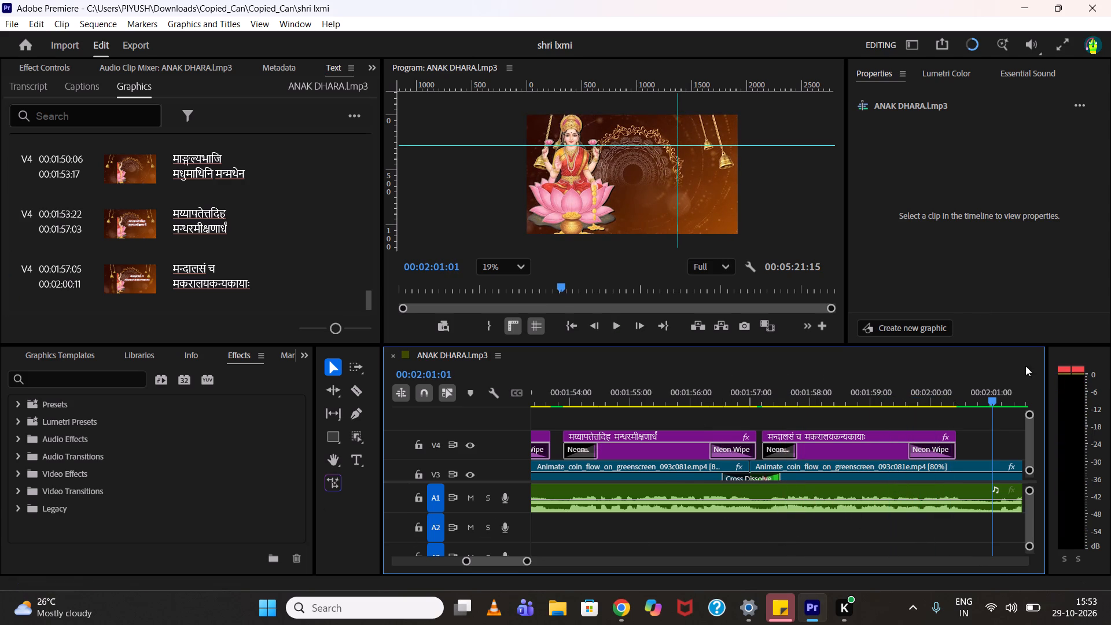
scroll(974, 446, down, 5)
middle_drag(940, 443, 884, 439)
scroll(939, 443, down, 1)
middle_drag(888, 438, 901, 424)
middle_click(702, 192)
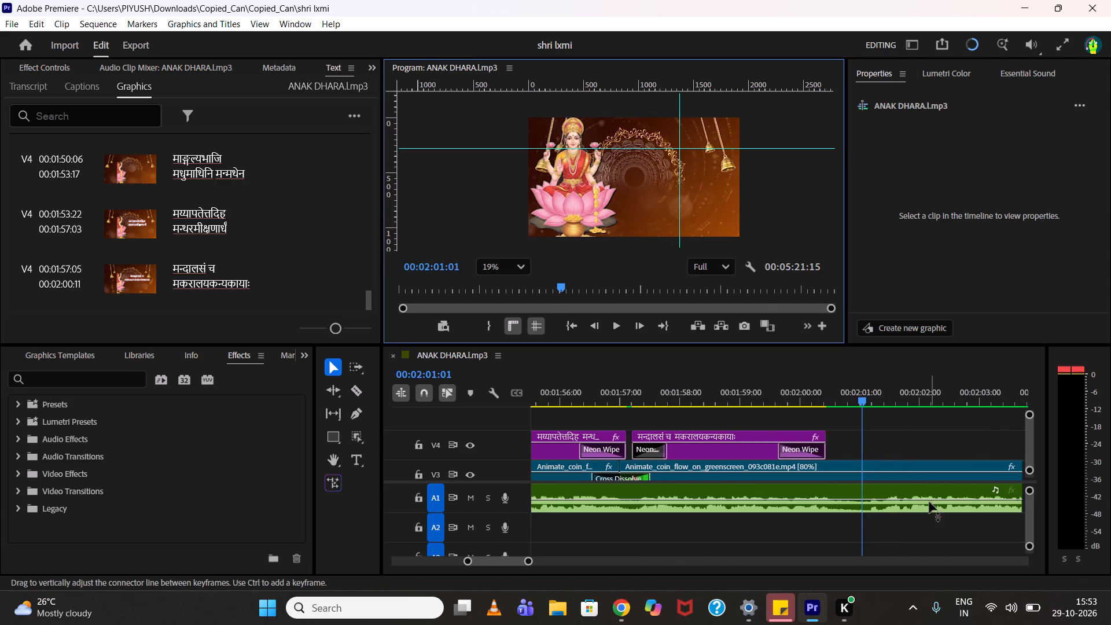
Duplicate the title मन्दालसं च मकरालयकन्यकायाः on V4 so the copy starts at 00:02:00:18.
click(829, 392)
key(space)
key(space)
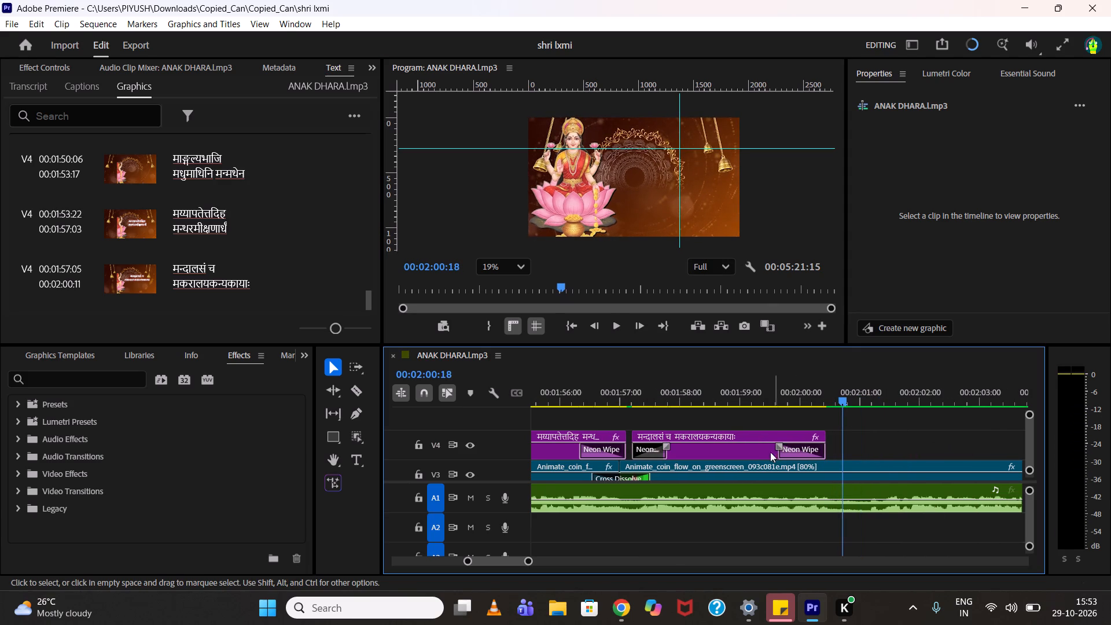
alt+drag(741, 450, 950, 456)
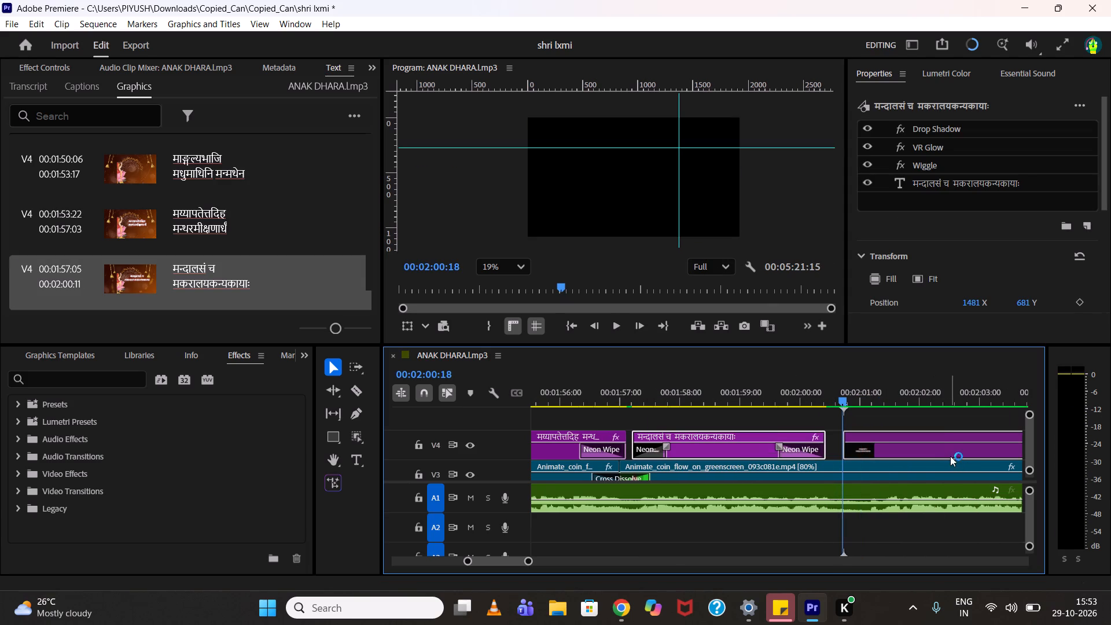
key(ctrl+z)
alt+drag(718, 454, 719, 454)
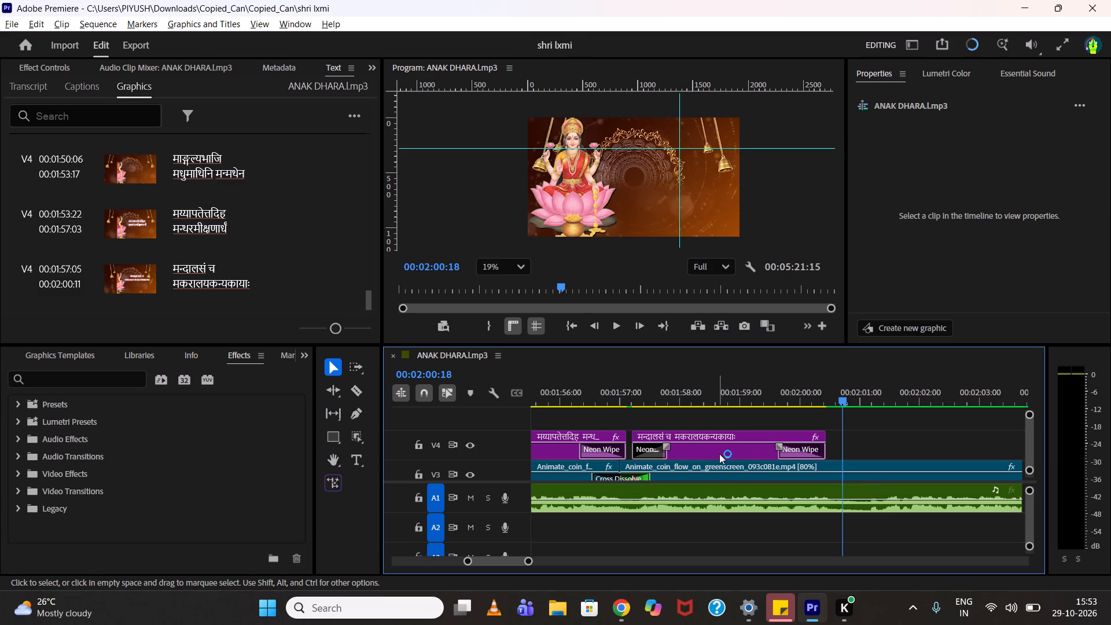
alt+drag(719, 454, 927, 455)
Switch to Chrome and copy the first line of verse 8, दद्याद् दयानुपवनो द्रविणाम्बुधाराम्, from the lyrics page.
click(604, 620)
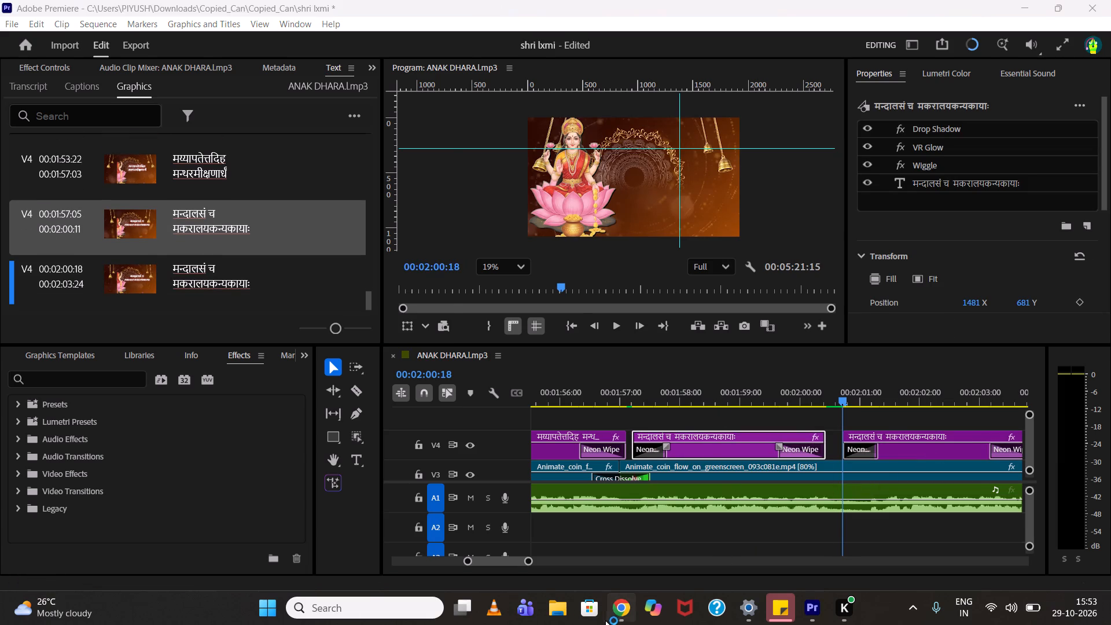
click(618, 617)
click(362, 468)
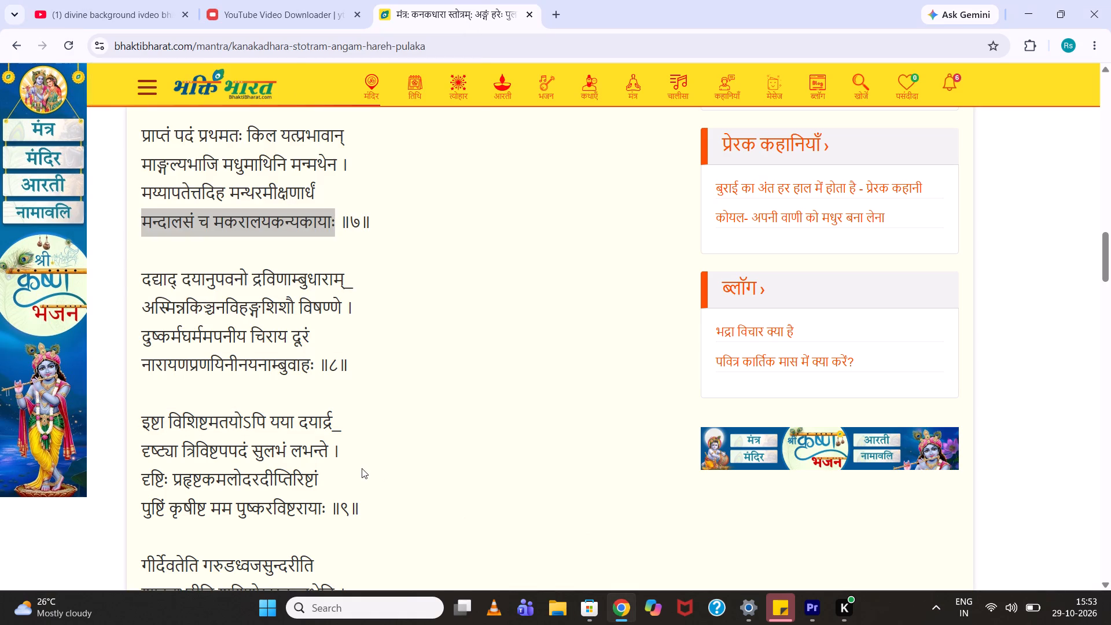
scroll(229, 316, up, 15)
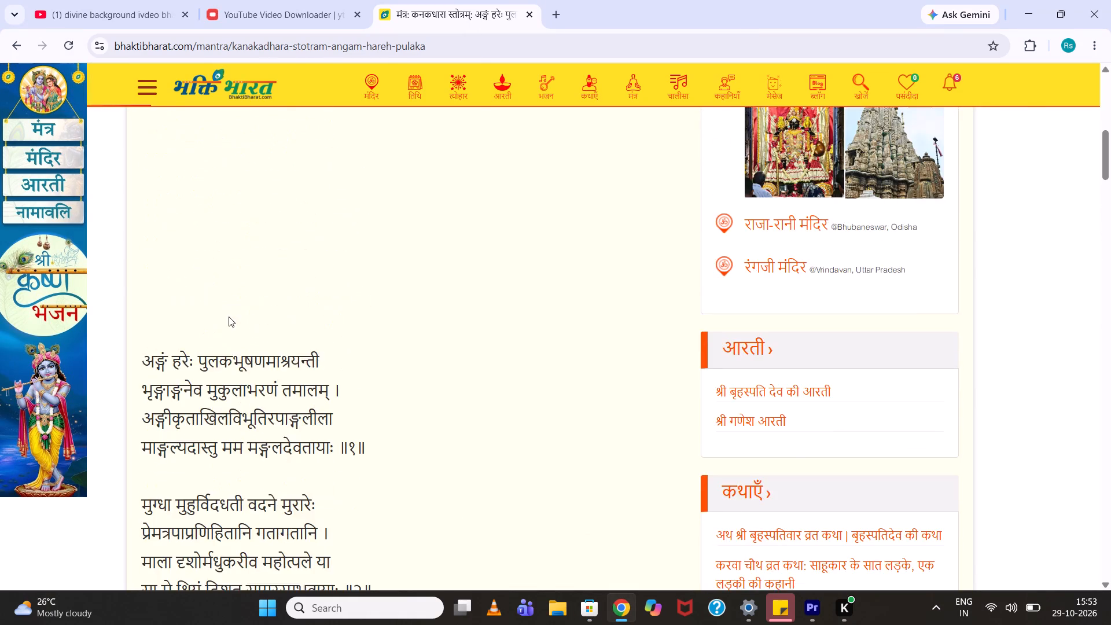
scroll(229, 317, down, 7)
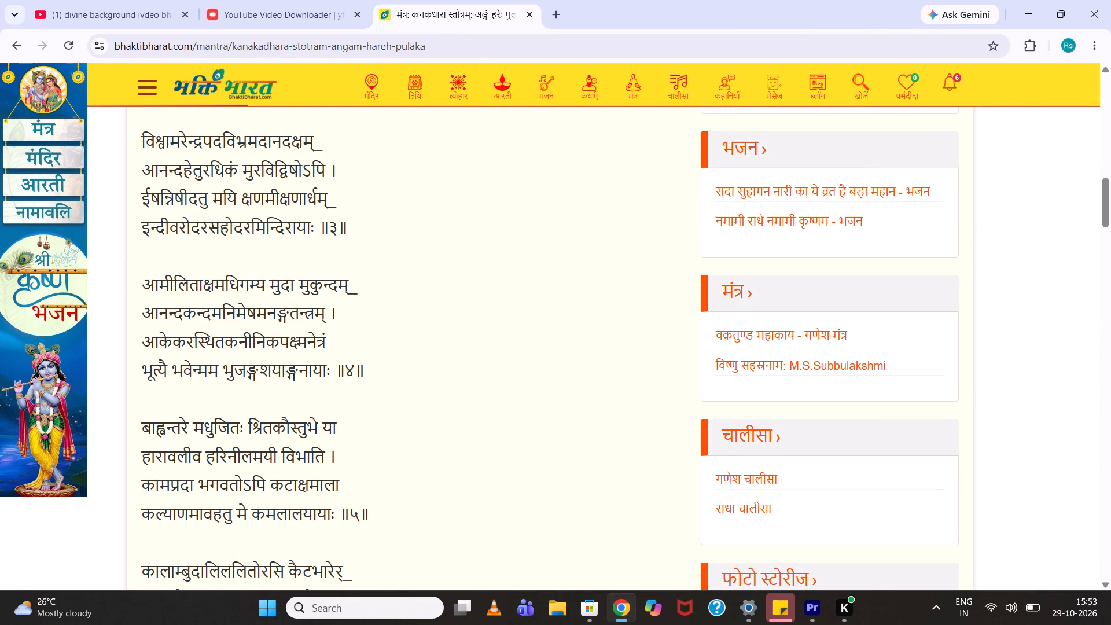
scroll(239, 359, down, 1)
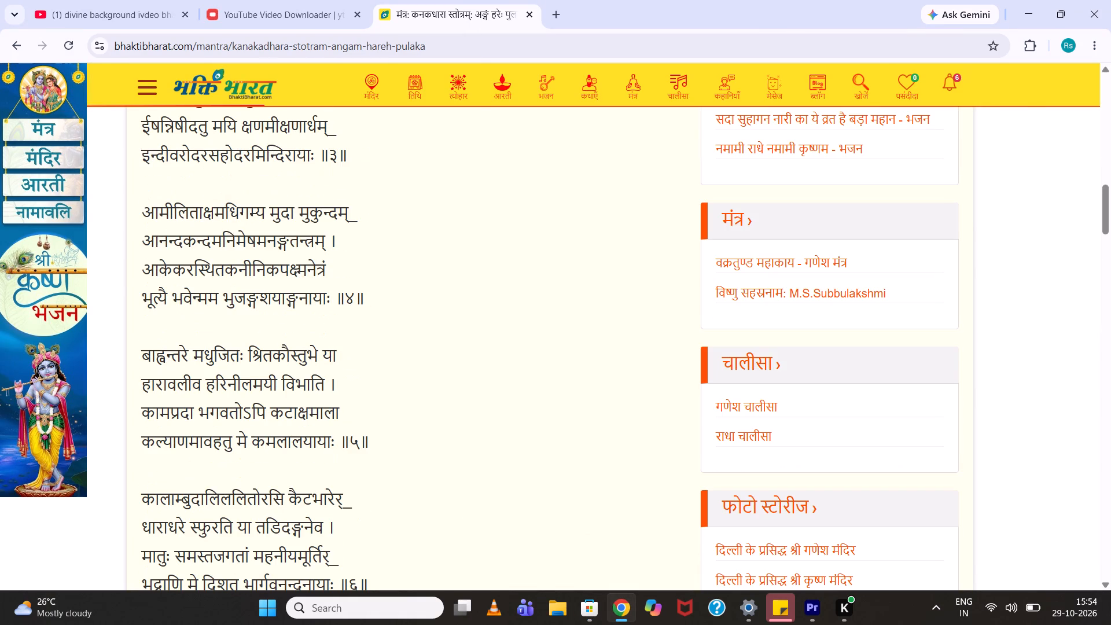
scroll(239, 361, down, 5)
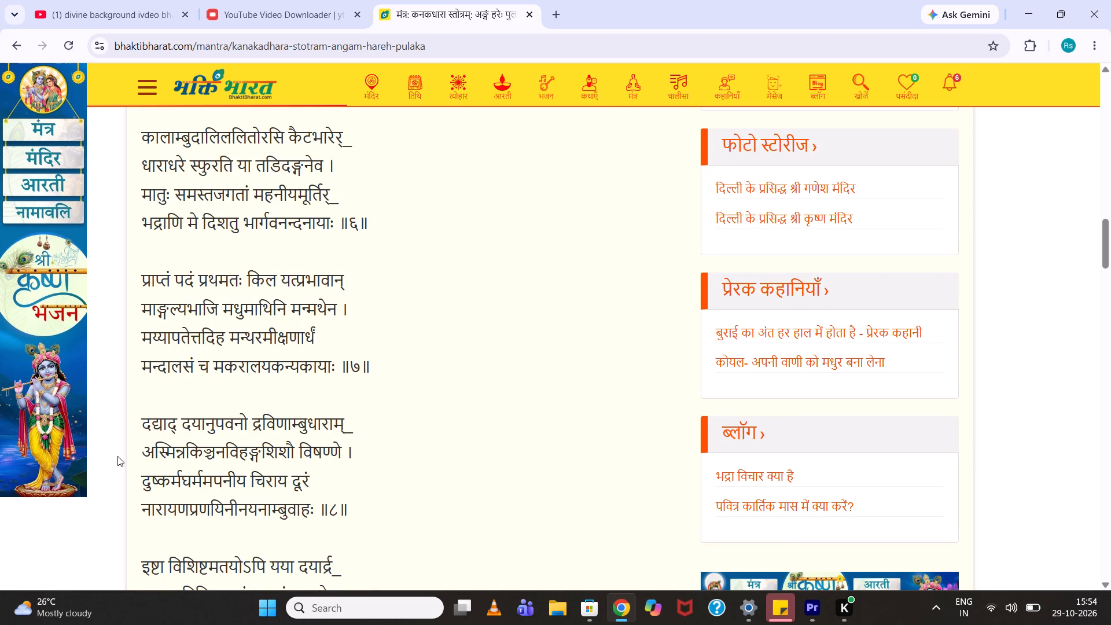
drag(136, 416, 355, 432)
click(341, 423)
drag(344, 424, 139, 417)
key(ctrl+c)
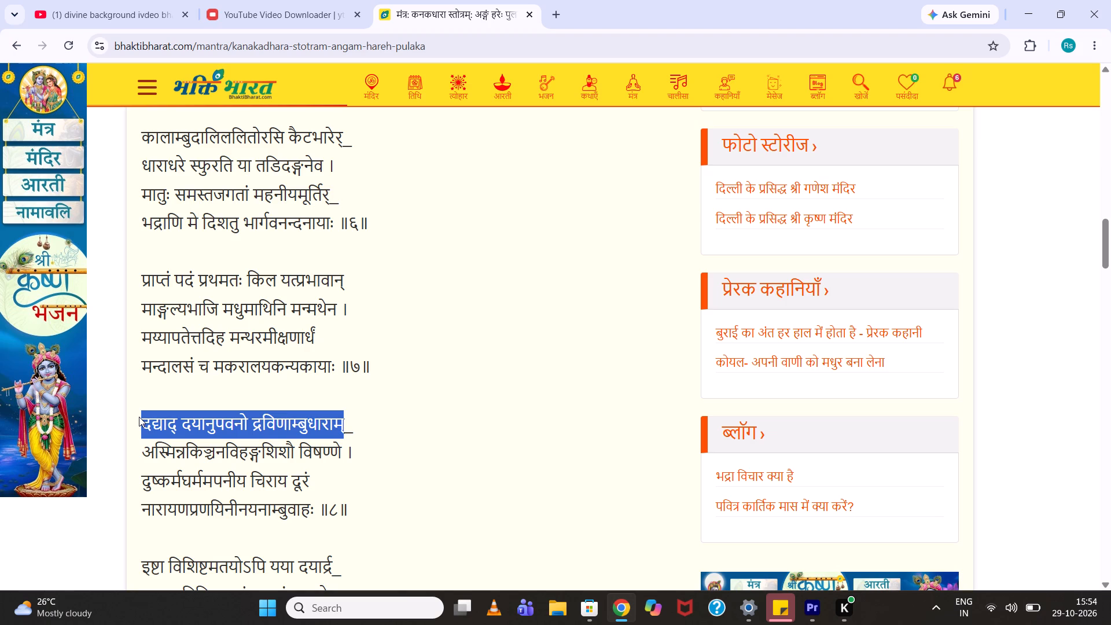
Back in Premiere, replace the 00:02:00:18 title's text with the copied line, breaking it into two lines before द्रविणाम्बुधाराम्.
click(799, 615)
scroll(864, 463, down, 2)
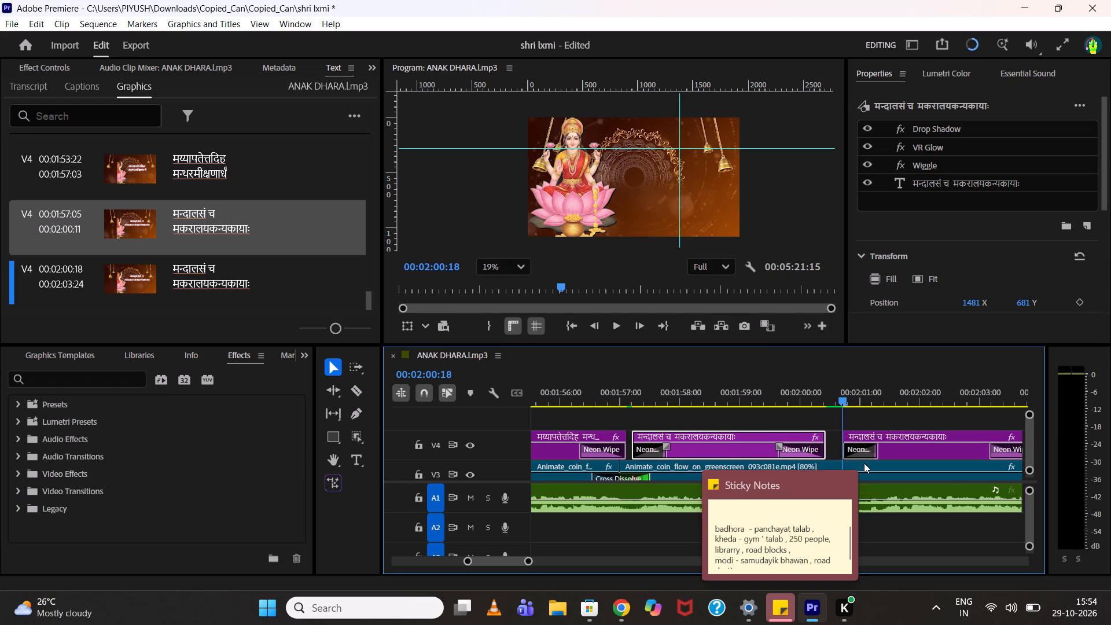
scroll(864, 463, down, 2)
key(space)
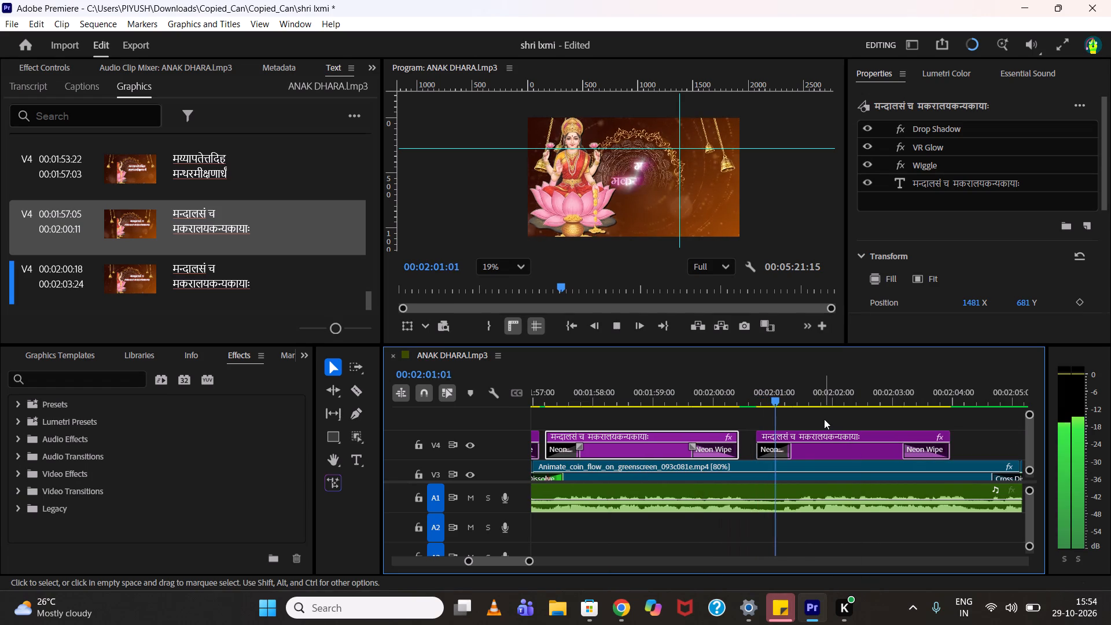
key(space)
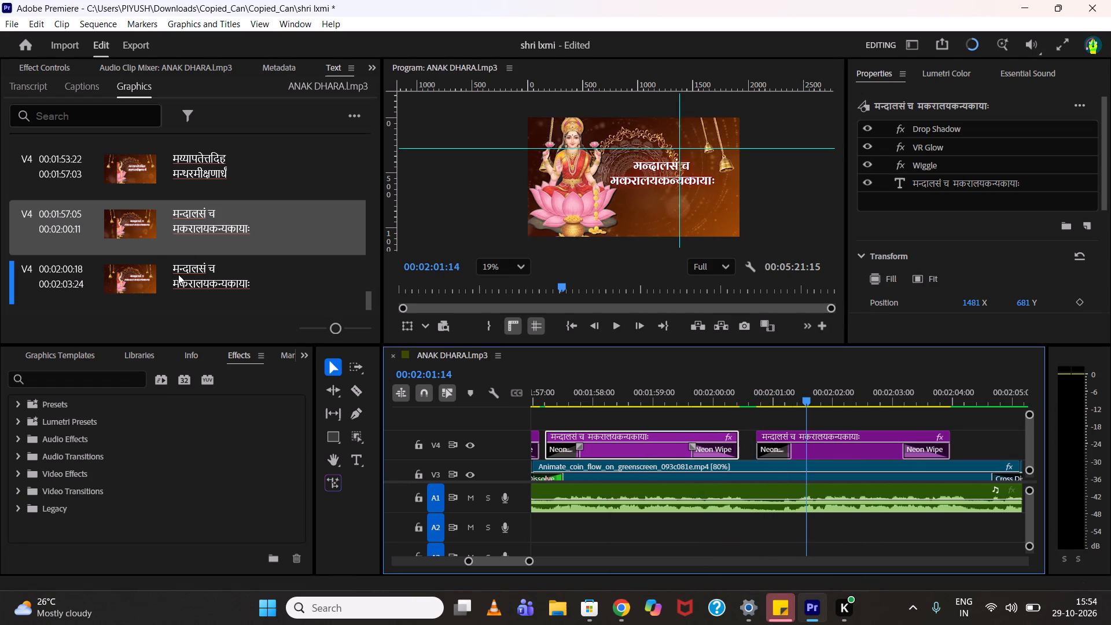
double_click(178, 274)
key(v)
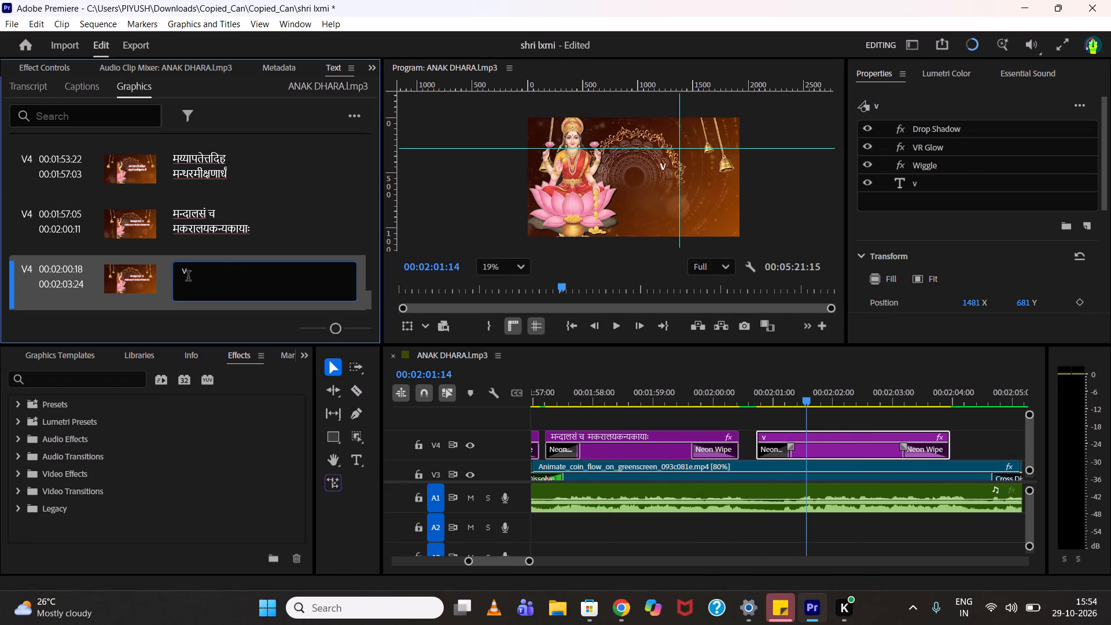
drag(188, 277, 173, 277)
key(ctrl+v)
click(242, 269)
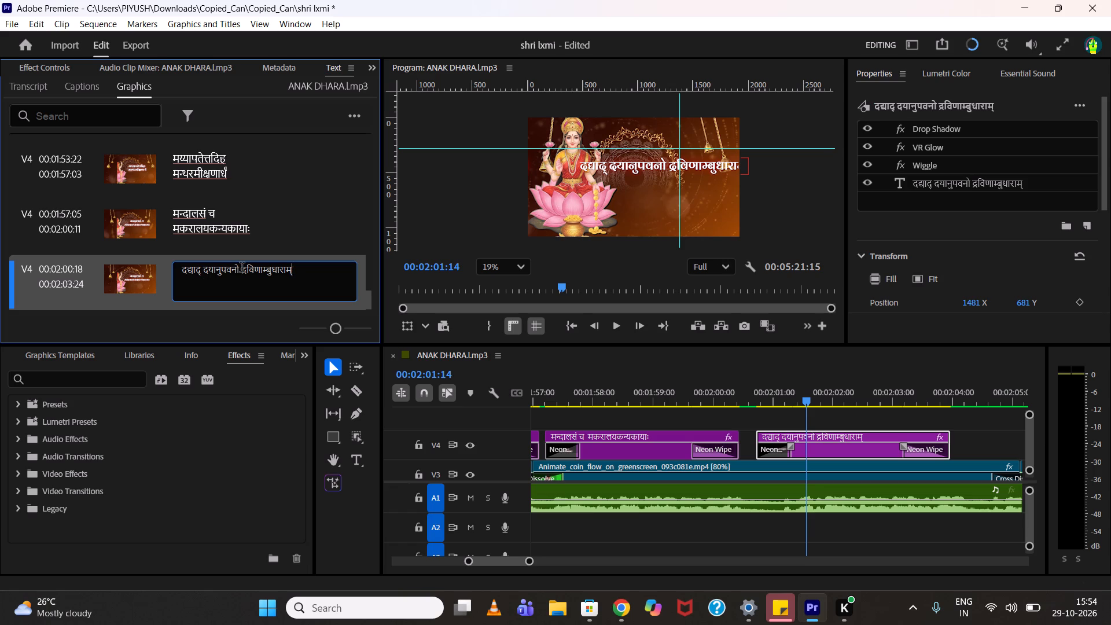
key(Return)
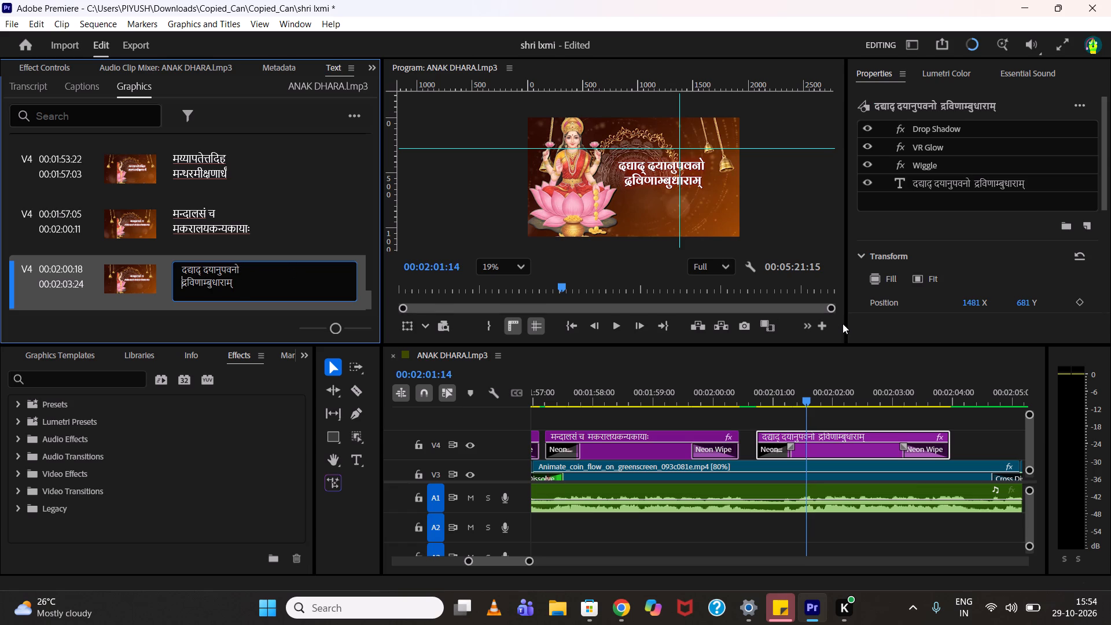
Play the दद्याद् दयानुपवनो title against the audio and extend its end to 00:02:04:06.
drag(792, 394, 763, 394)
key(space)
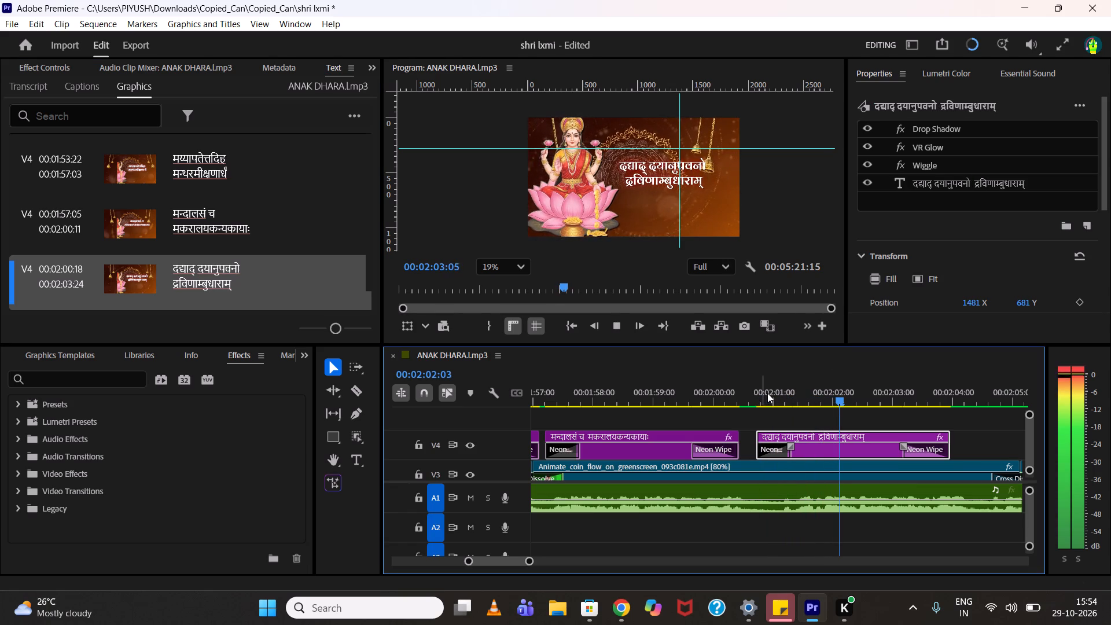
key(space)
scroll(796, 402, down, 5)
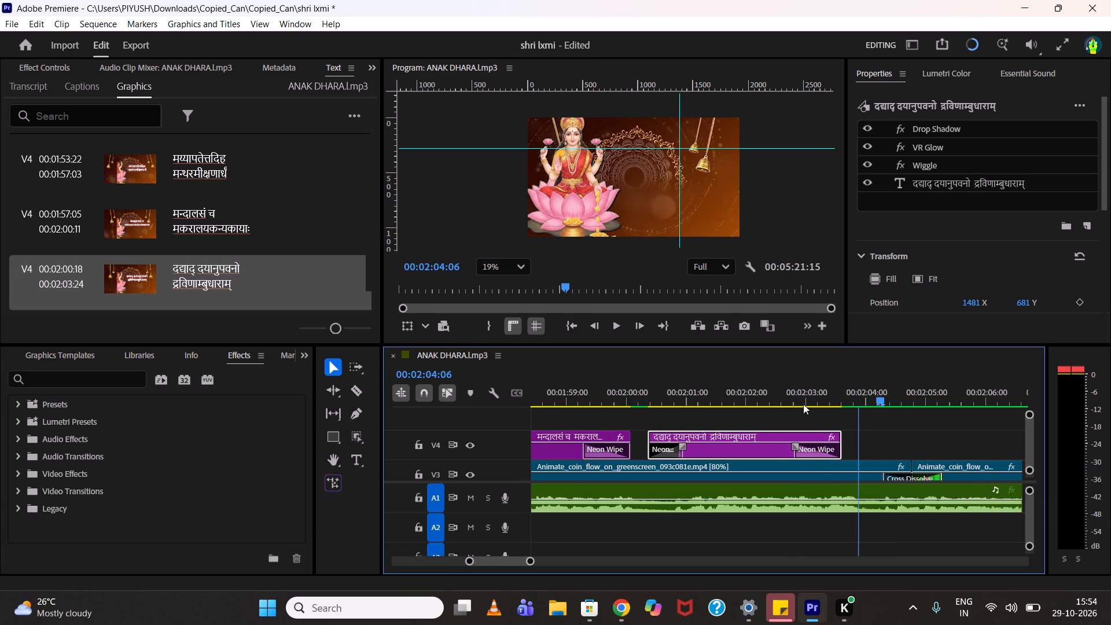
drag(841, 432, 856, 432)
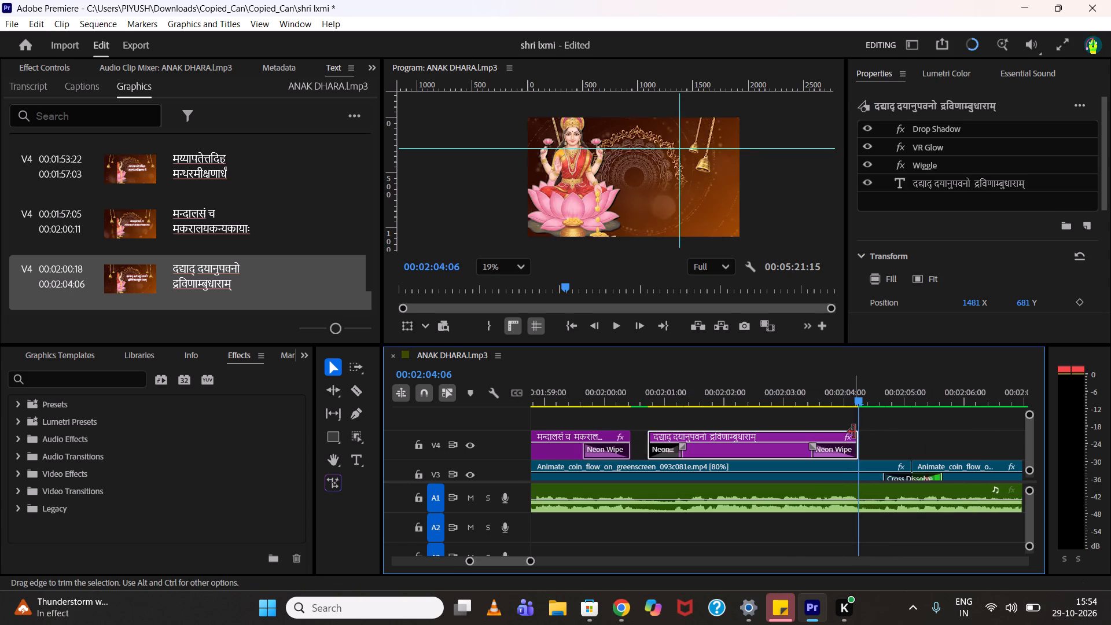
Find the start of the next sung line and duplicate the दद्याद् दयानुपवनो title on V4 to begin at 00:02:04:11.
drag(836, 399, 802, 399)
key(space)
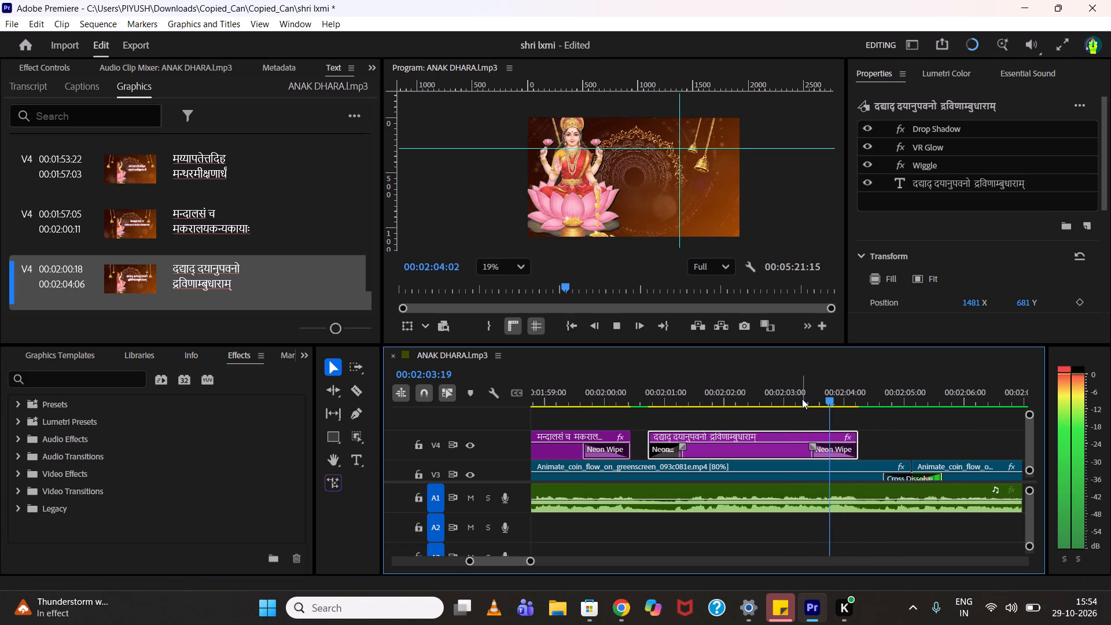
key(space)
click(876, 398)
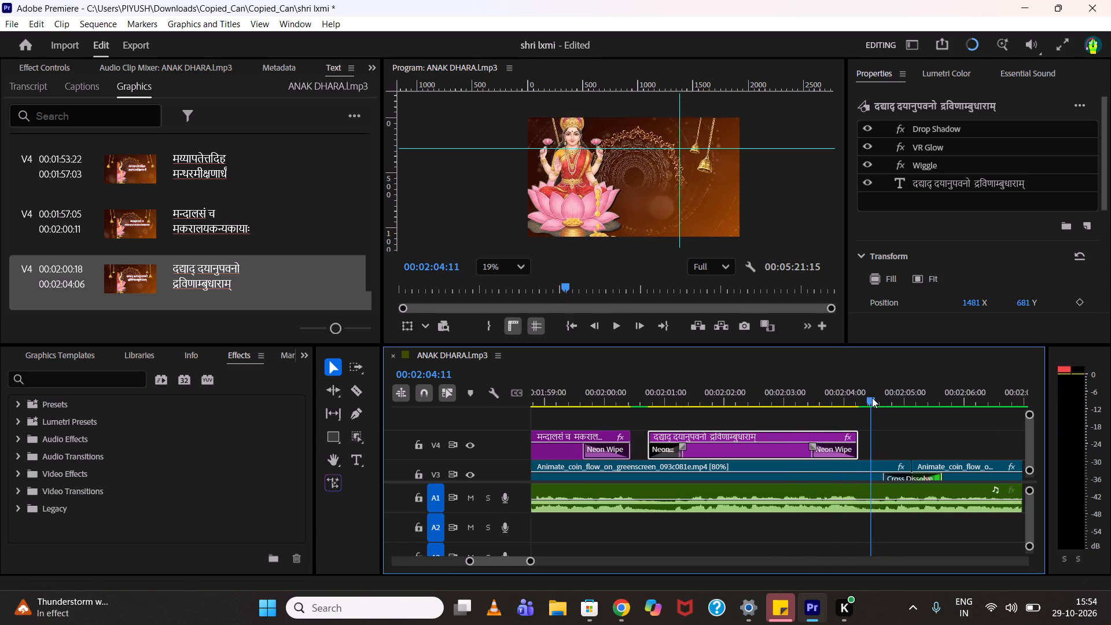
alt+drag(764, 449, 922, 425)
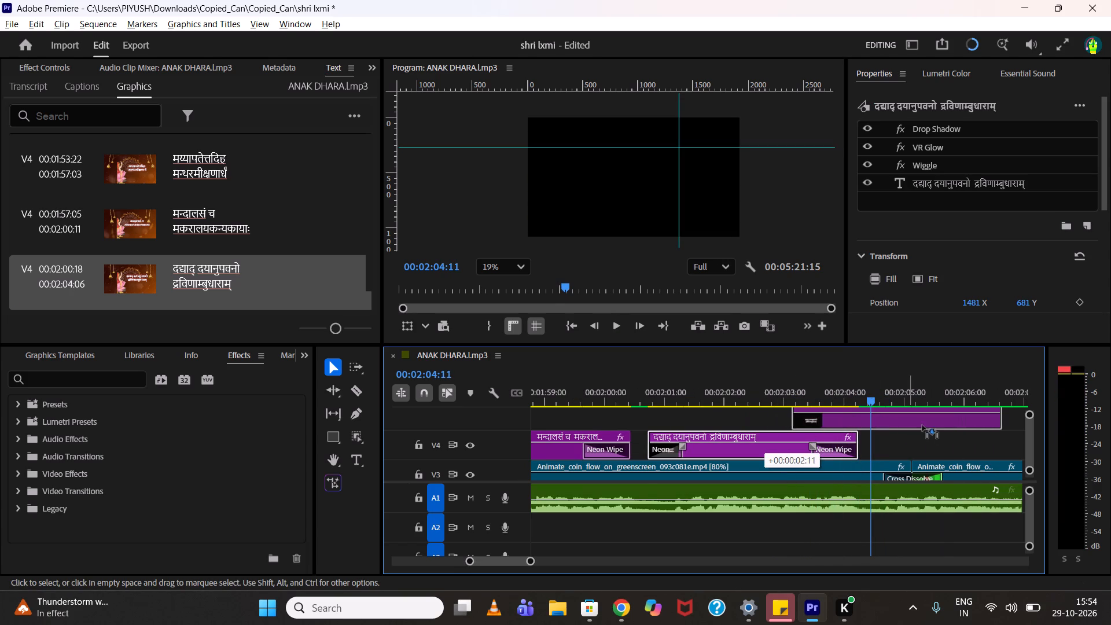
alt+drag(922, 425, 979, 443)
key(ctrl+z)
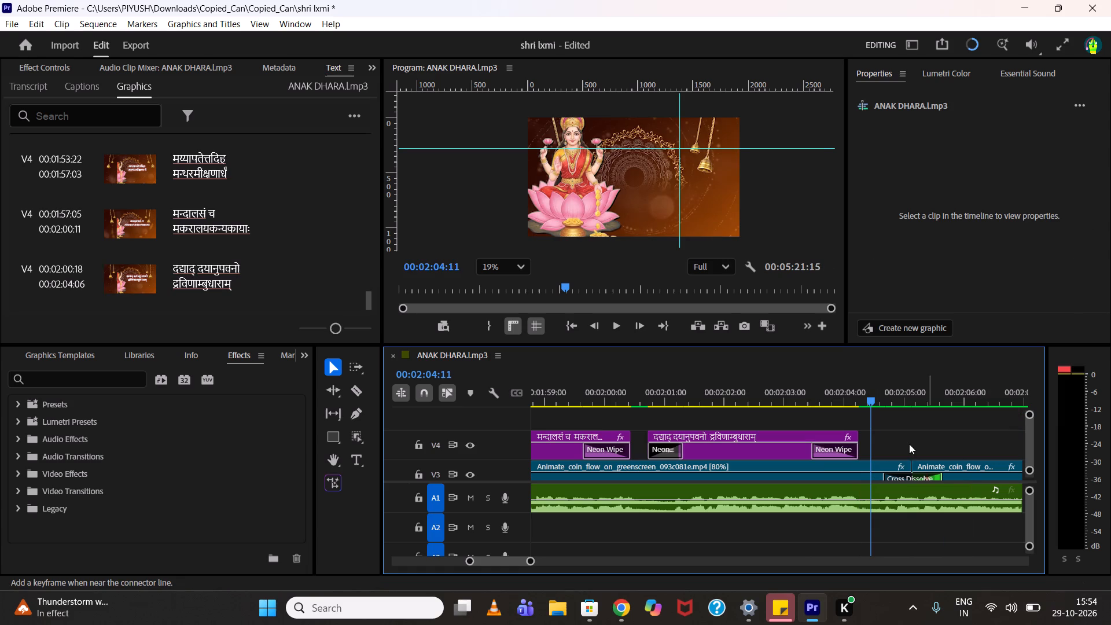
alt+drag(761, 453, 969, 452)
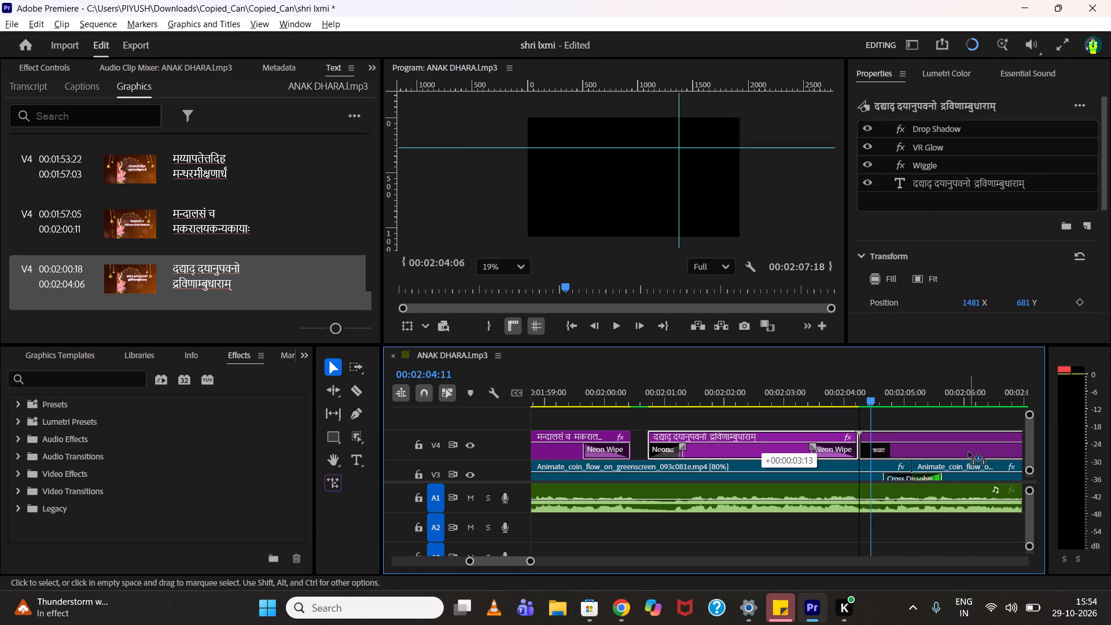
alt+drag(969, 452, 984, 450)
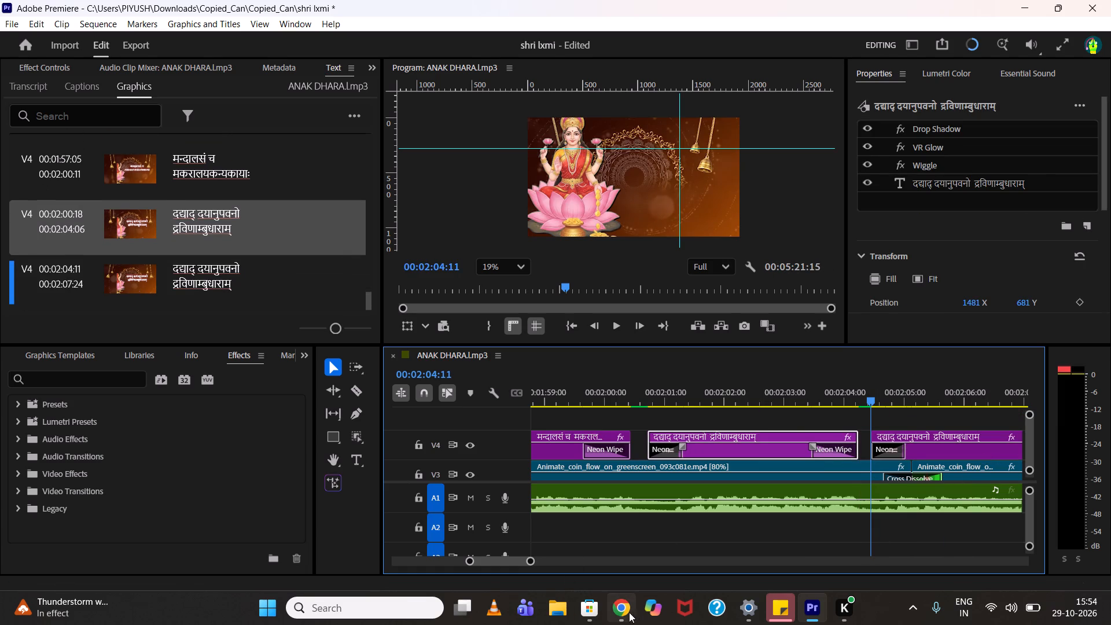
Switch to Chrome and copy the second line of verse 8, अस्मिन्नकिञ्चनविहङ्गशिशौ विषण्णे.
click(627, 612)
drag(141, 455, 162, 456)
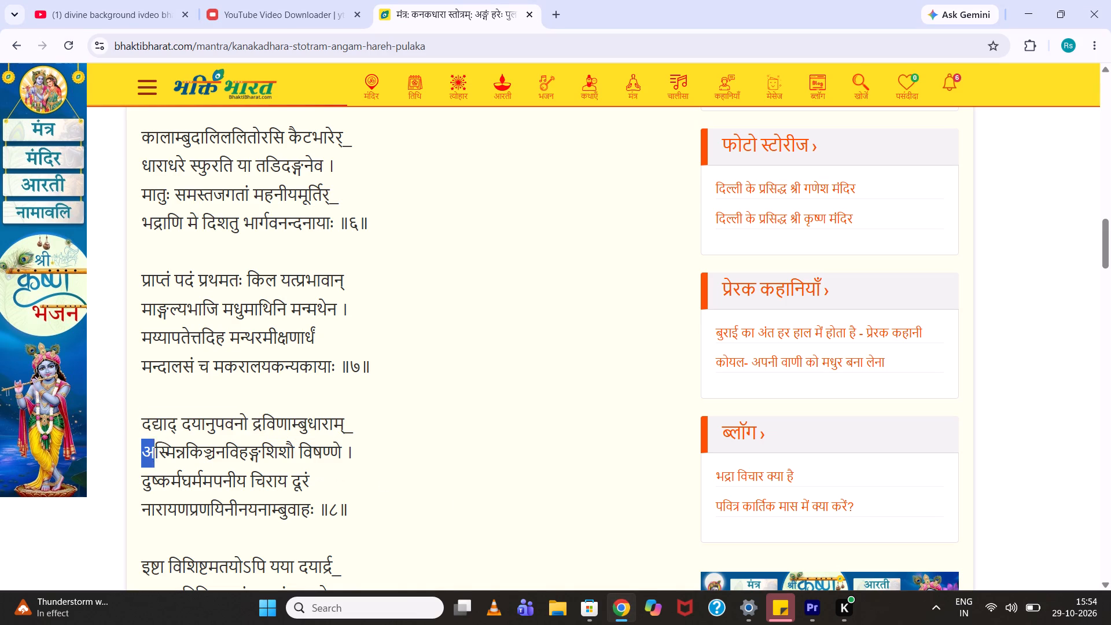
drag(162, 456, 338, 448)
key(ctrl+c)
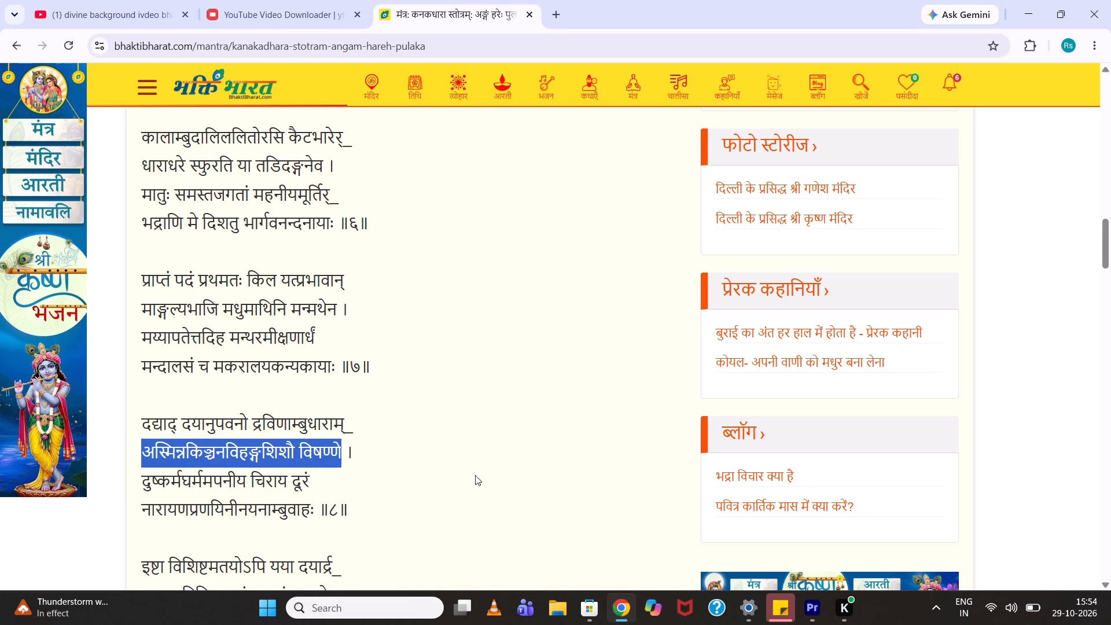
Back in Premiere, replace the 00:02:04:11 title's text with the copied line, breaking it into two lines before विषण्णे.
click(820, 609)
scroll(793, 536, down, 5)
scroll(832, 477, down, 4)
click(770, 444)
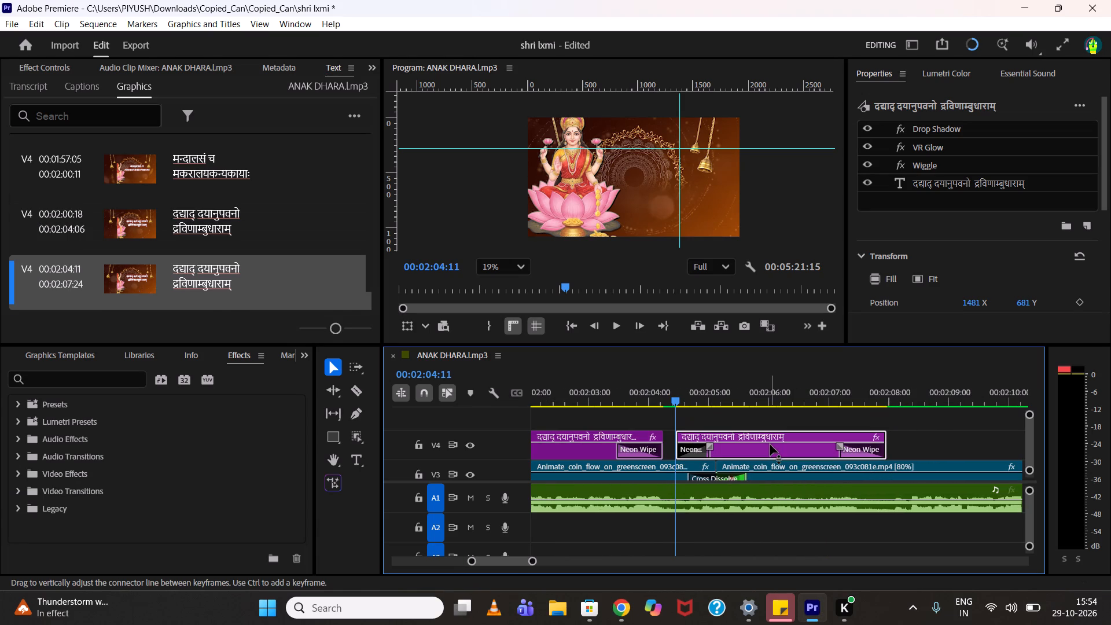
double_click(209, 286)
key(ctrl+v)
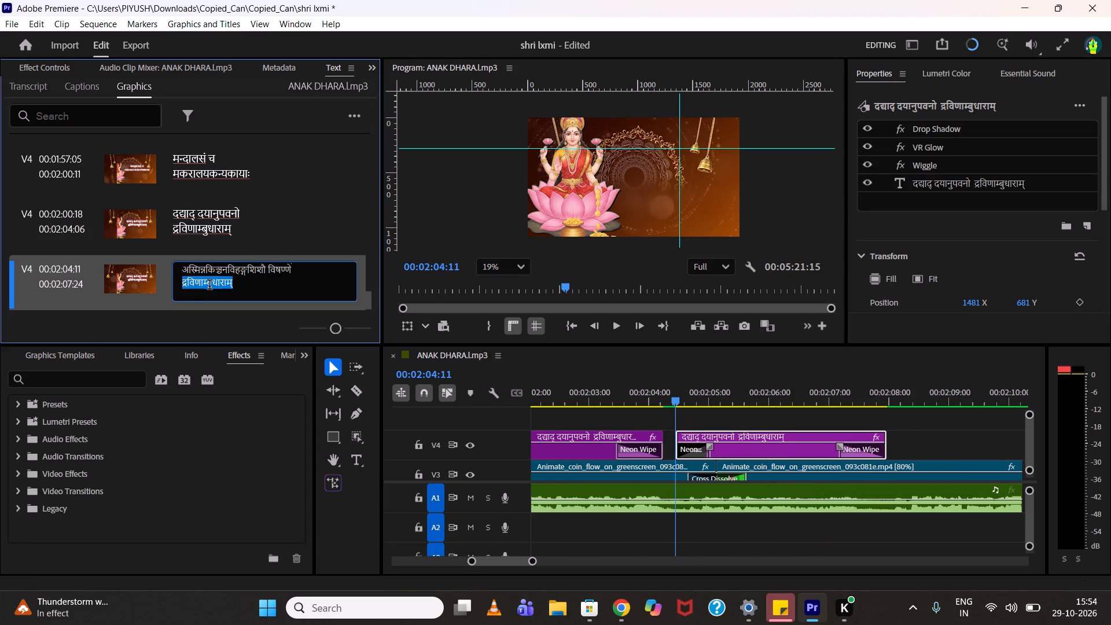
click(265, 270)
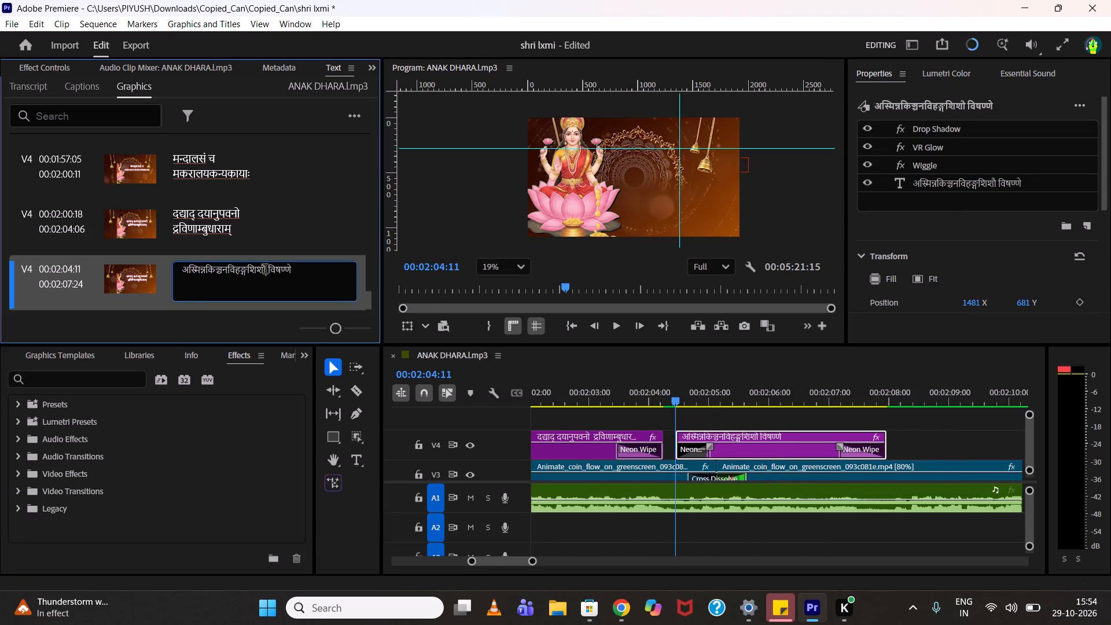
key(Return)
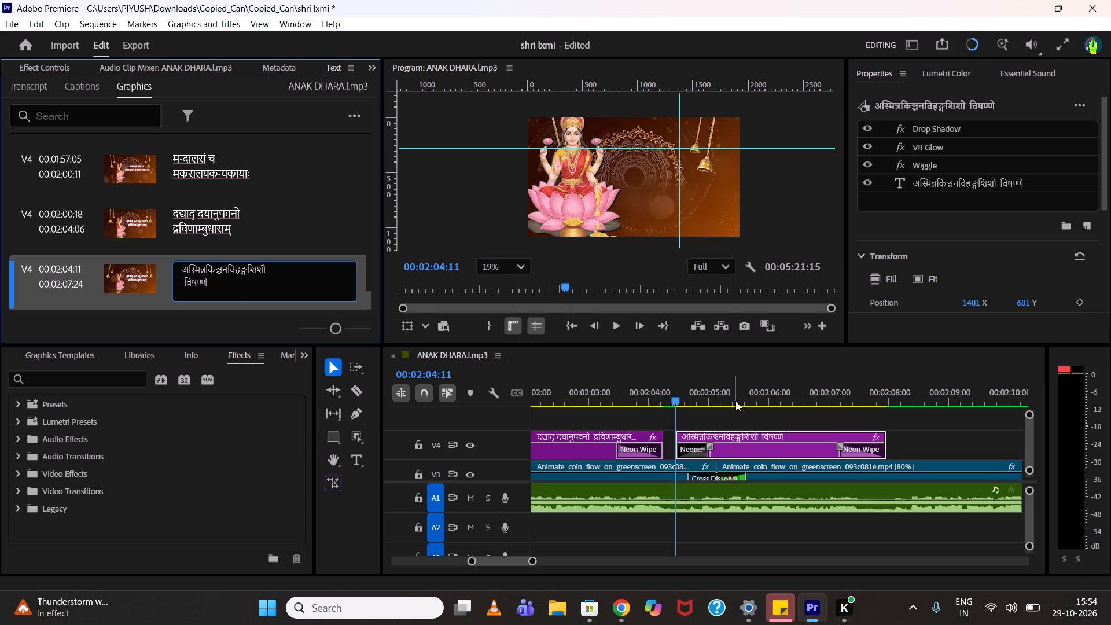
Play the अस्मिन्नकिञ्चनविहङ्गशिशौ title against the audio and trim its end to 00:02:07:18.
click(735, 401)
drag(737, 401, 745, 400)
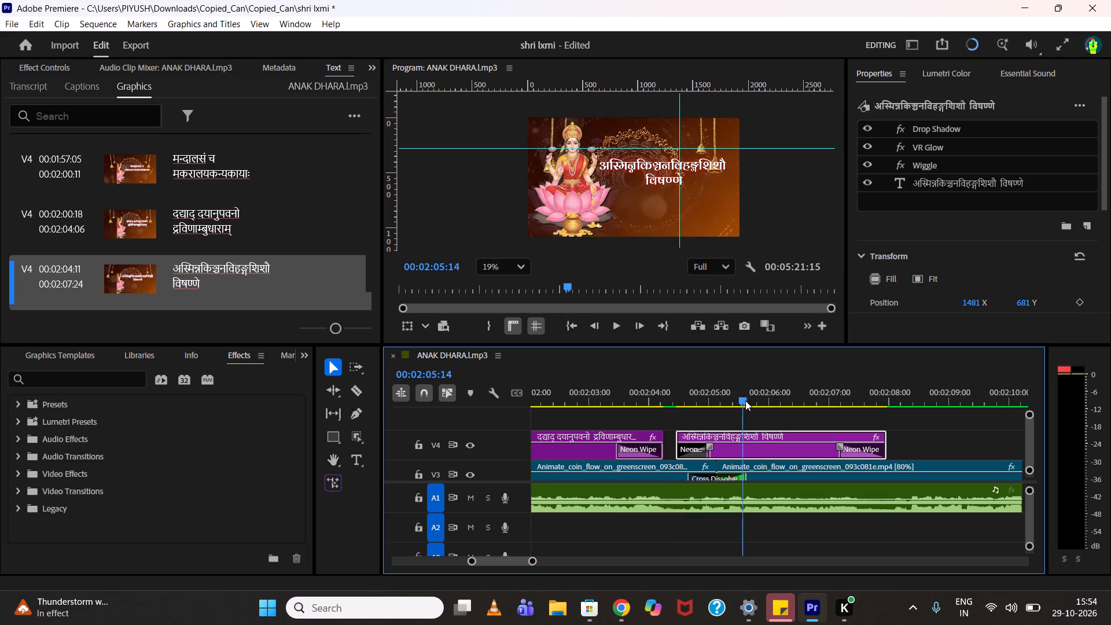
drag(745, 400, 848, 403)
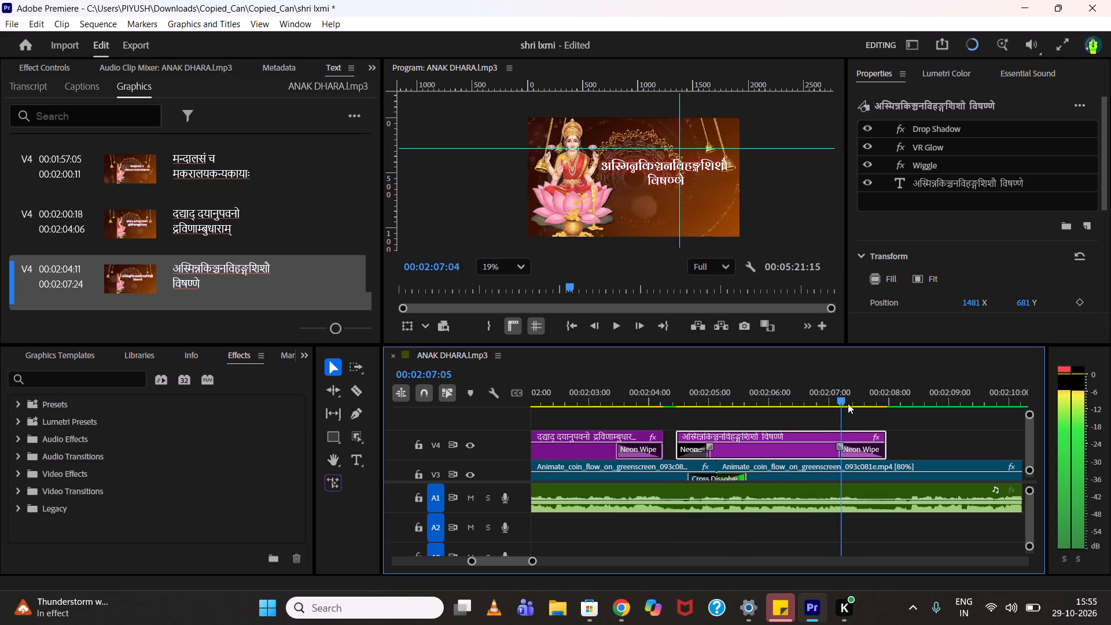
drag(848, 403, 676, 399)
key(space)
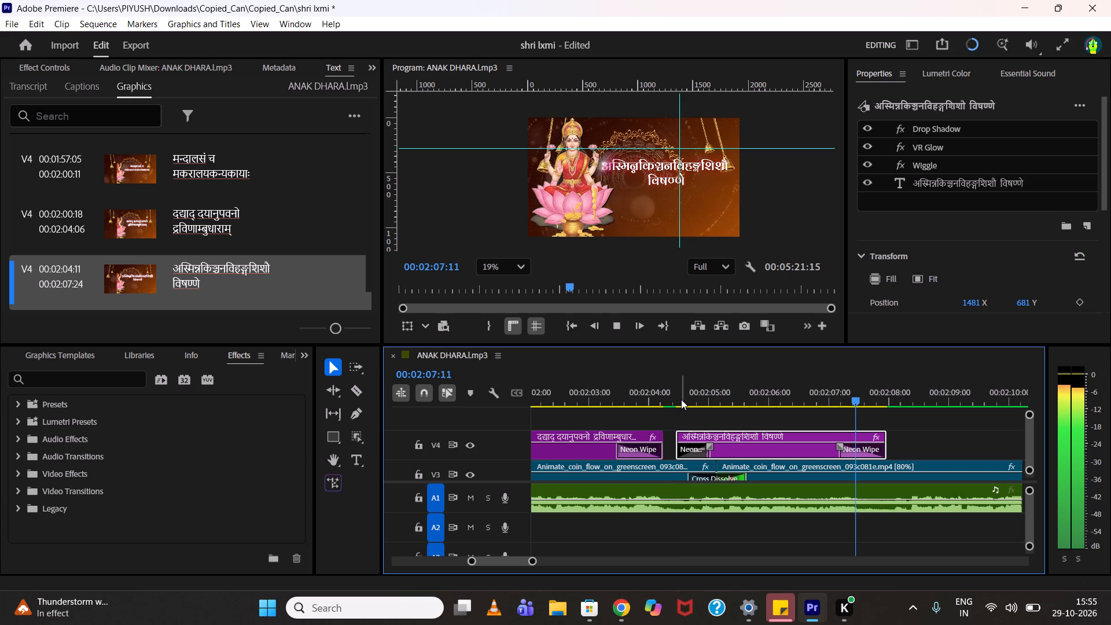
key(space)
scroll(848, 443, down, 4)
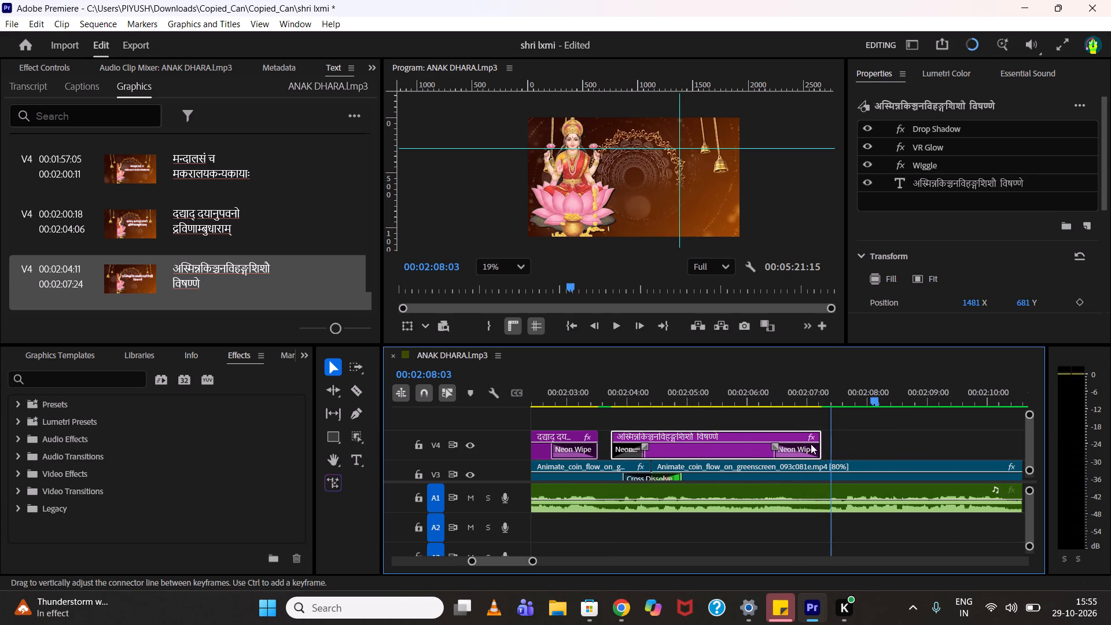
click(805, 396)
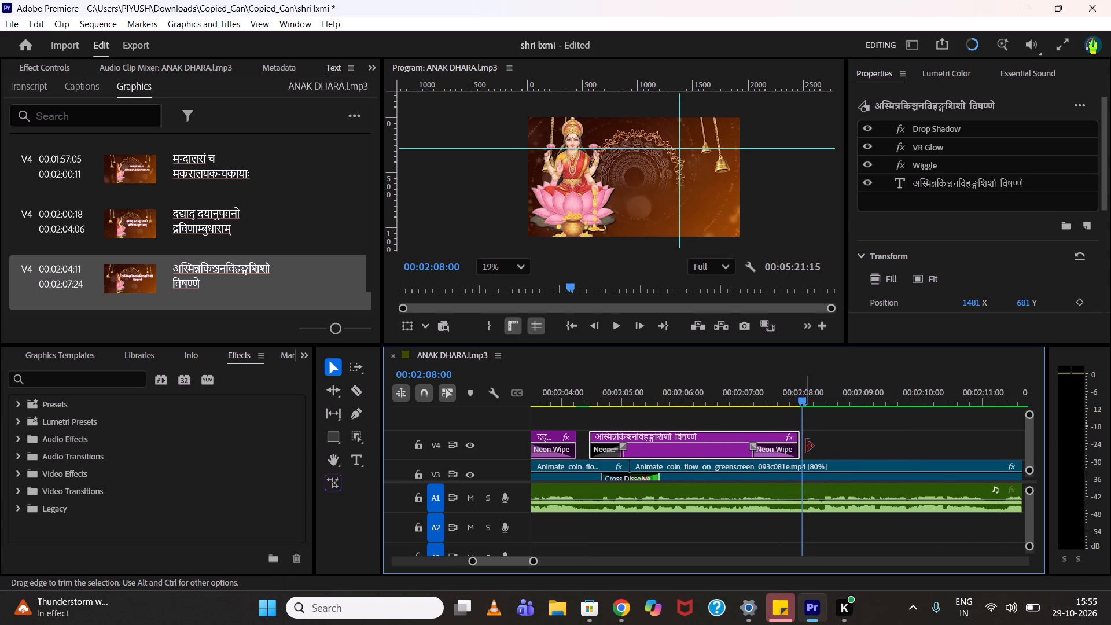
drag(804, 446, 789, 448)
Duplicate the अस्मिन्नकिञ्चनविहङ्गशिशौ title on V4 and align the copy with the next sung line at 00:02:07:22.
alt+drag(703, 448, 725, 405)
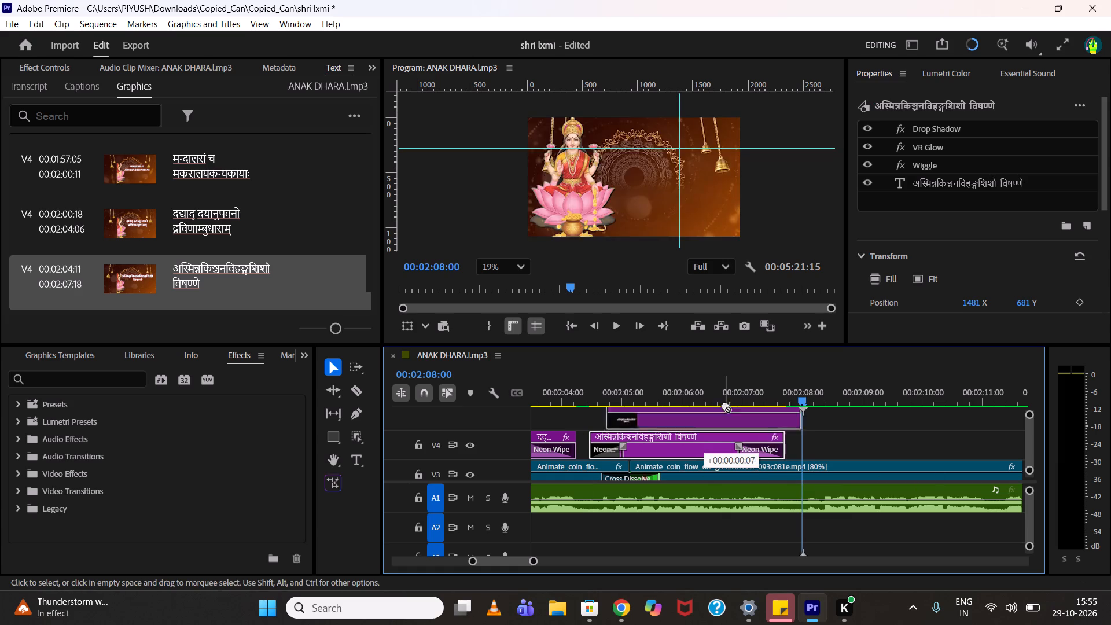
alt+drag(725, 405, 923, 455)
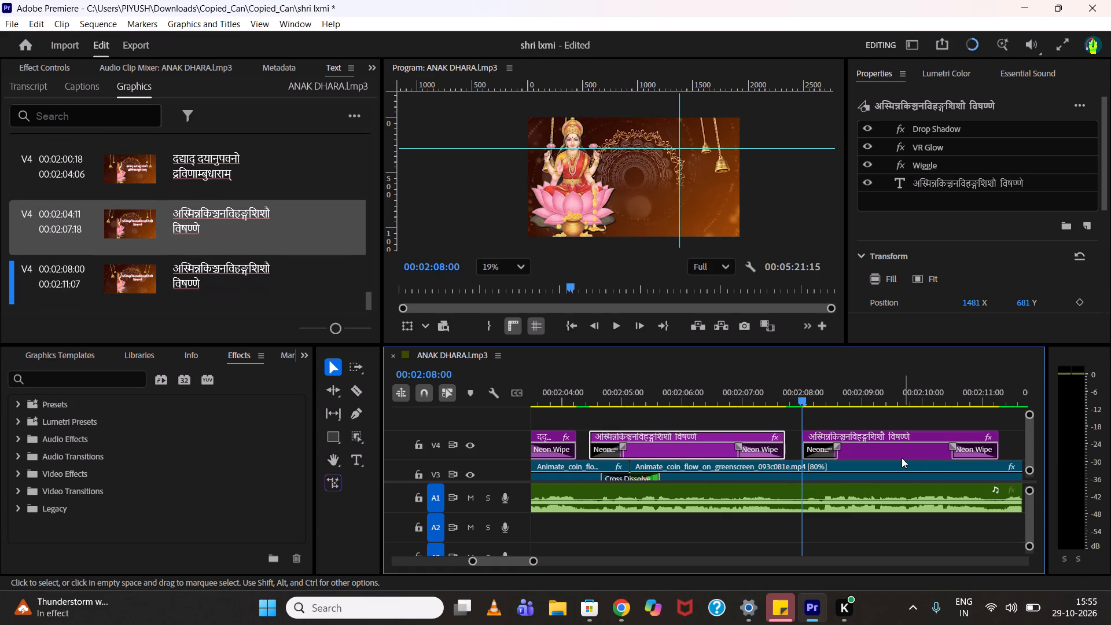
key(space)
key(space)
drag(803, 392, 796, 392)
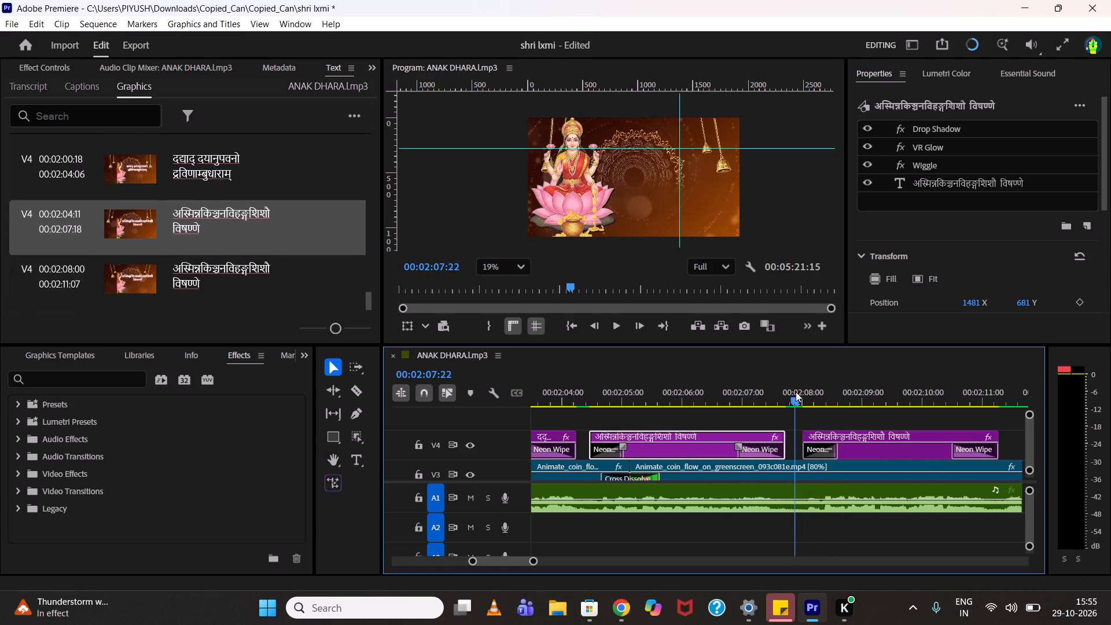
drag(796, 392, 796, 392)
drag(860, 449, 855, 449)
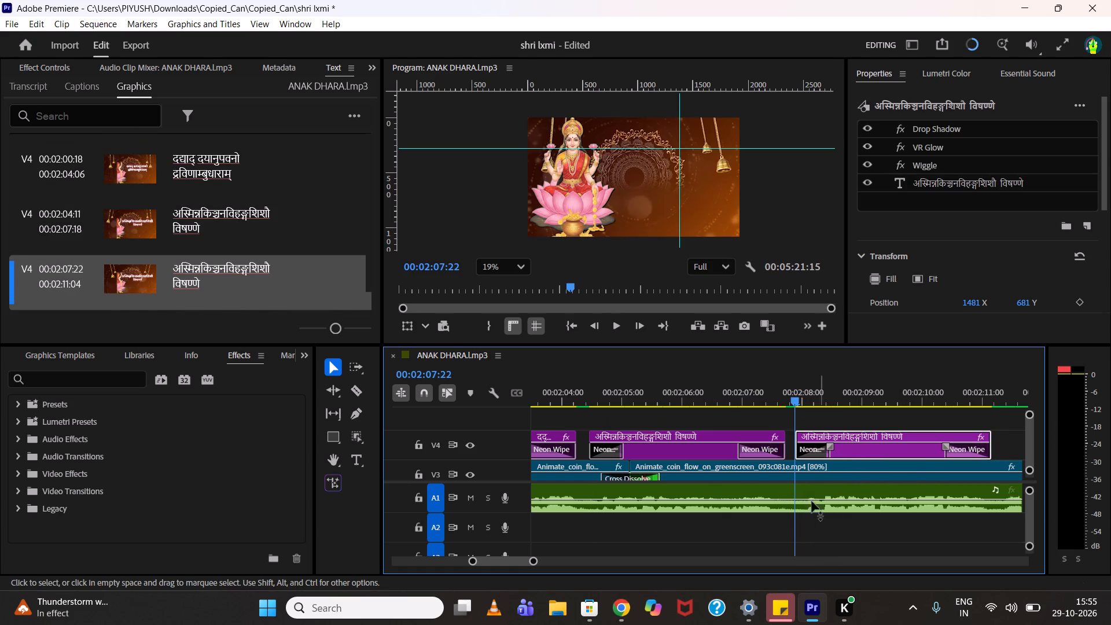
Switch to Chrome and copy the third line of verse 8, दुष्कर्मघर्ममपनीय चिराय दूरं.
click(608, 610)
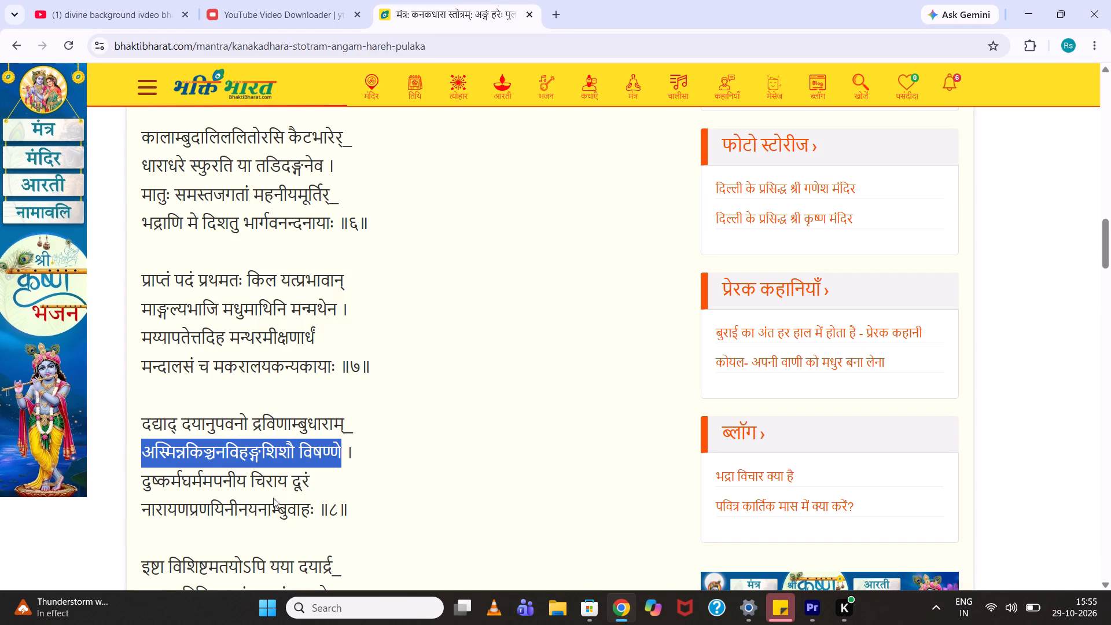
drag(141, 476, 307, 485)
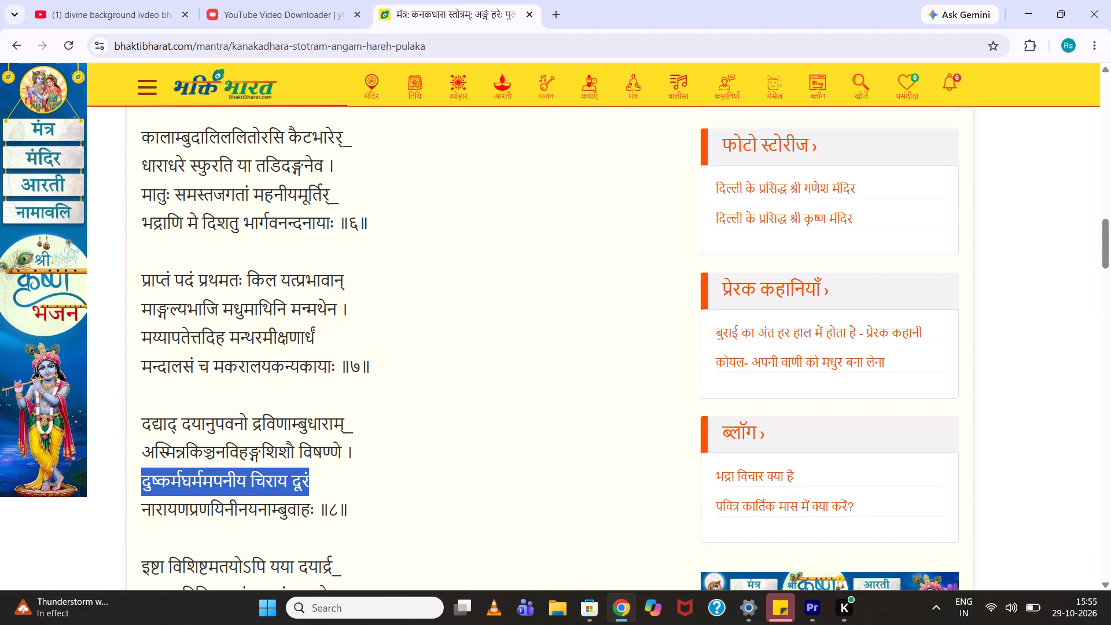
key(ctrl+c)
Back in Premiere, replace the 00:02:07:22 title's text with the copied line, breaking it into two lines before चिराय दूरं.
click(810, 614)
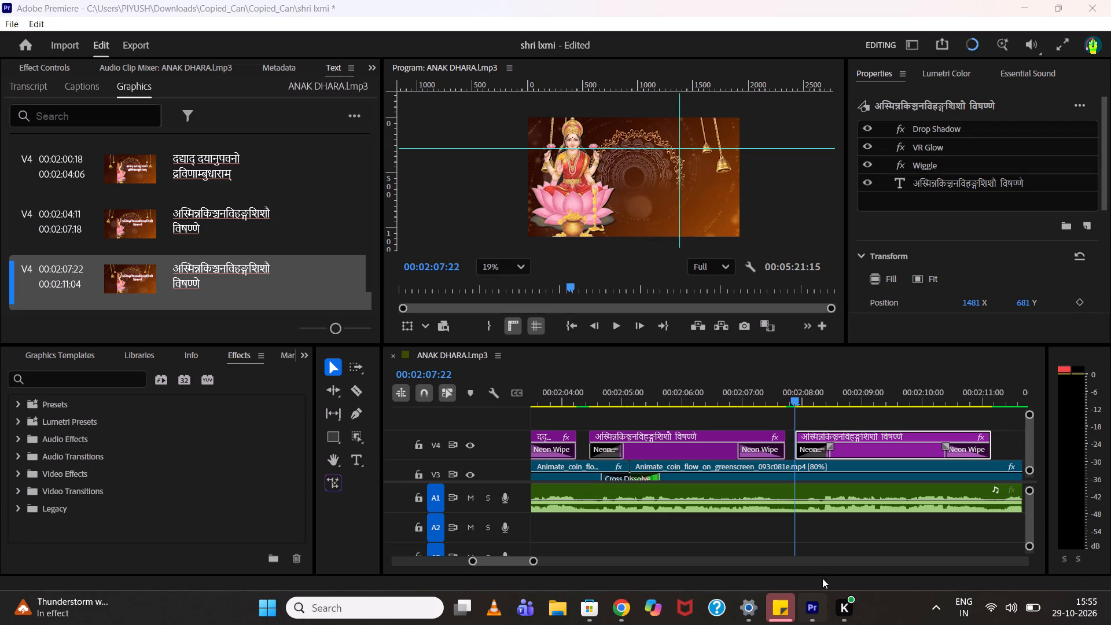
scroll(214, 287, down, 2)
double_click(205, 272)
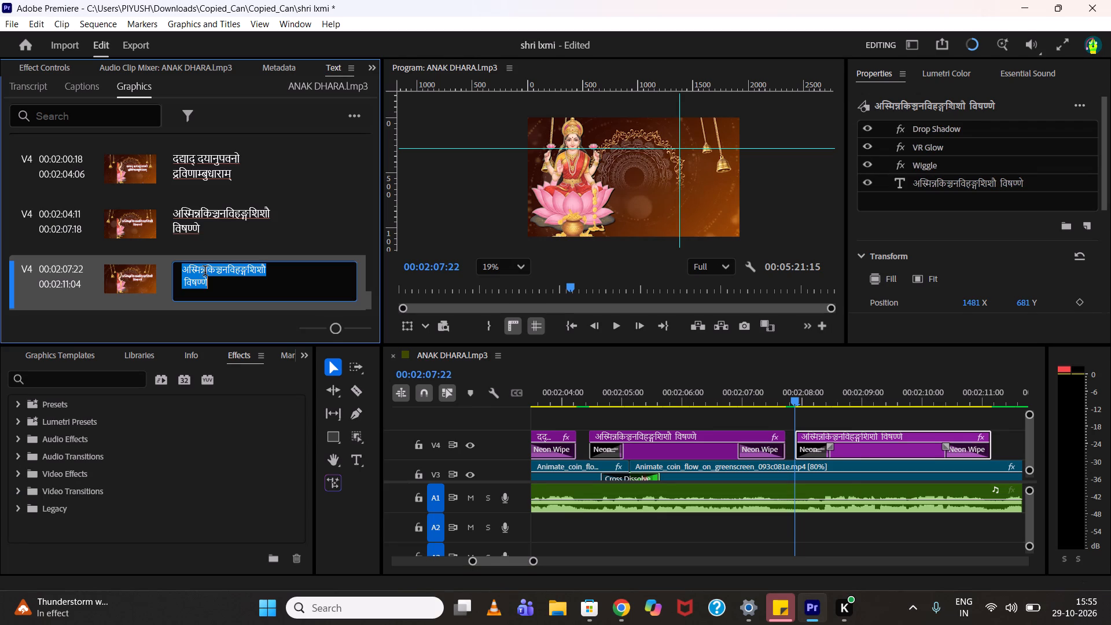
key(ctrl+v)
click(241, 269)
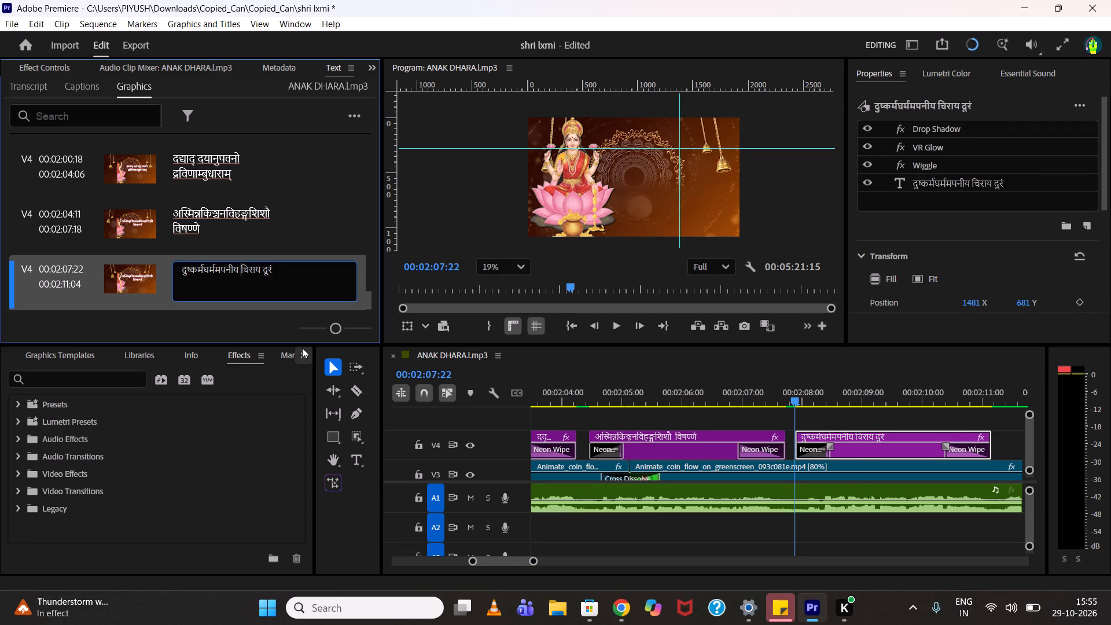
key(Return)
Play on to find the start of the next sung line and duplicate the दुष्कर्मघर्ममपनीय title on V4 to begin at 00:02:11:06.
click(906, 410)
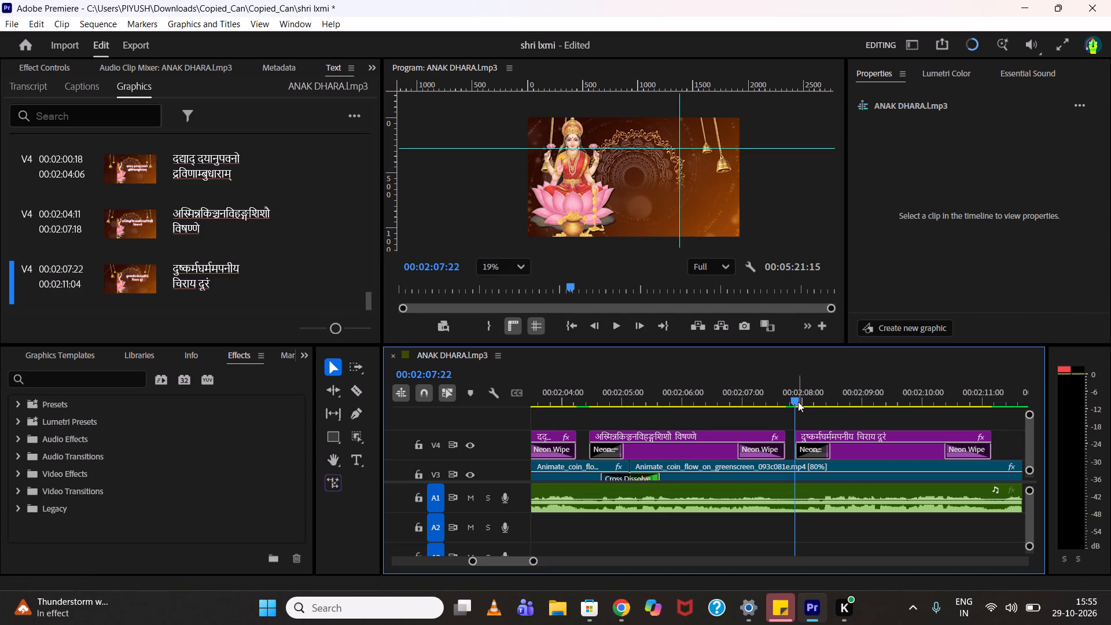
click(798, 402)
key(space)
scroll(798, 402, down, 2)
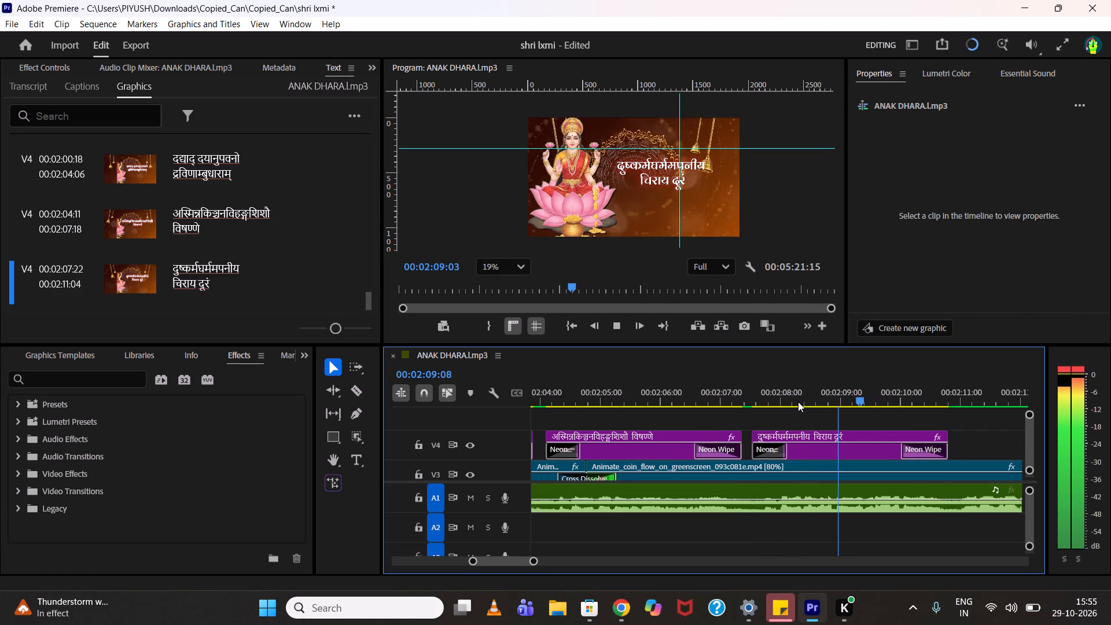
scroll(798, 402, down, 5)
key(space)
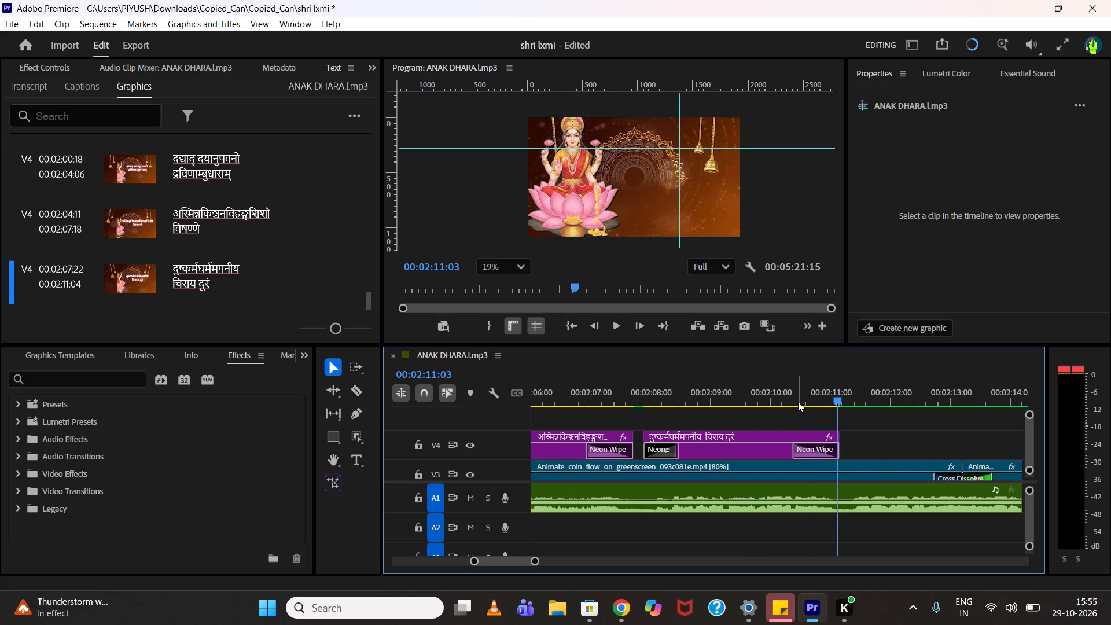
scroll(798, 402, down, 1)
key(space)
key(space)
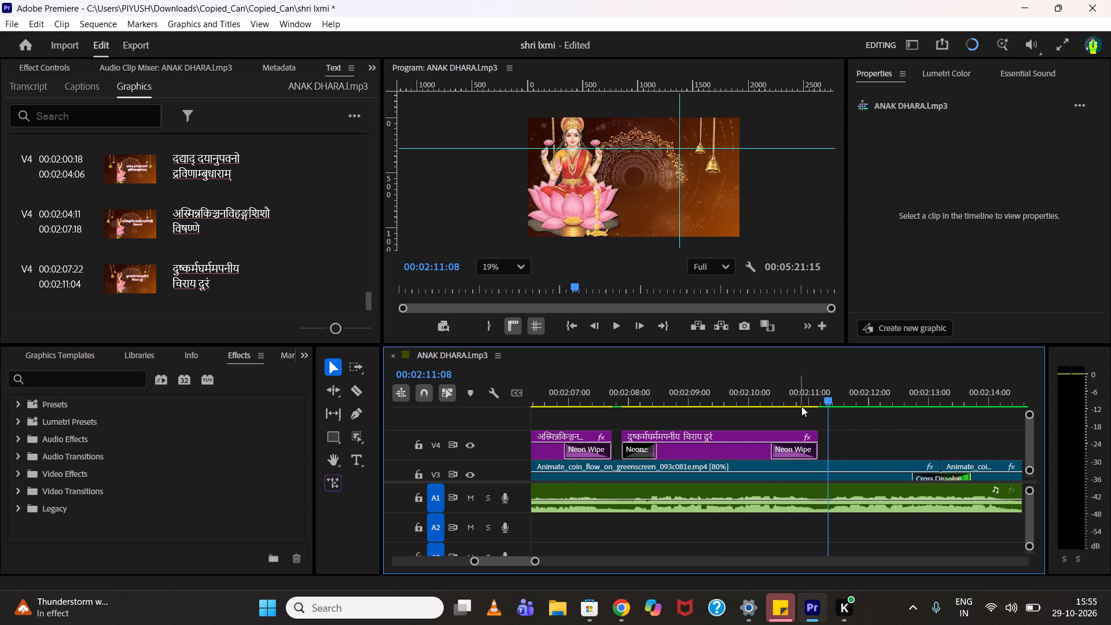
click(827, 397)
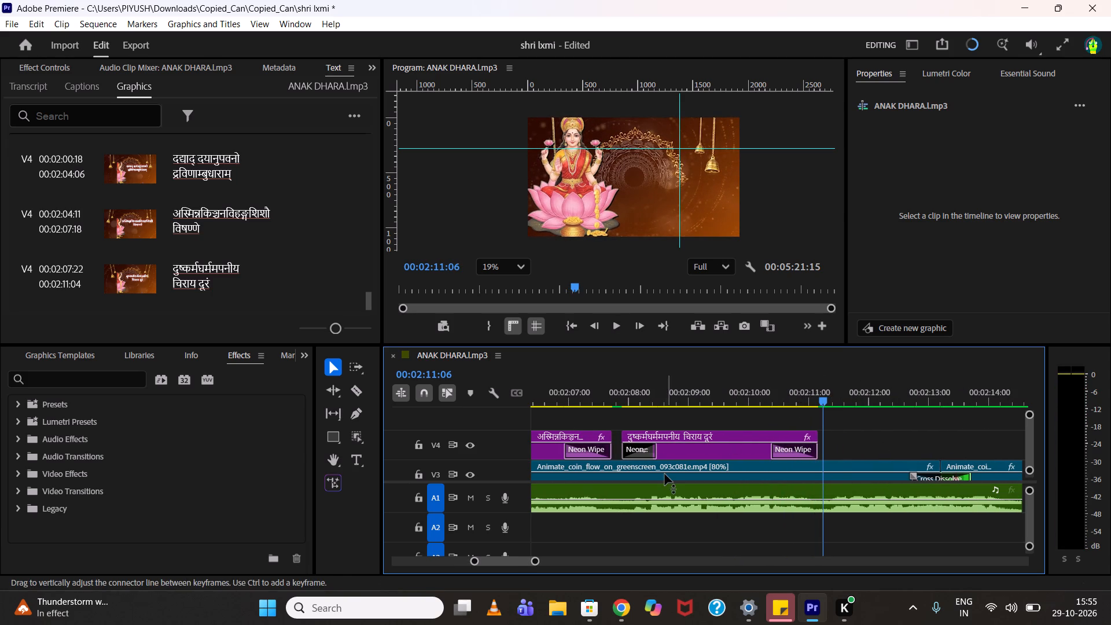
alt+drag(691, 455, 875, 418)
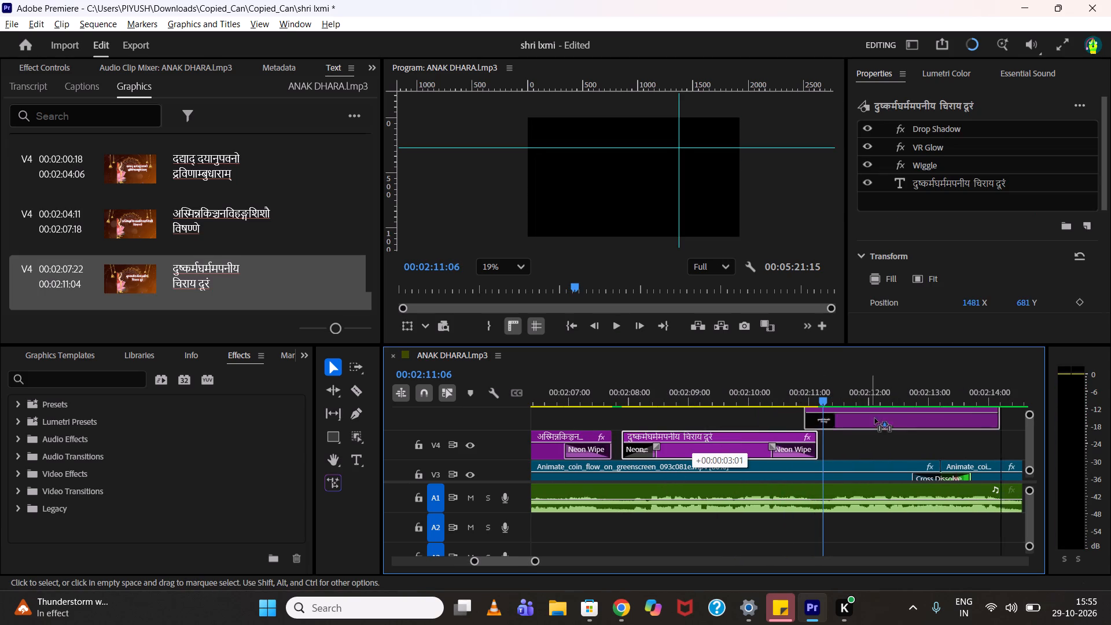
alt+drag(875, 418, 900, 431)
Switch to Chrome and copy the last line of verse 8, नारायणप्रणयिनीनयनाम्बुवाहः, without the verse number.
click(626, 594)
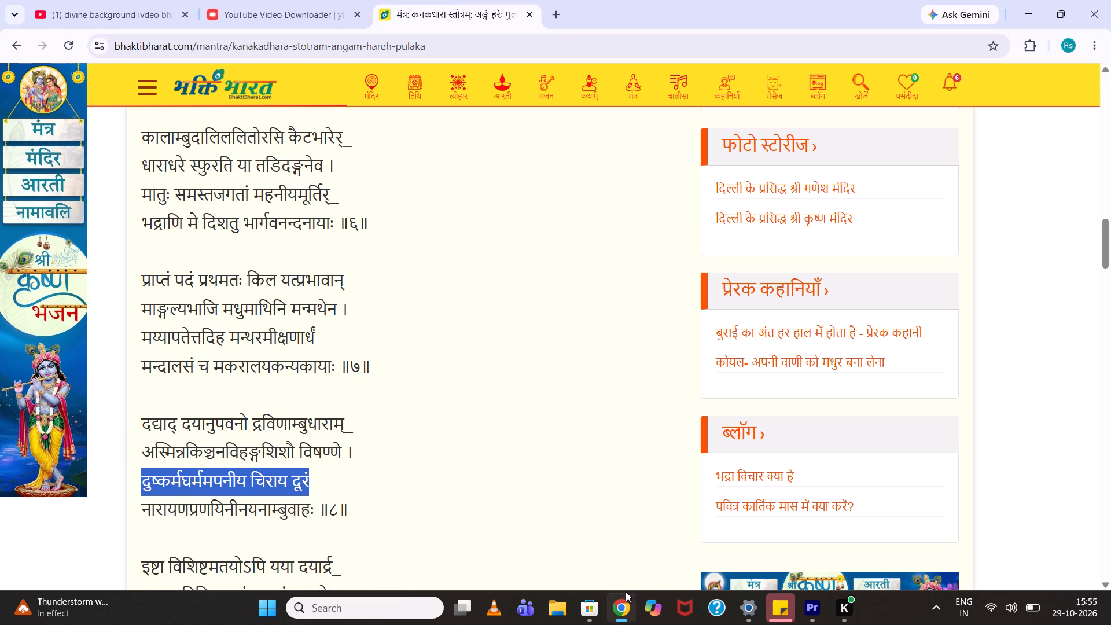
drag(145, 509, 302, 510)
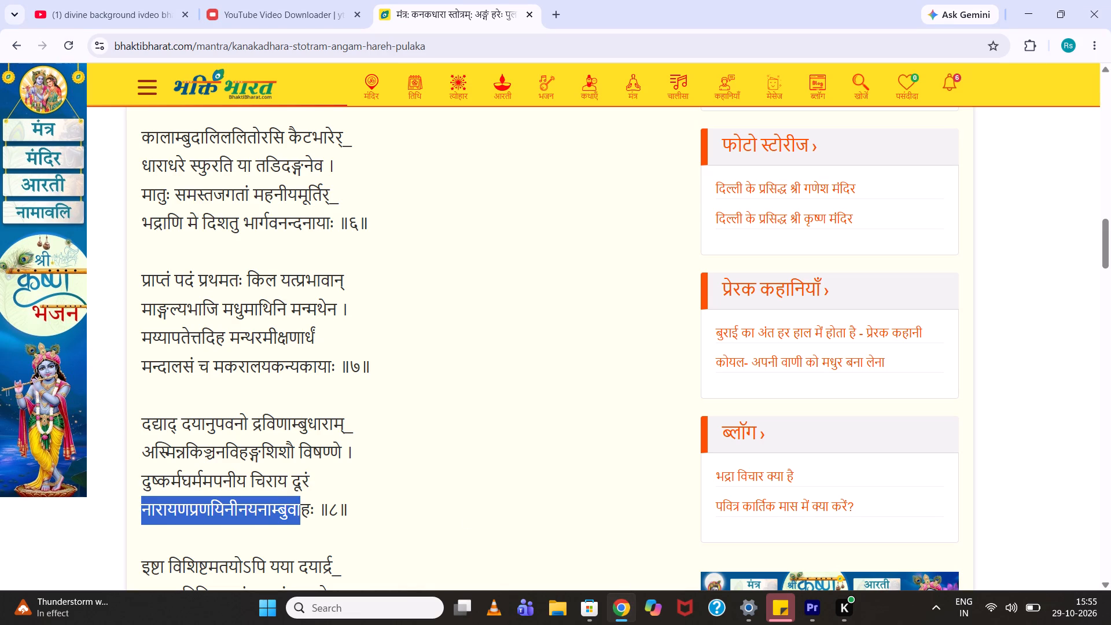
drag(302, 510, 315, 508)
key(ctrl+c)
Back in Premiere, replace the 00:02:11:06 title's text with the copied line, breaking it into two lines before नयनाम्बुवाहः.
click(819, 615)
click(882, 447)
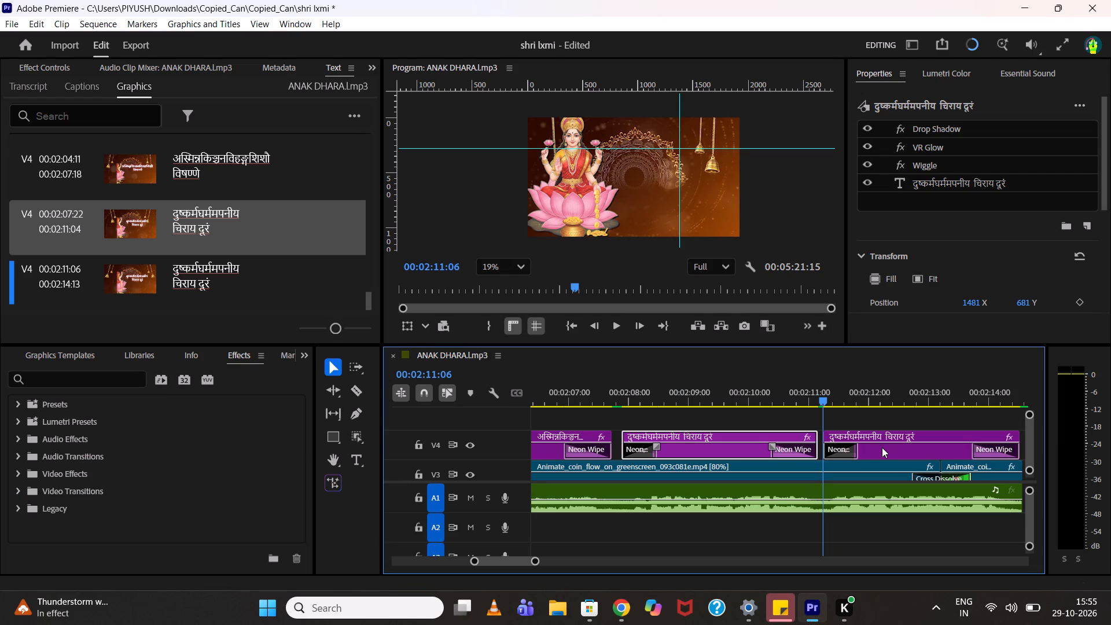
scroll(292, 281, down, 3)
double_click(210, 275)
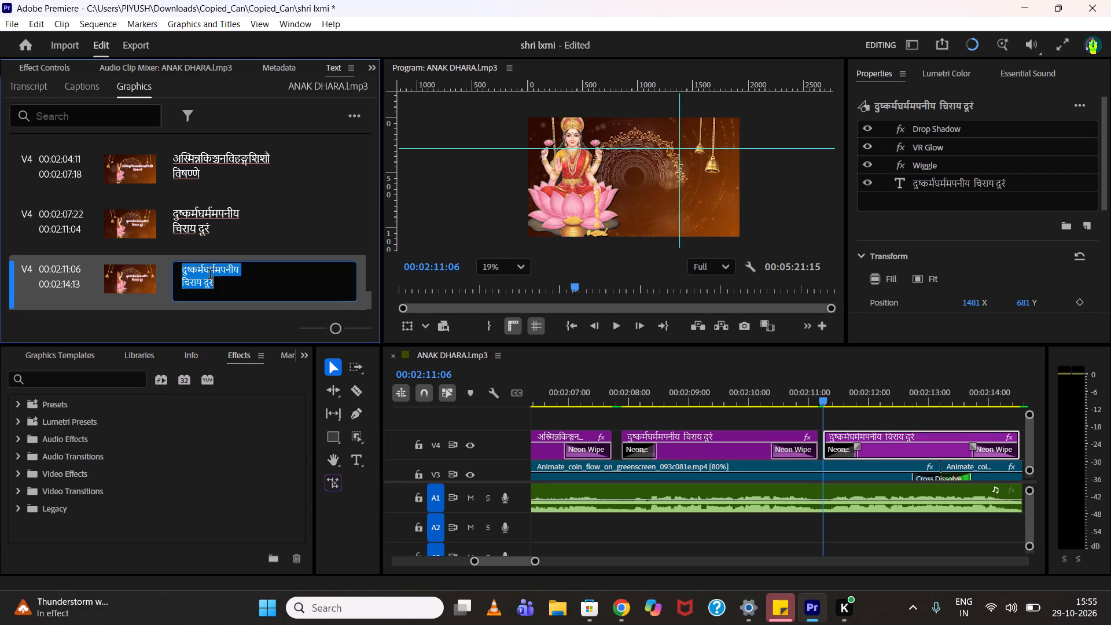
key(ctrl+v)
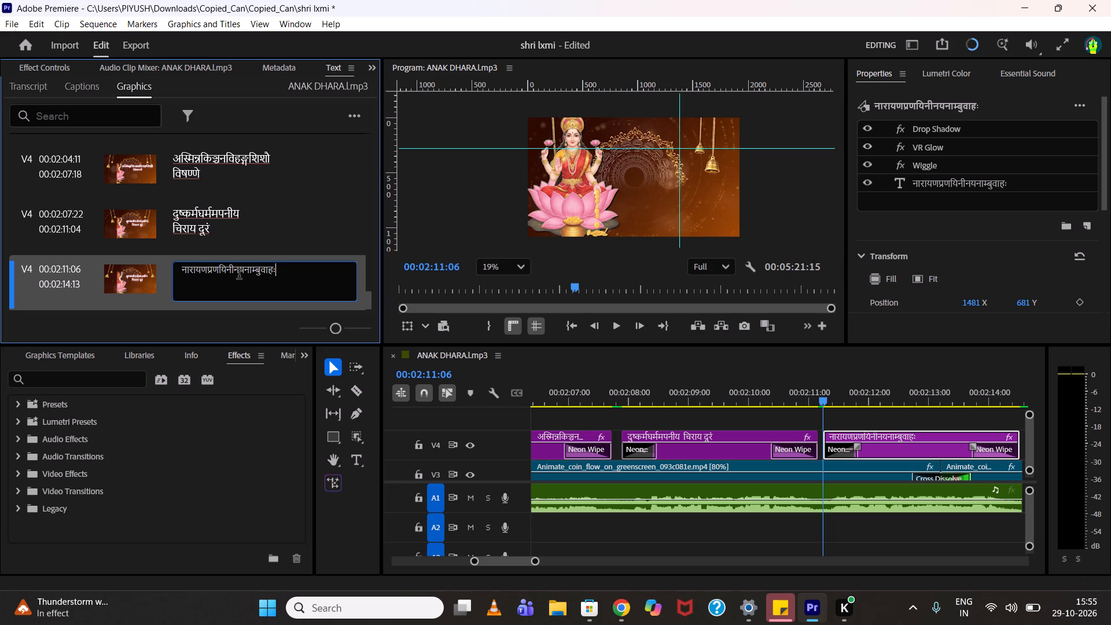
click(235, 271)
key(Return)
Play on to find the start of the next sung line and duplicate the नारायणप्रणयिनी title on V4 to begin at 00:02:15:00.
click(830, 409)
key(space)
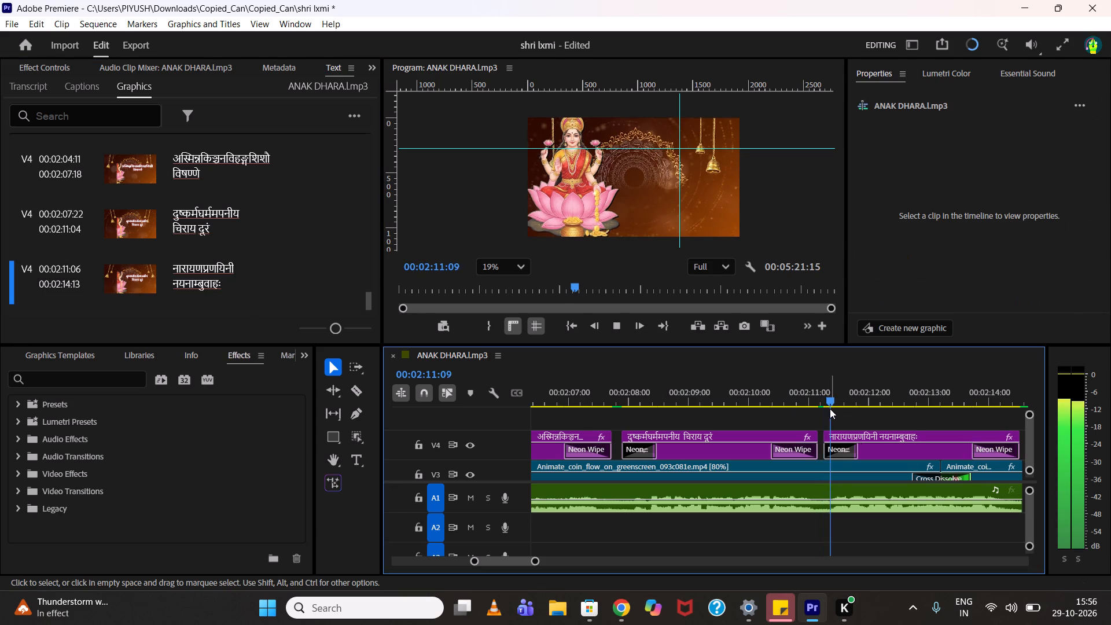
scroll(829, 409, down, 1)
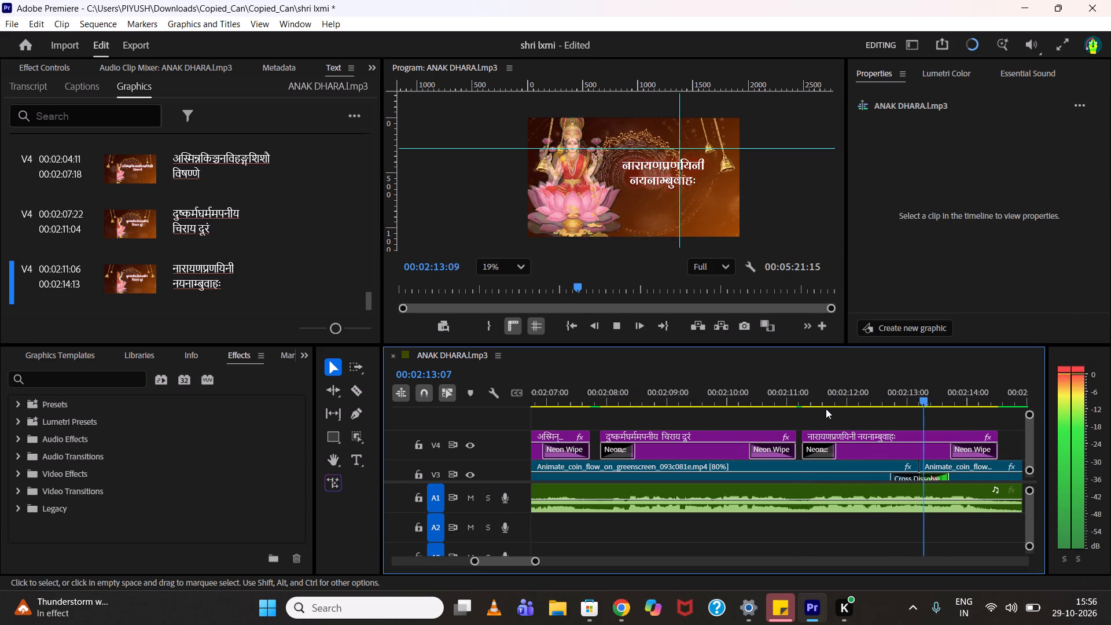
key(space)
scroll(825, 409, down, 2)
key(space)
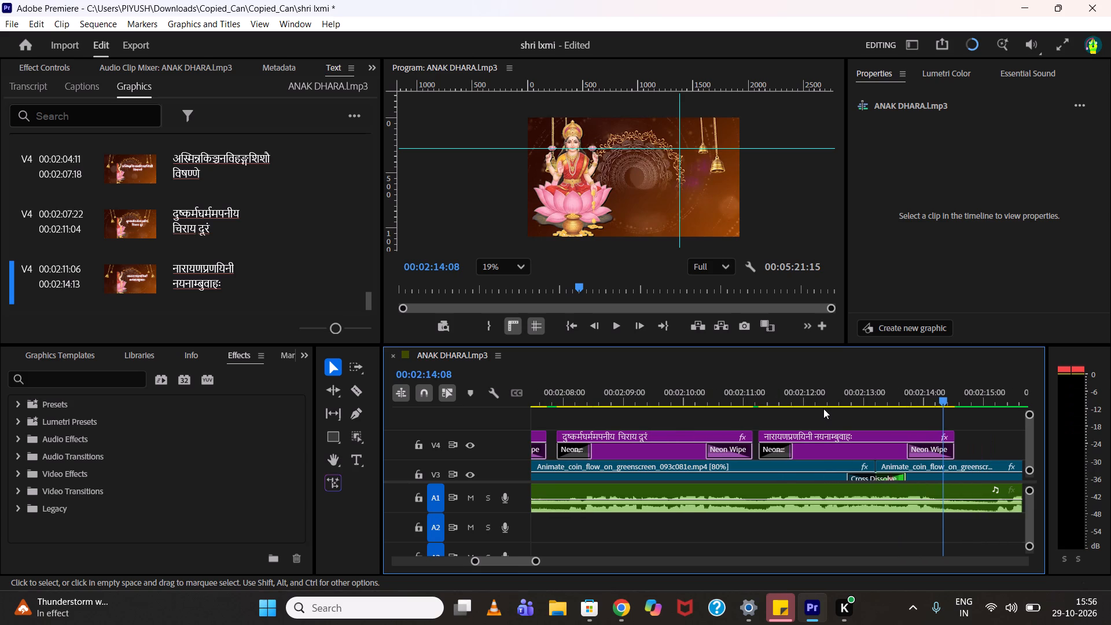
key(space)
key(space)
key(space)
scroll(822, 409, down, 4)
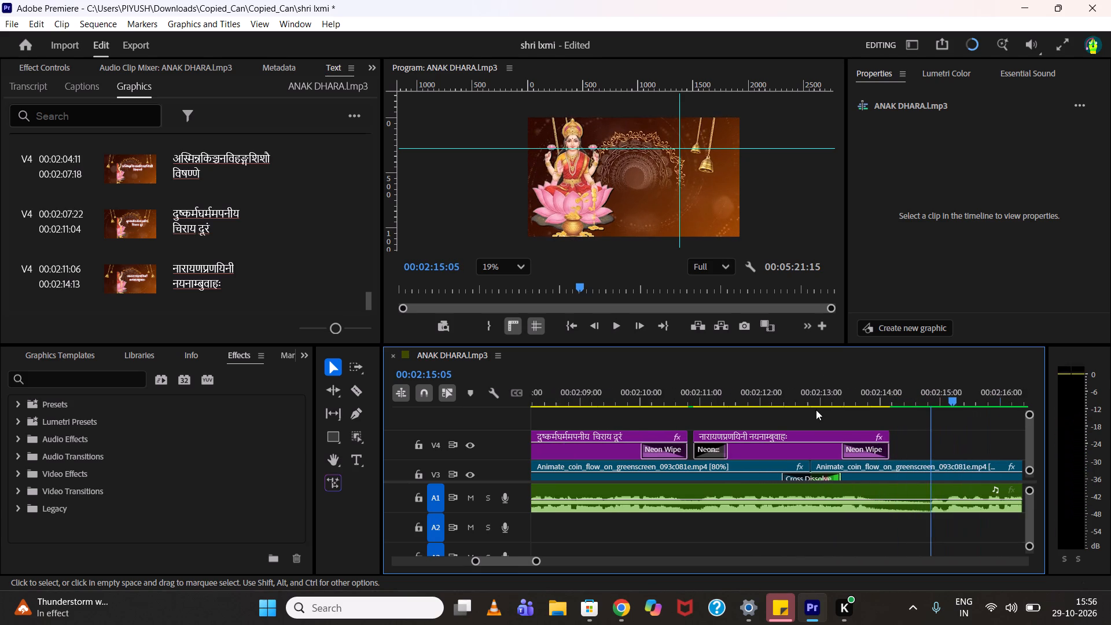
scroll(816, 410, down, 5)
alt+drag(680, 450, 849, 450)
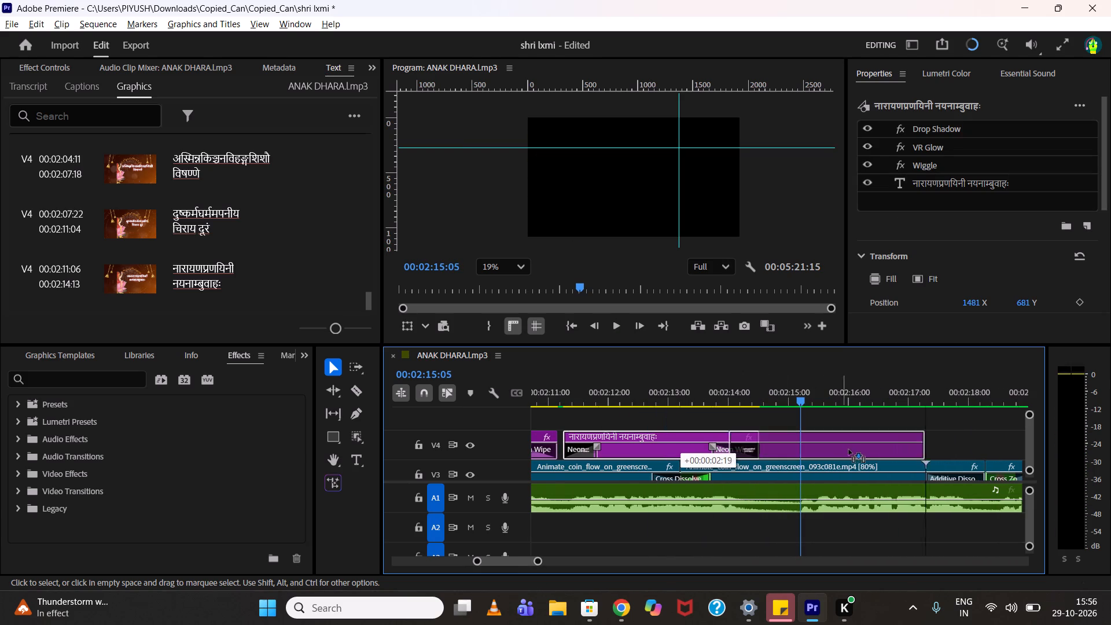
alt+drag(849, 450, 903, 454)
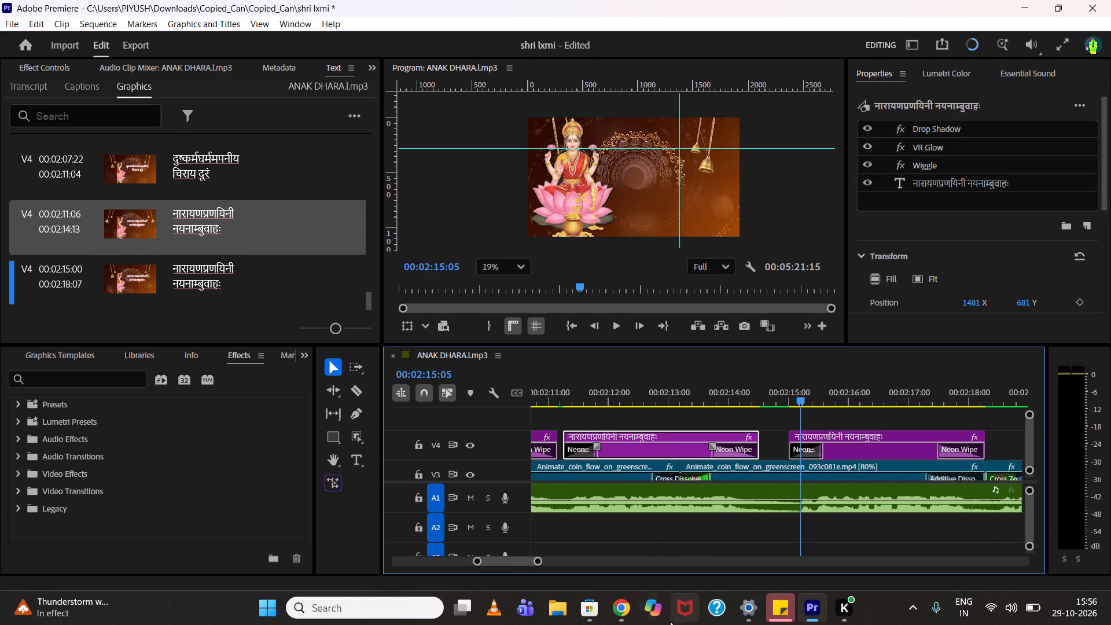
Switch to Chrome and copy the first line of verse 9, इष्टा विशिष्टमतयोऽपि यया दयार्द्र, without the trailing underscore.
click(614, 619)
scroll(154, 536, down, 2)
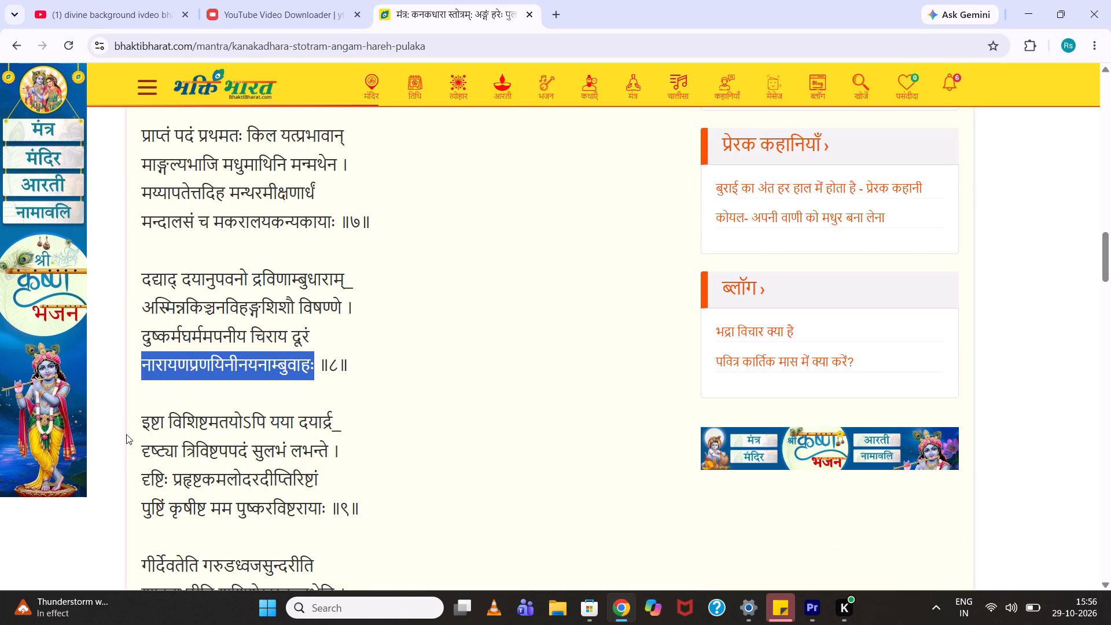
drag(138, 422, 334, 425)
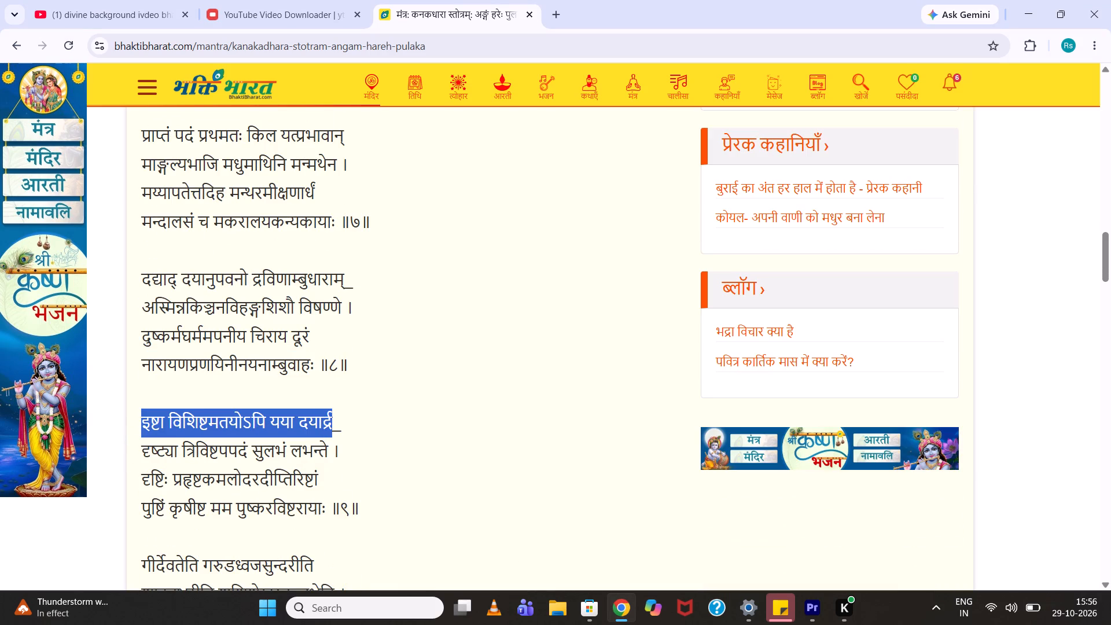
key(ctrl+c)
Back in Premiere, replace the 00:02:15:00 title's text with the copied line, breaking it into two lines before यया दयार्द्र.
click(820, 613)
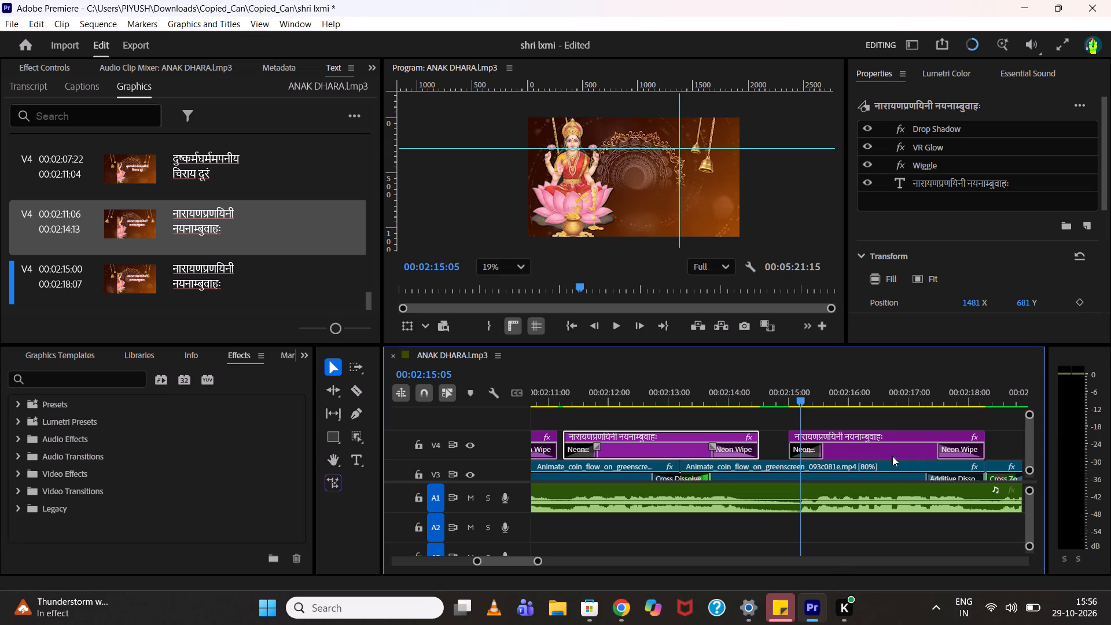
click(888, 448)
double_click(200, 280)
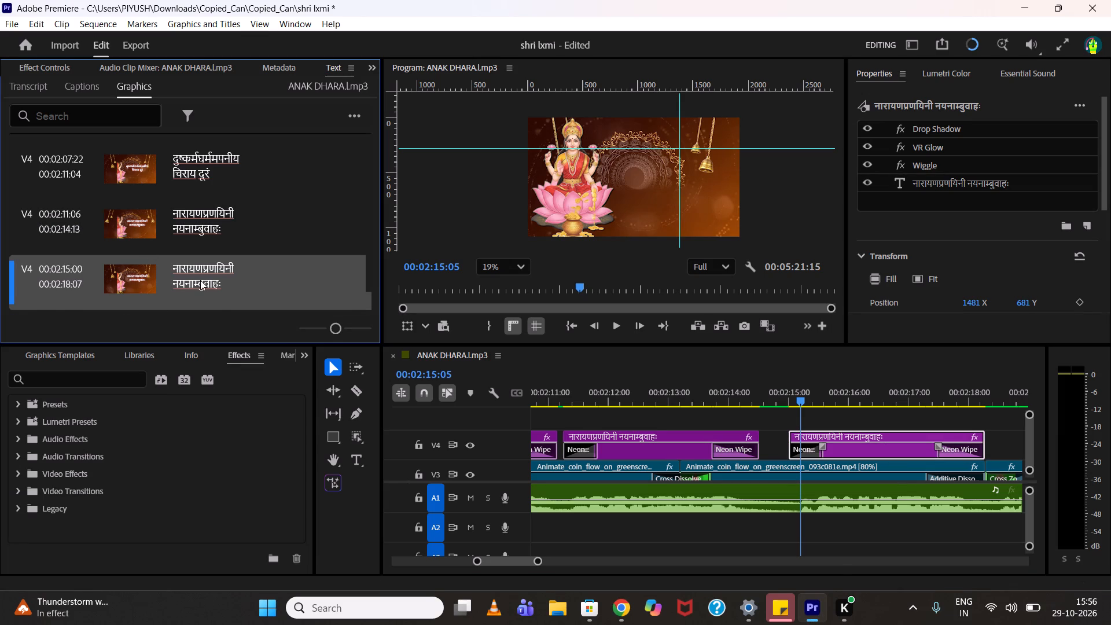
key(ctrl+v)
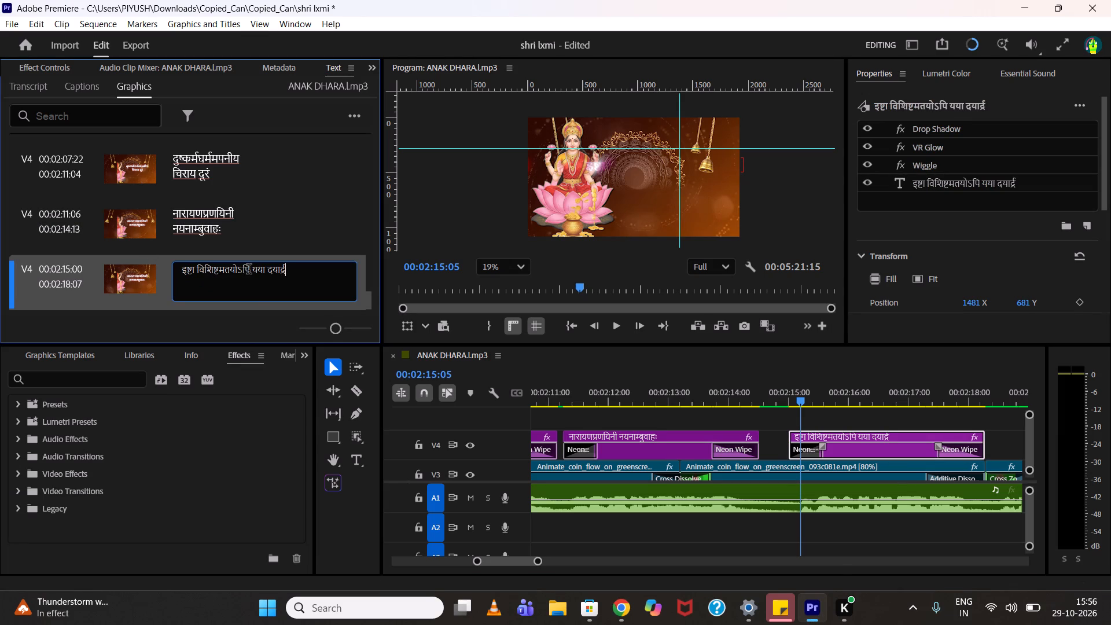
click(249, 270)
key(Return)
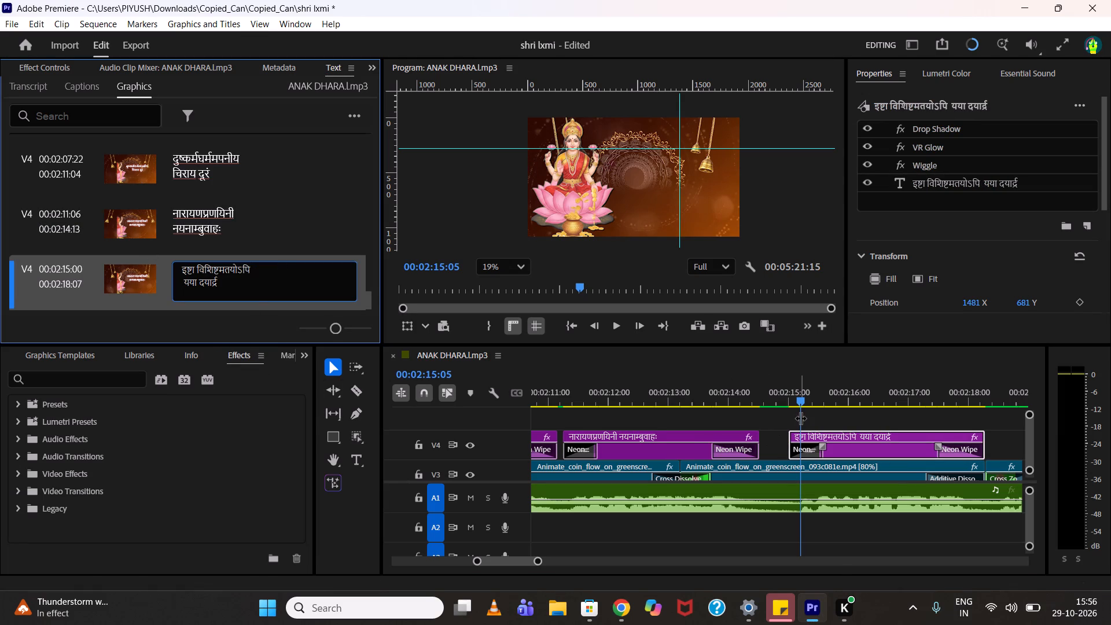
Play on to find the start of the next sung line and duplicate the इष्टा विशिष्टमतयोऽपि title on V4 to begin at 00:02:18:10.
click(782, 413)
click(783, 398)
key(space)
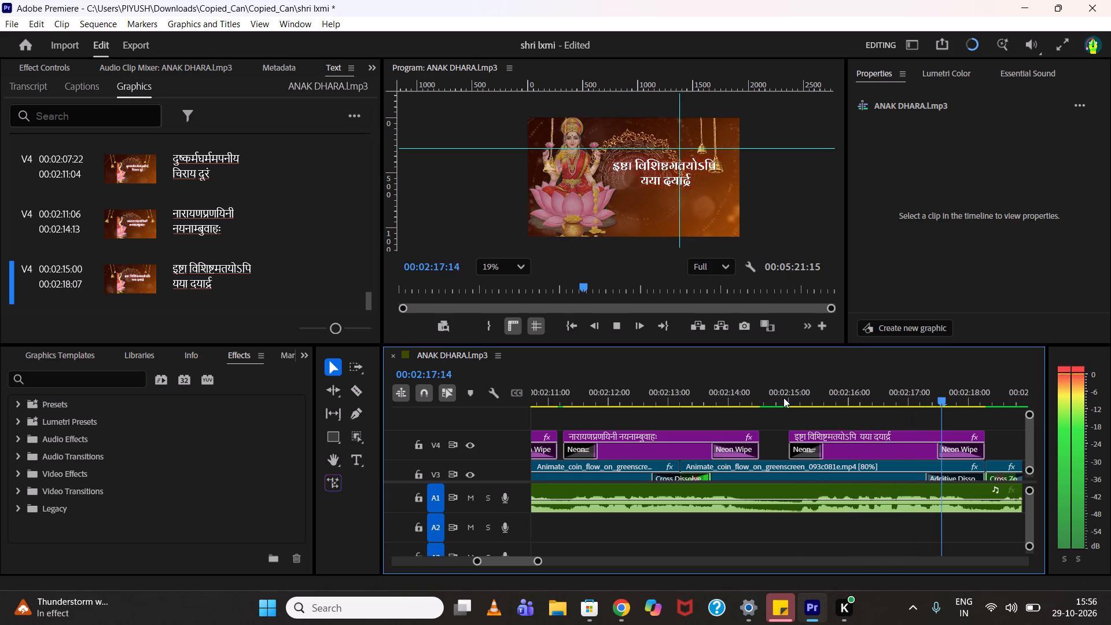
key(space)
key(space)
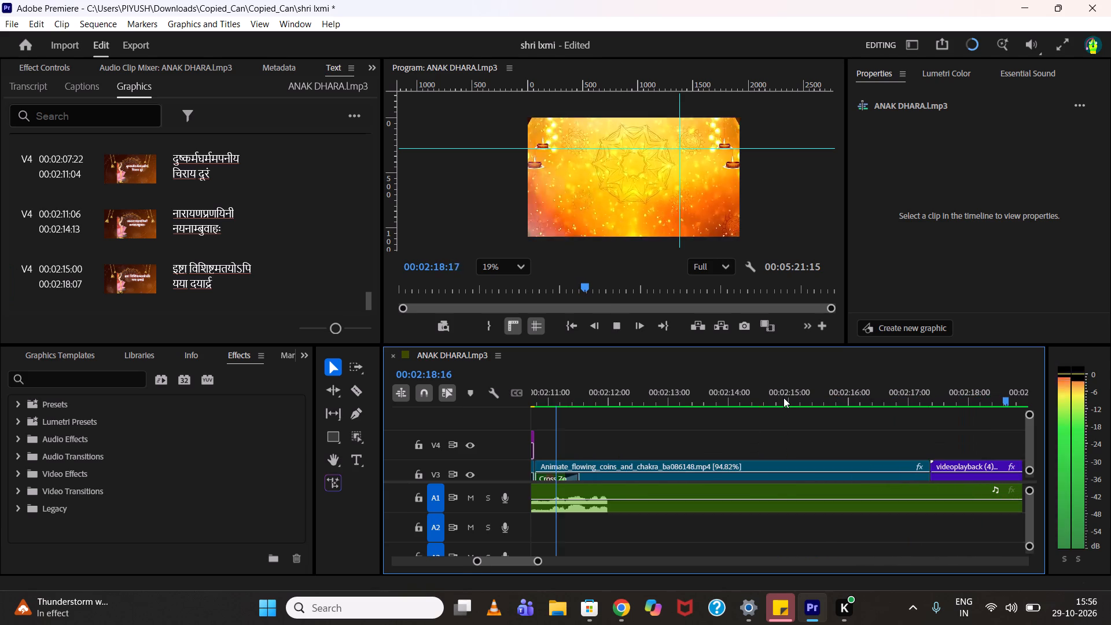
key(space)
scroll(694, 423, up, 7)
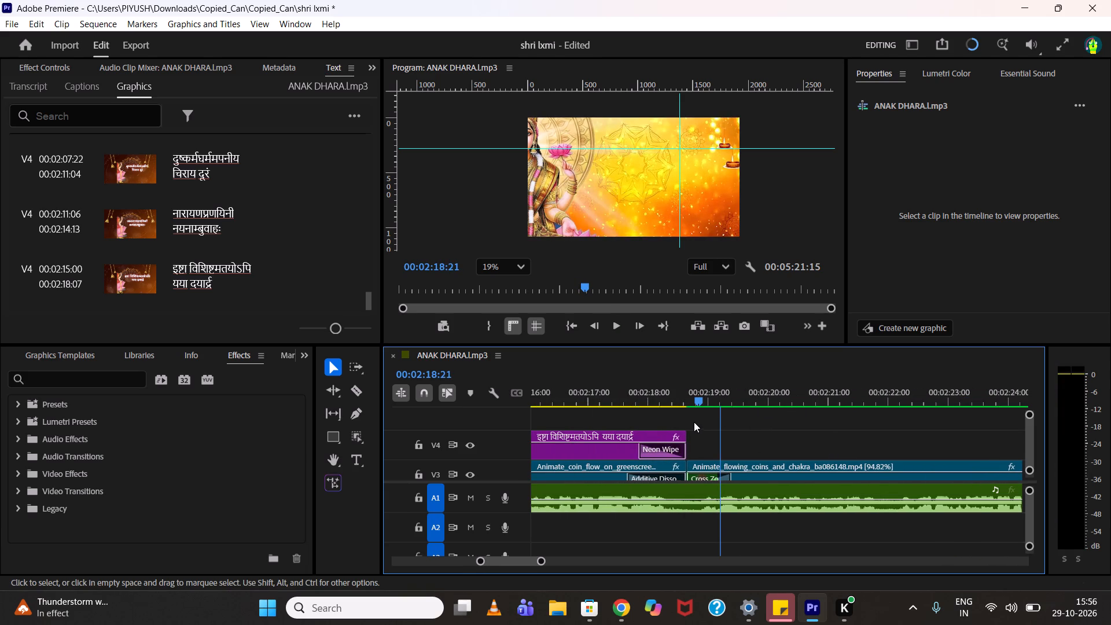
click(696, 400)
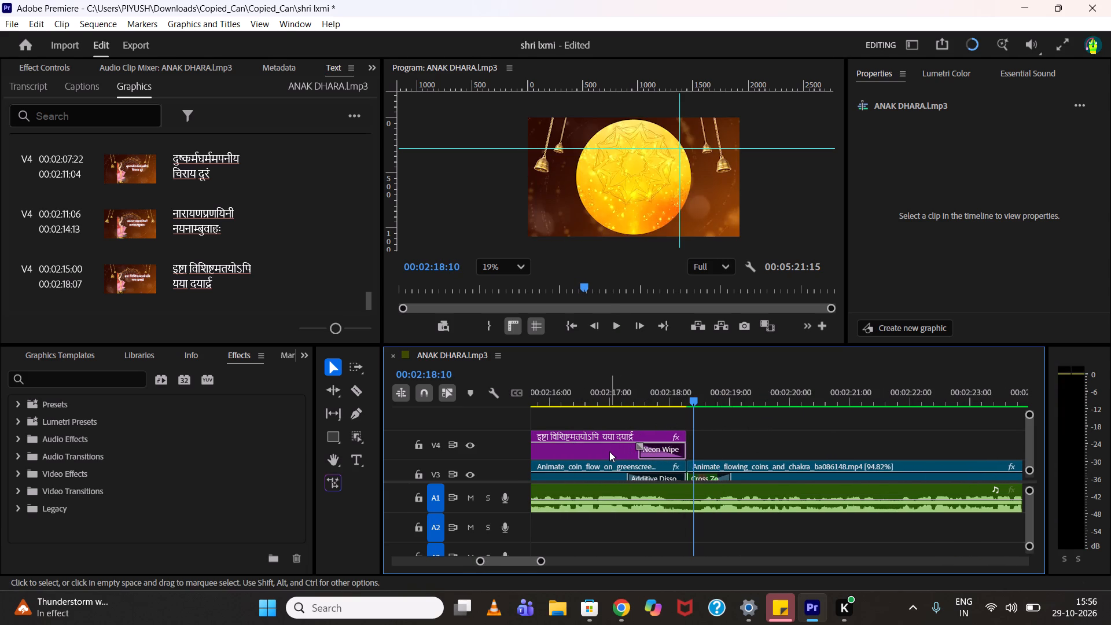
alt+drag(609, 451, 823, 457)
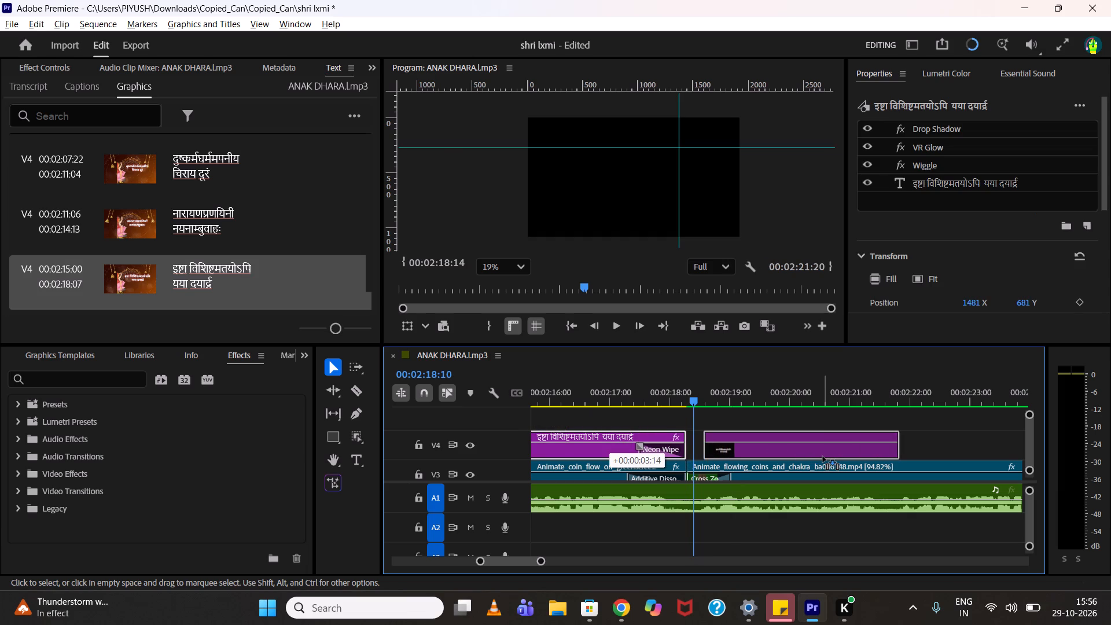
alt+drag(823, 457, 817, 457)
Preview the 00:02:18:10 title over the golden background and increase its text's X position to shift it slightly away from the goddess.
drag(697, 397, 678, 397)
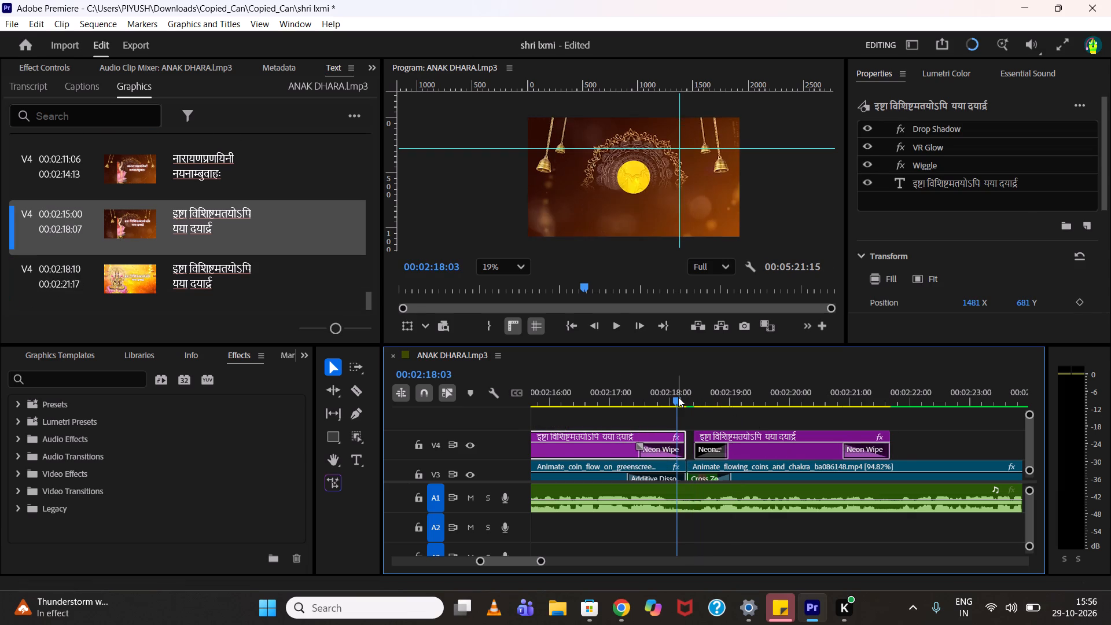
key(space)
key(space)
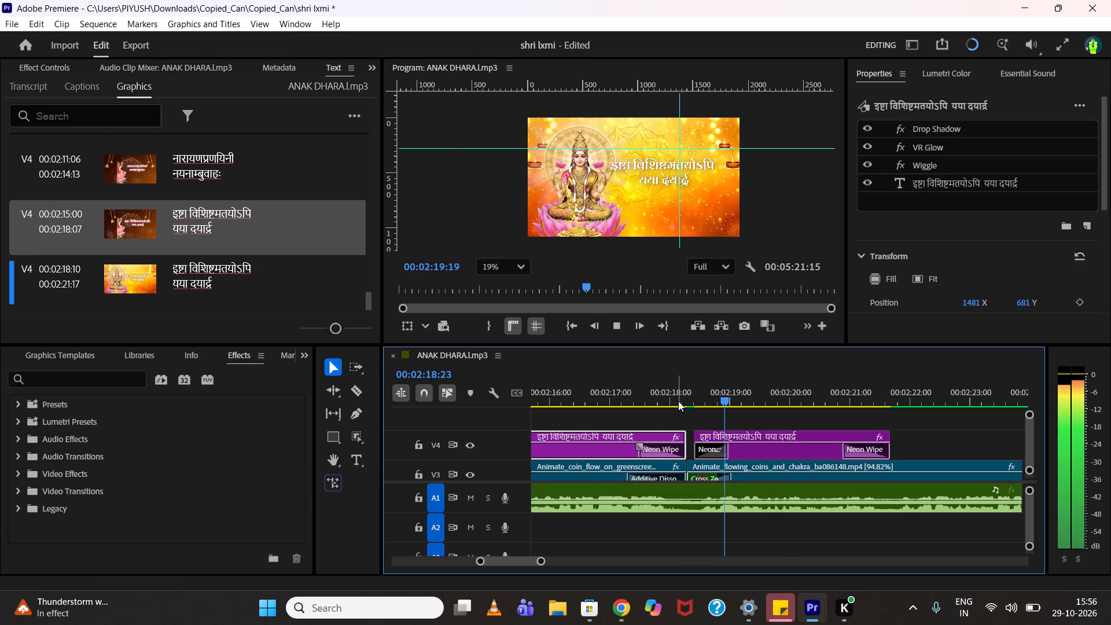
click(782, 443)
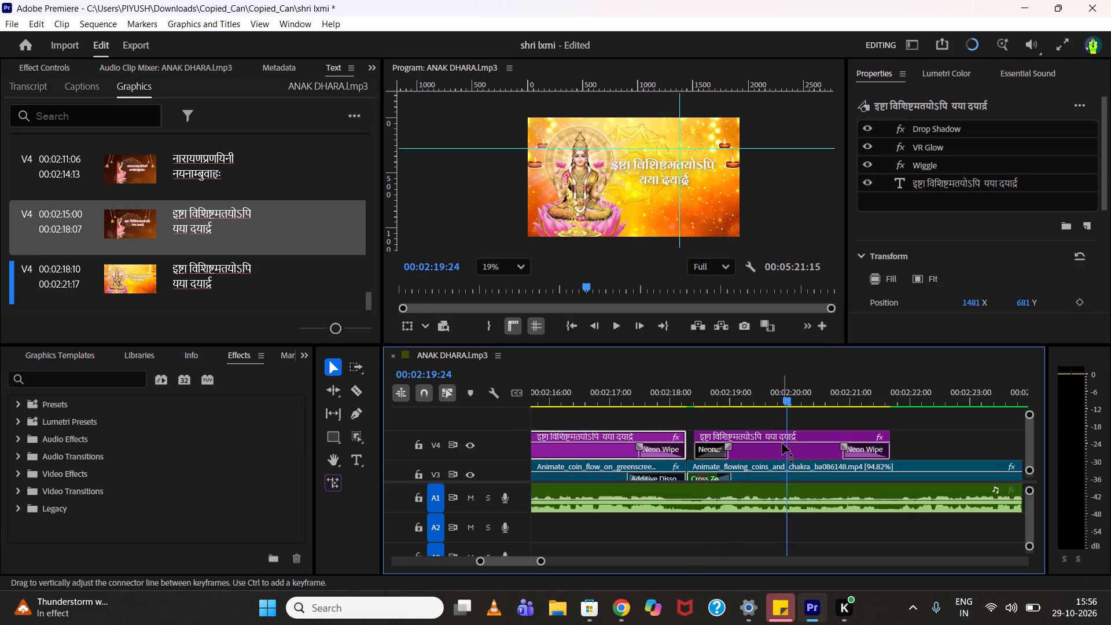
click(935, 185)
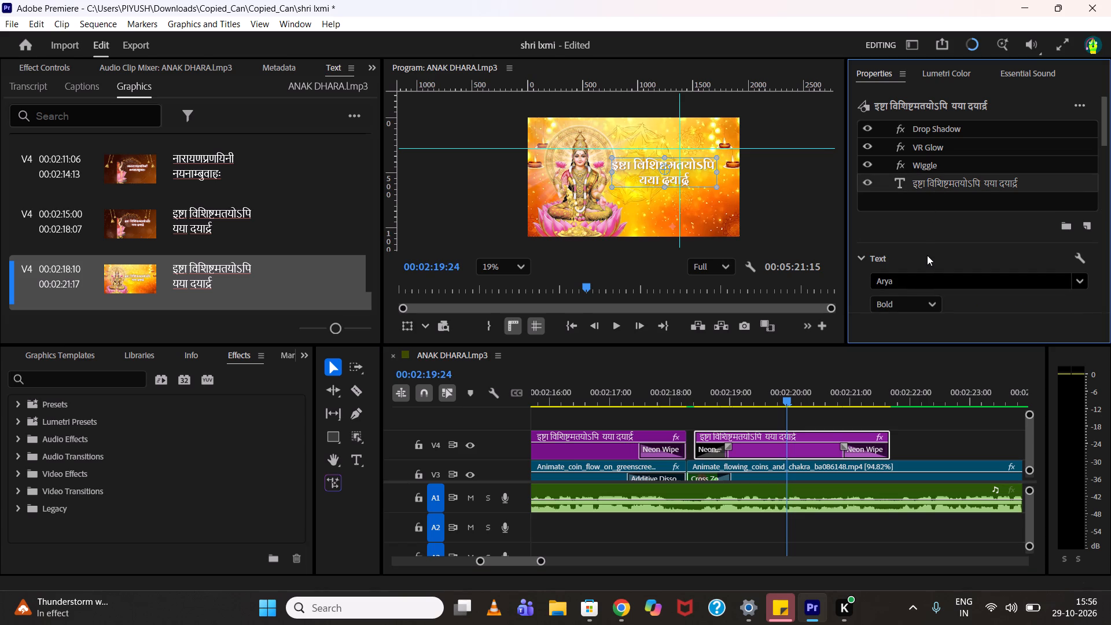
scroll(918, 250, down, 15)
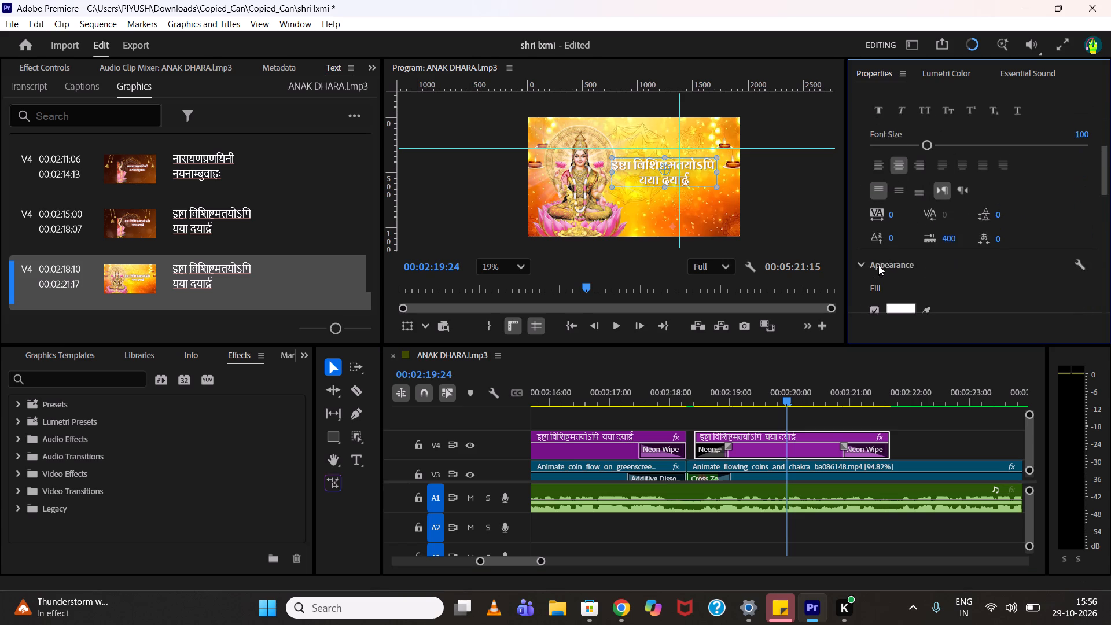
scroll(878, 265, down, 10)
scroll(878, 265, up, 19)
scroll(877, 263, up, 5)
scroll(877, 263, down, 11)
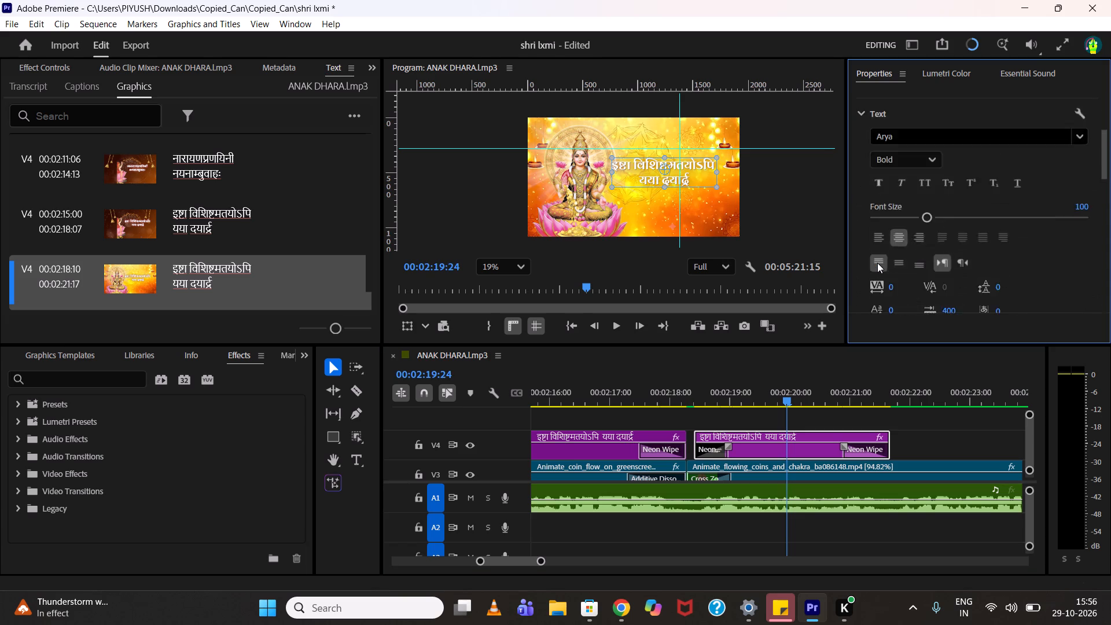
scroll(877, 263, down, 20)
scroll(877, 263, down, 6)
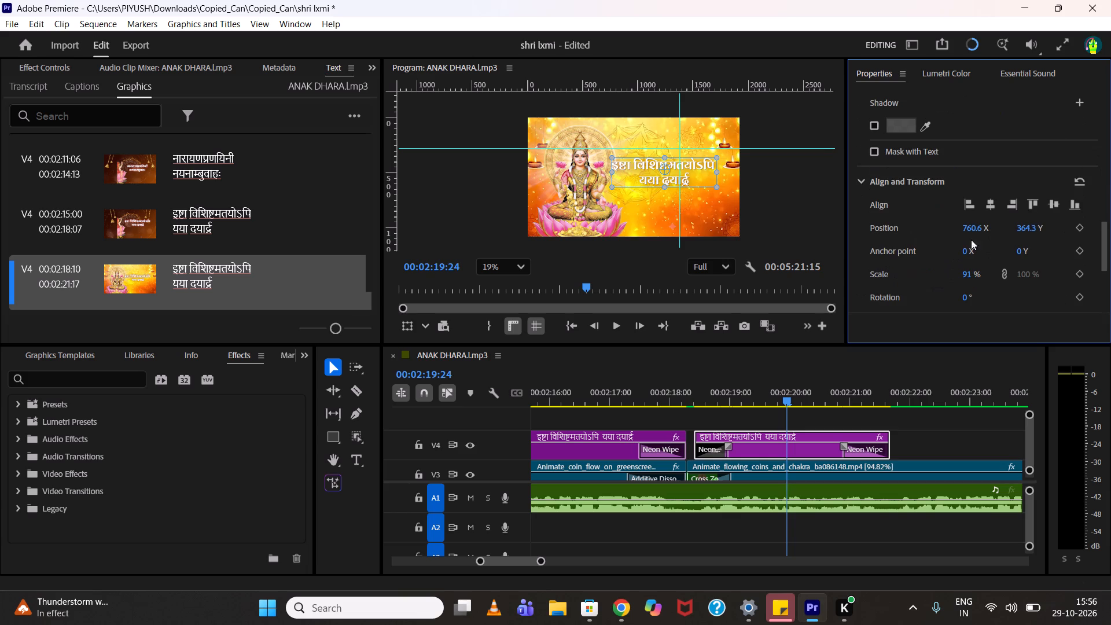
drag(977, 228, 995, 225)
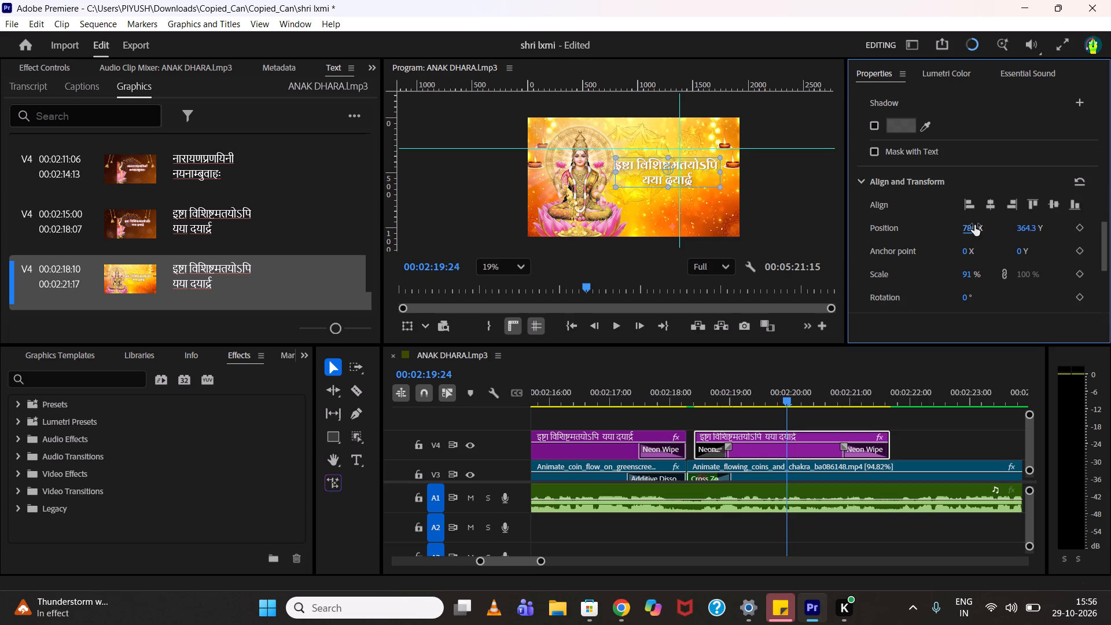
drag(972, 225, 988, 223)
click(928, 431)
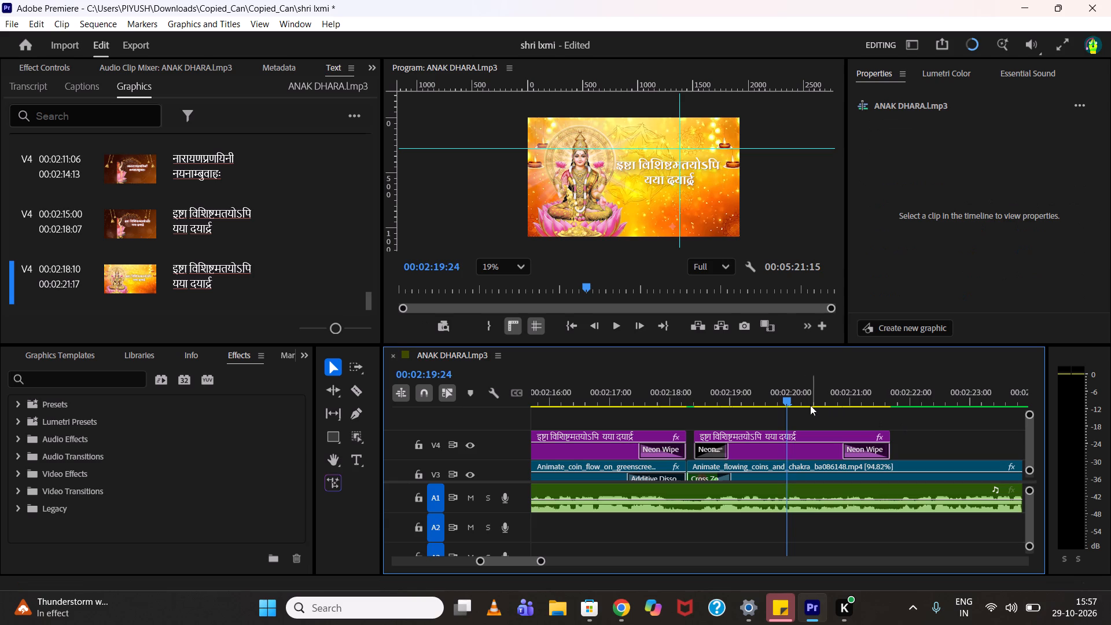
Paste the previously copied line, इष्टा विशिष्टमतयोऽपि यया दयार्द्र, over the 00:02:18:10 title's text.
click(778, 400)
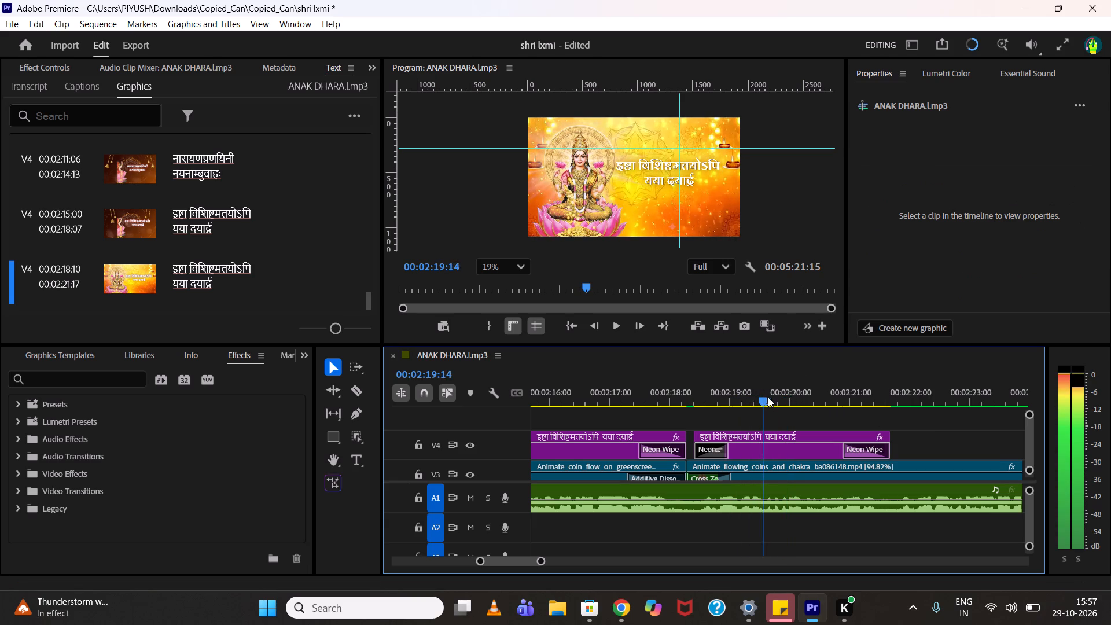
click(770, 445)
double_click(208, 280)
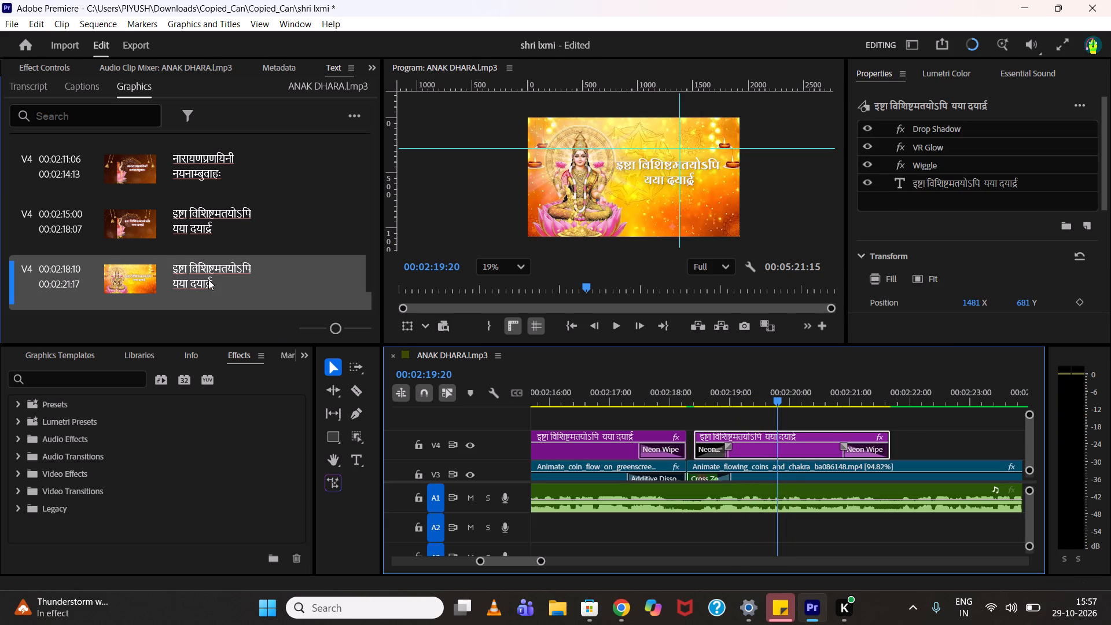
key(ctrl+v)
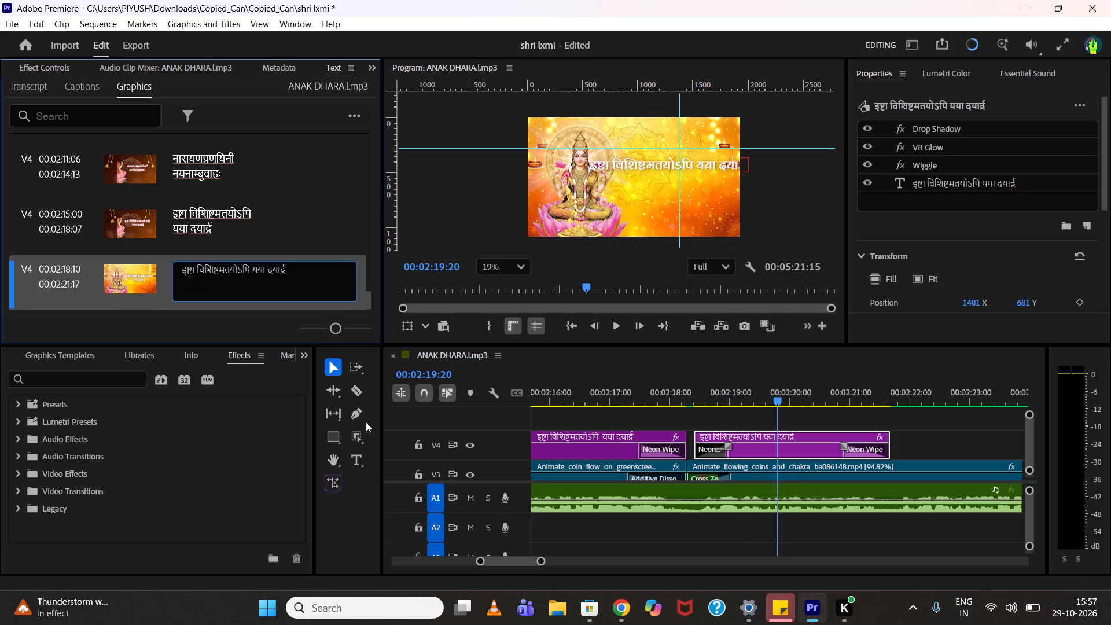
Switch to Chrome and copy the second line of verse 9, दृष्ट्या त्रिविष्टपपदं सुलभं लभन्ते, without the closing bar.
click(608, 607)
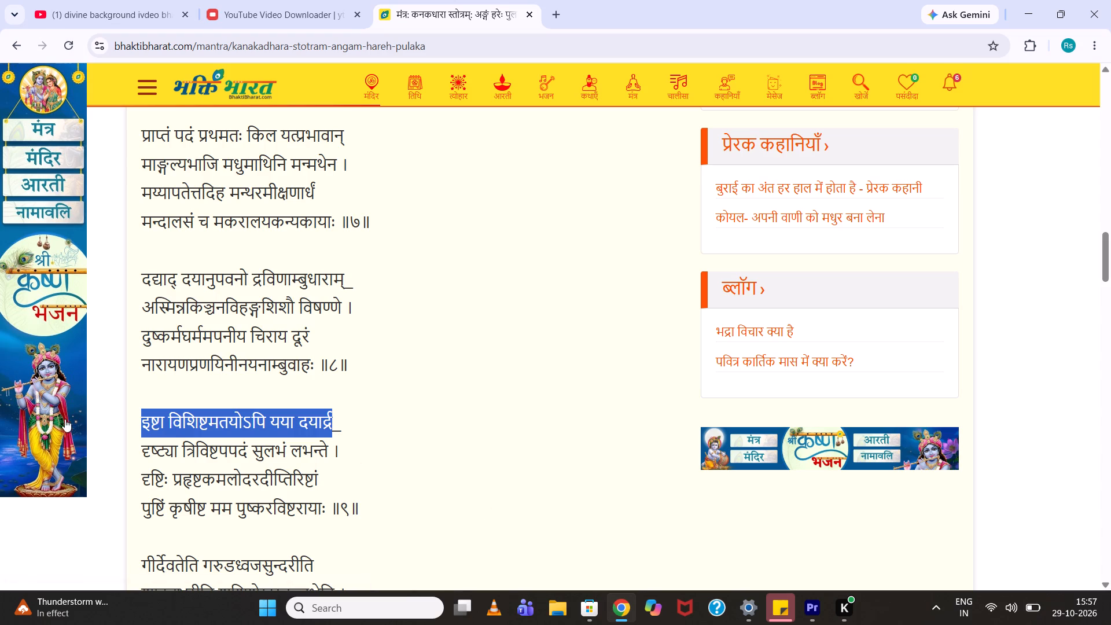
drag(142, 448, 333, 445)
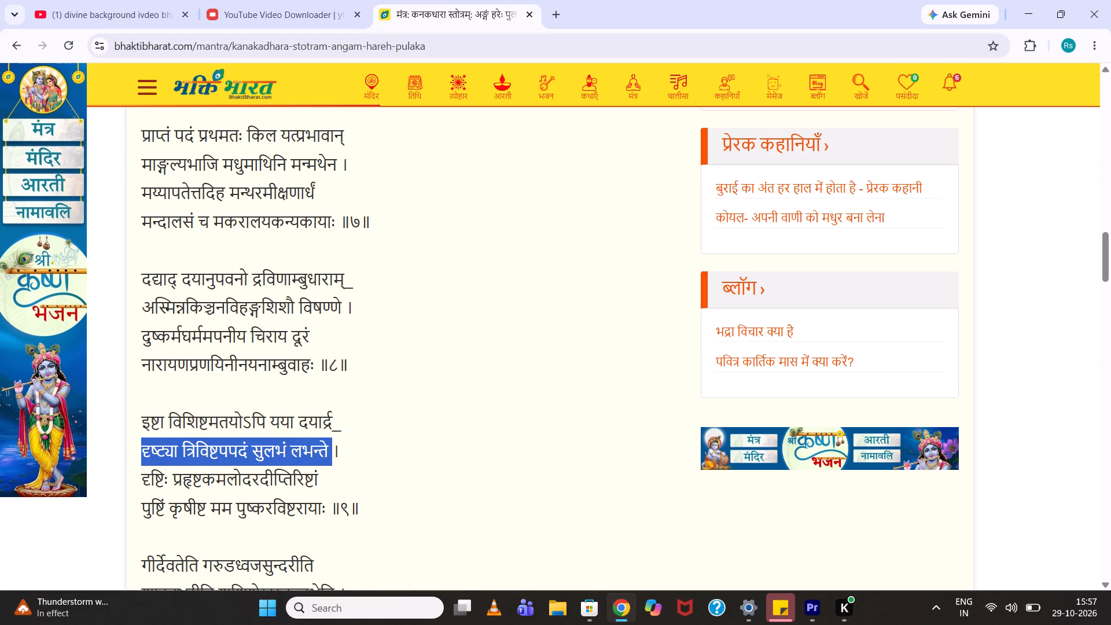
key(ctrl+c)
Back in Premiere, replace the 00:02:18:10 title's text with the copied line, breaking it into two lines before सुलभं लभन्ते.
click(802, 608)
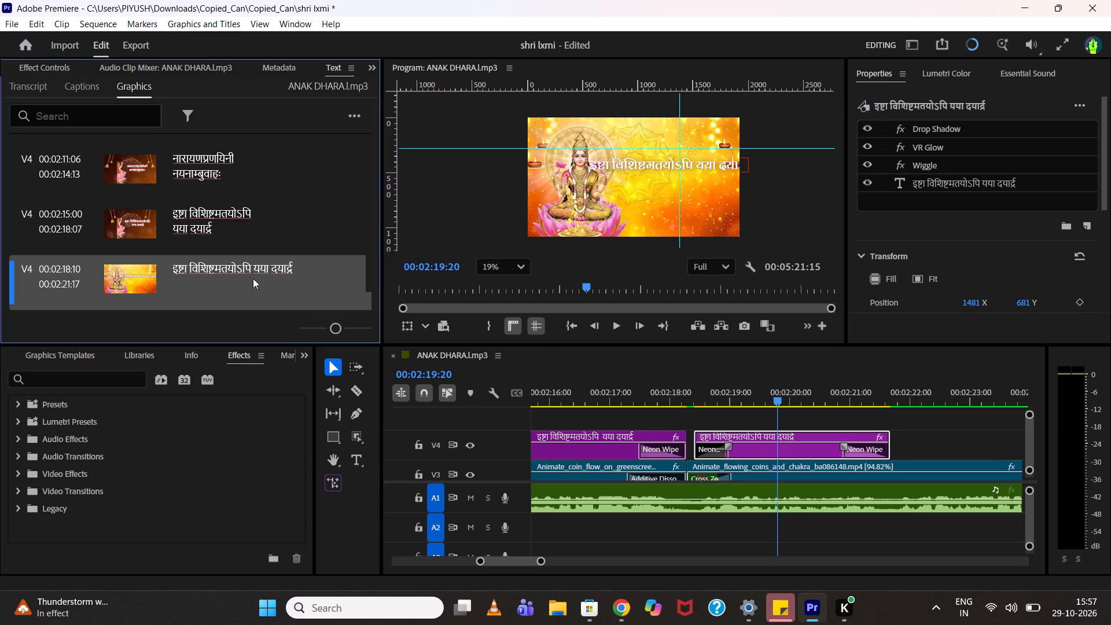
double_click(246, 269)
key(ctrl+v)
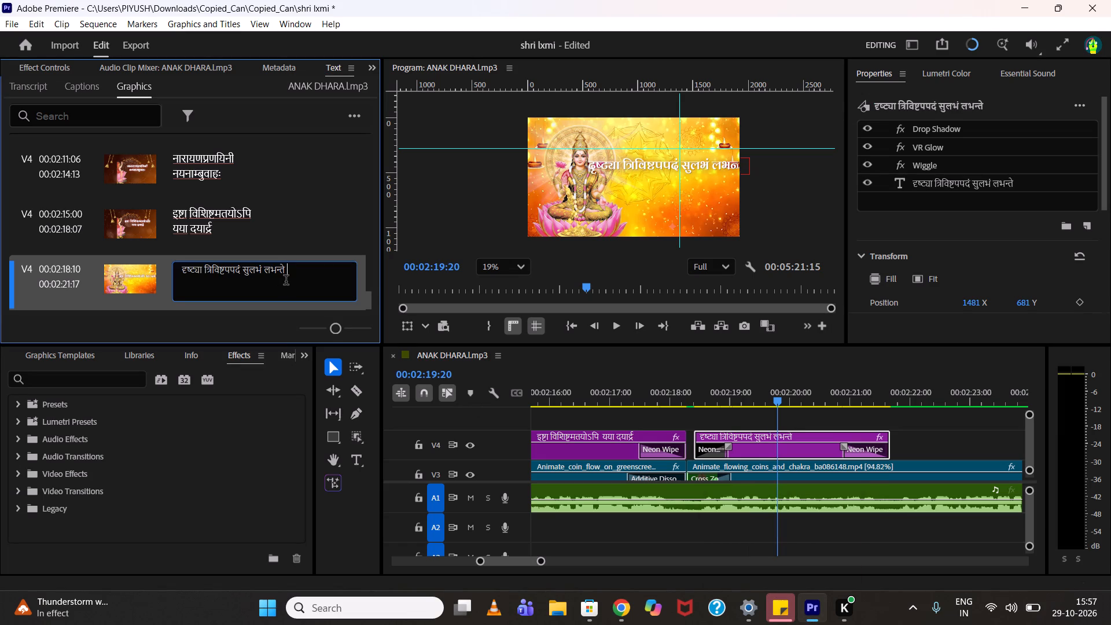
click(241, 271)
key(Return)
Play the title through to find the next sung line and duplicate it on V4 to begin at 00:02:21:18.
drag(720, 395, 693, 394)
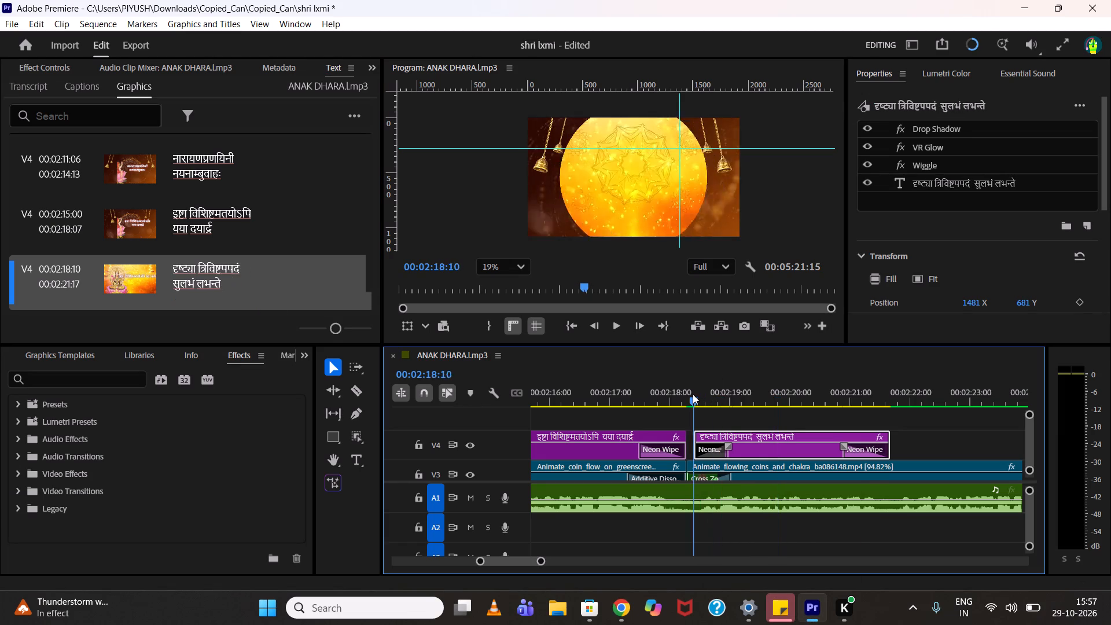
drag(693, 394, 692, 394)
key(space)
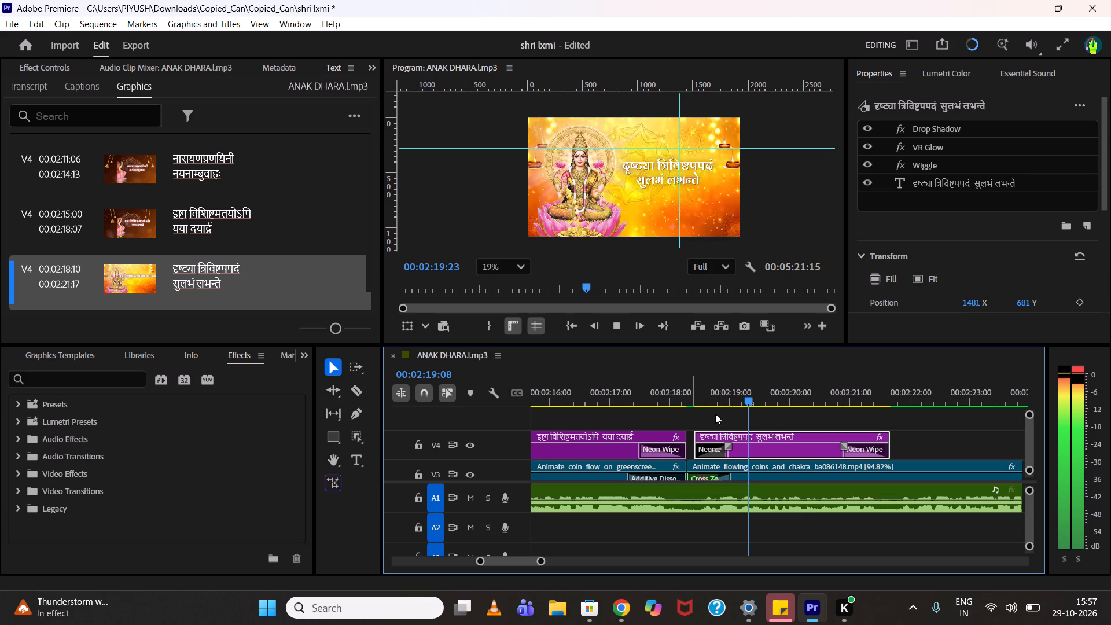
key(space)
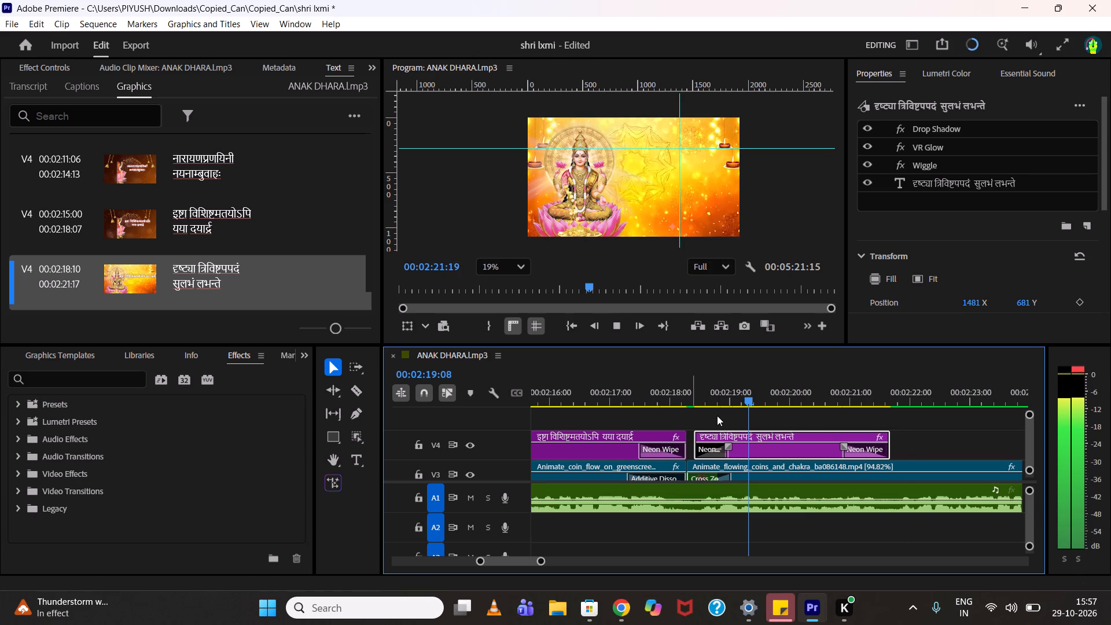
scroll(808, 426, down, 7)
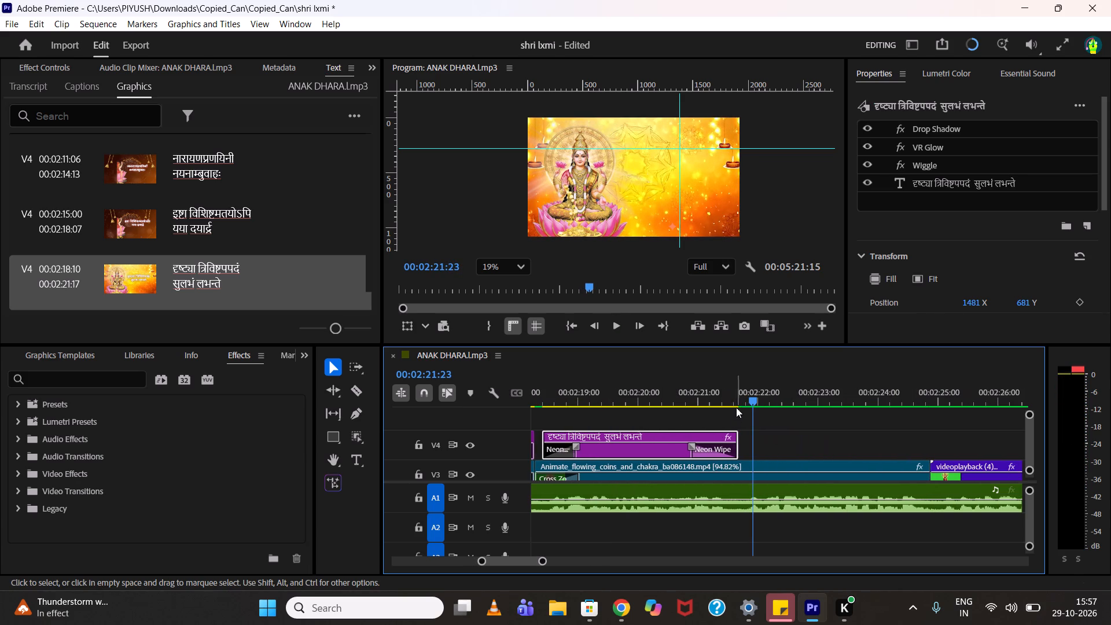
click(746, 396)
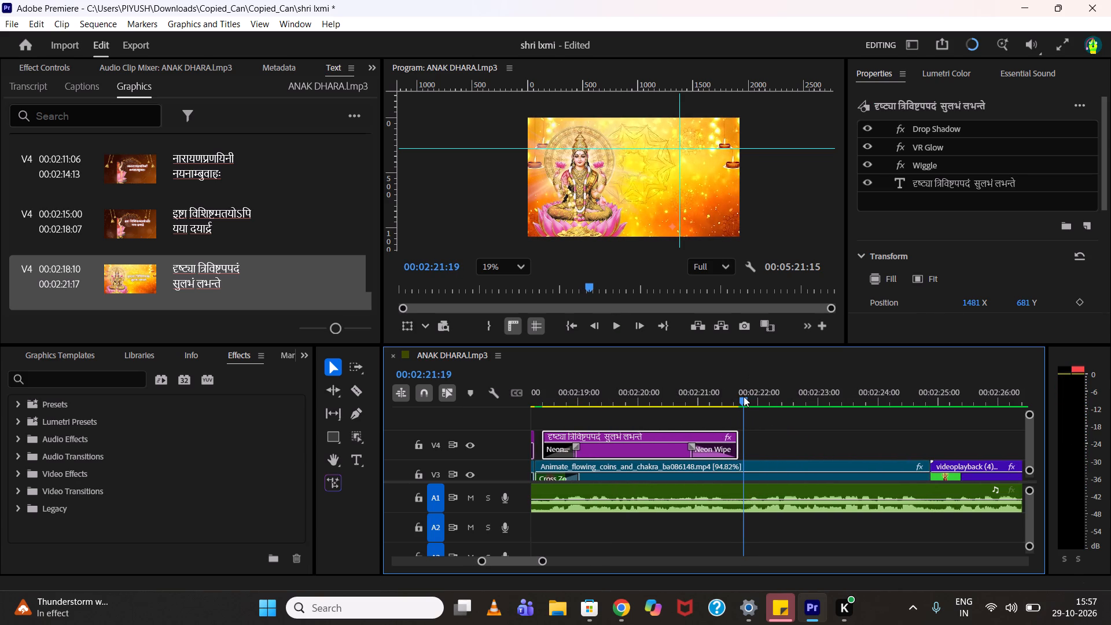
alt+drag(666, 455, 675, 447)
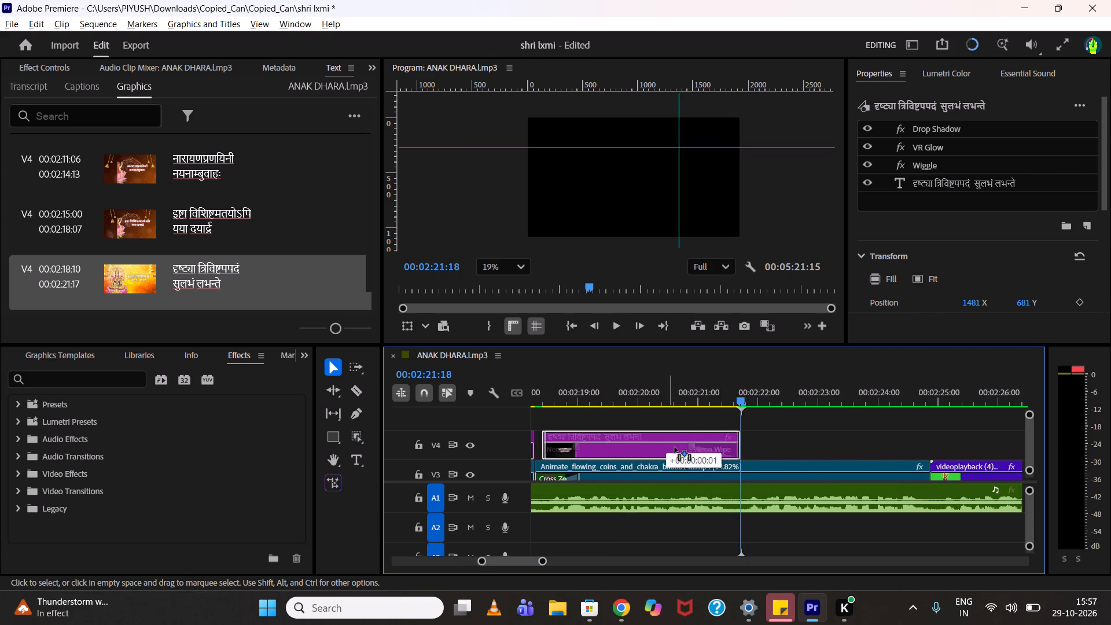
alt+drag(675, 447, 869, 439)
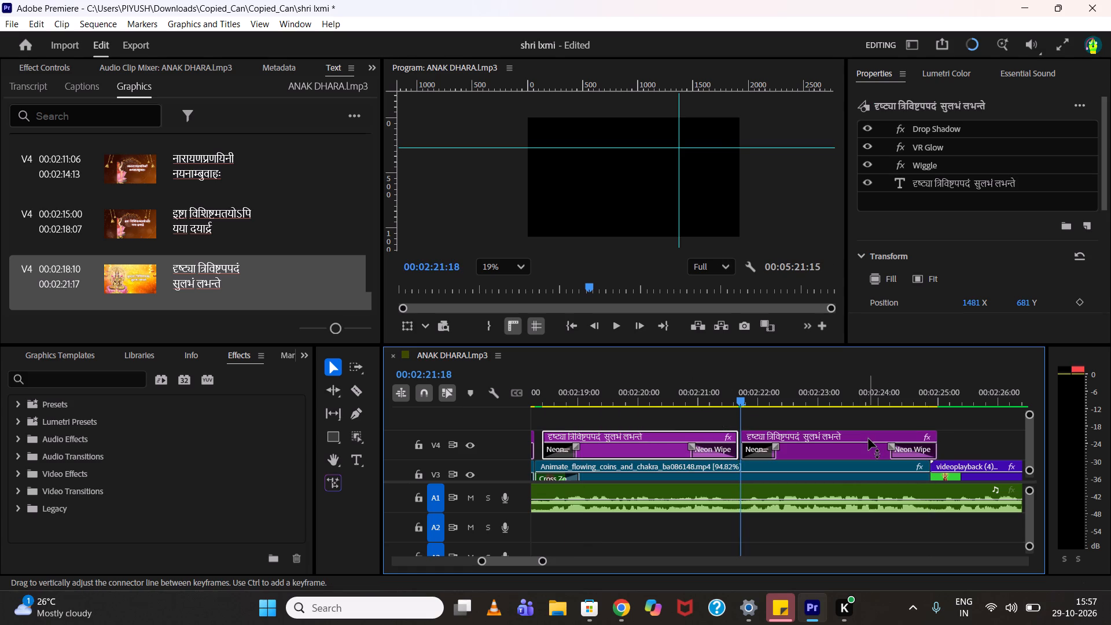
Switch to Chrome and copy the third line of verse 9, दृष्टिः प्रहृष्टकमलोदरदीप्तिरिष्टां.
click(633, 606)
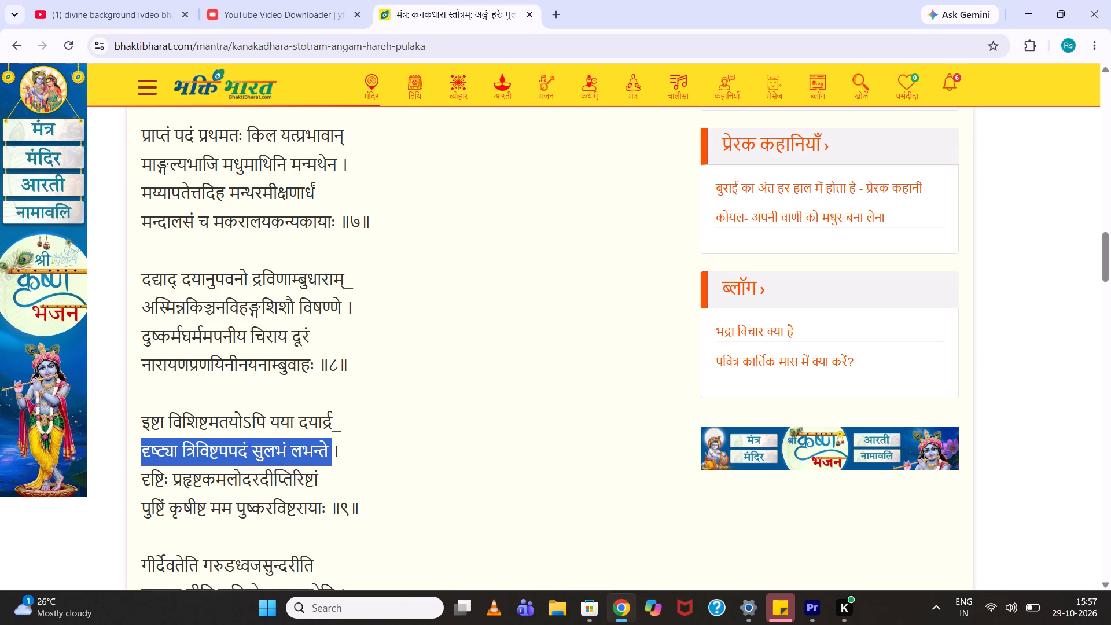
drag(132, 480, 318, 472)
key(ctrl+c)
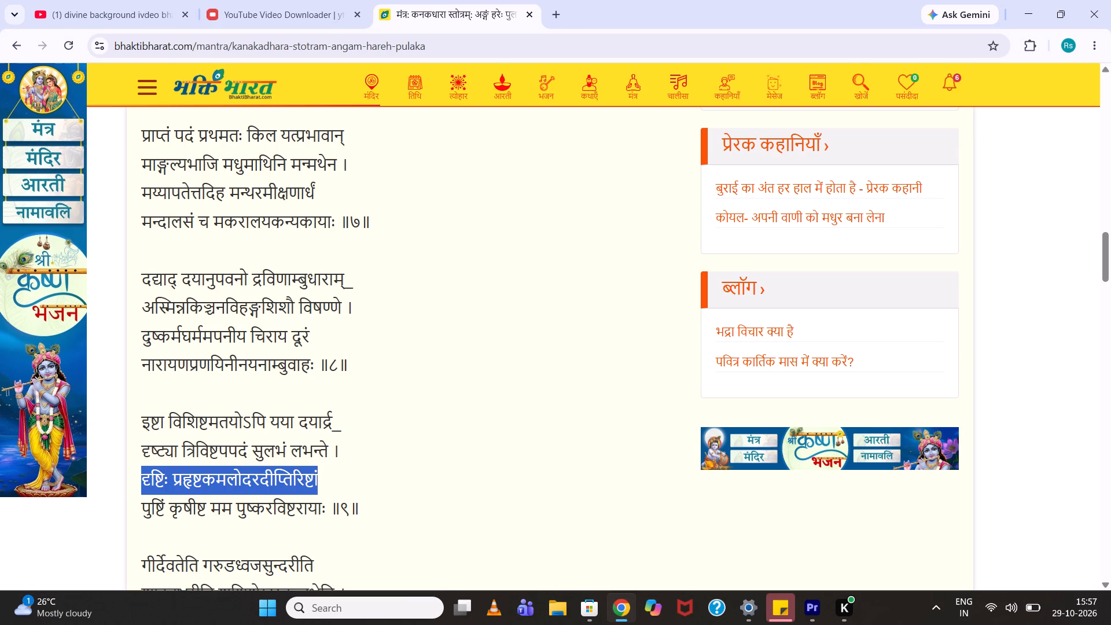
Back in Premiere, paste the copied line over the 00:02:21:18 title's text and break it into two lines after दृष्टिः.
click(807, 601)
click(815, 454)
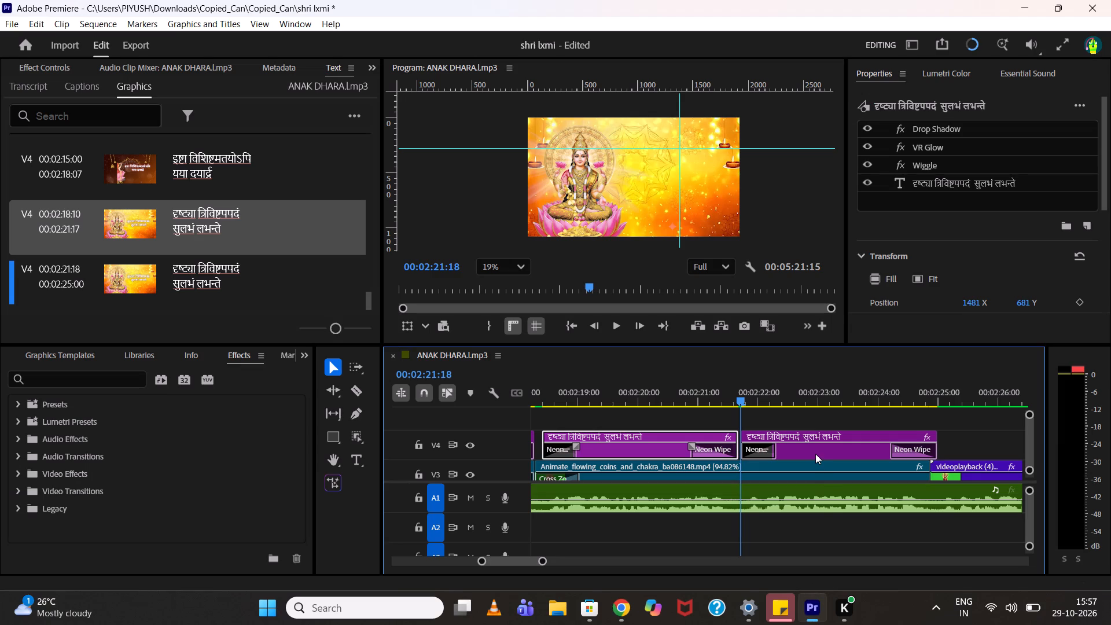
scroll(235, 284, down, 1)
double_click(199, 278)
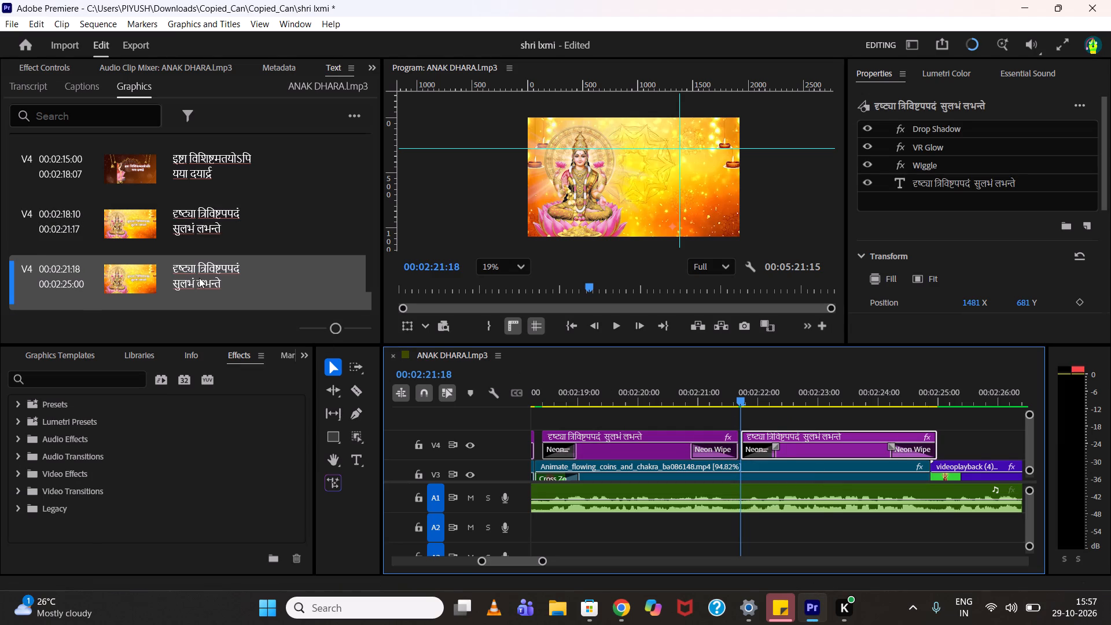
key(ctrl+v)
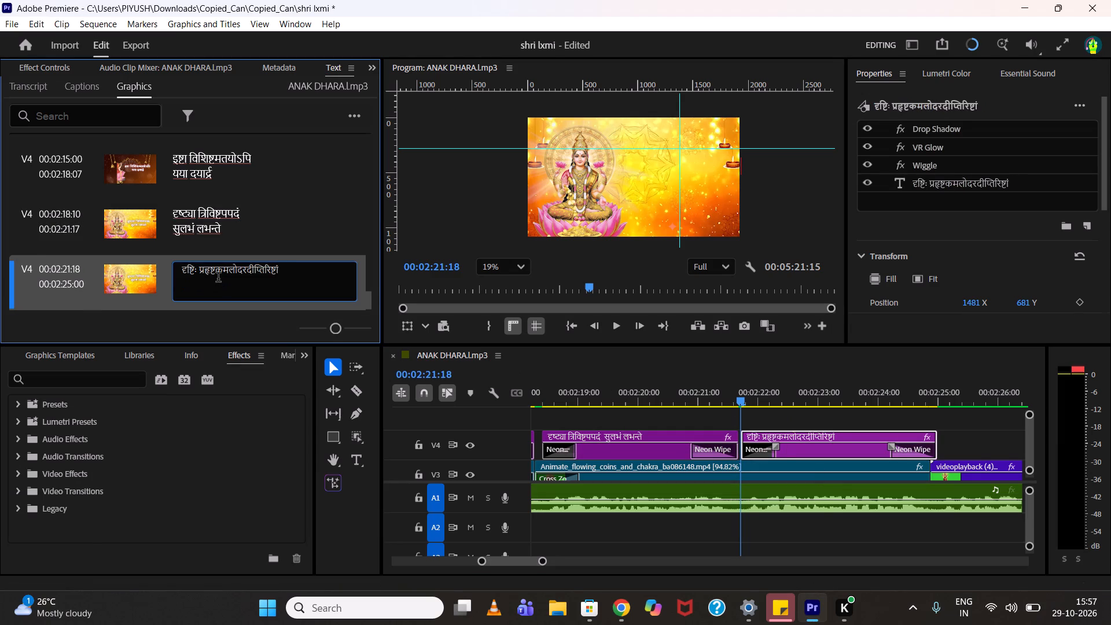
click(201, 274)
key(Return)
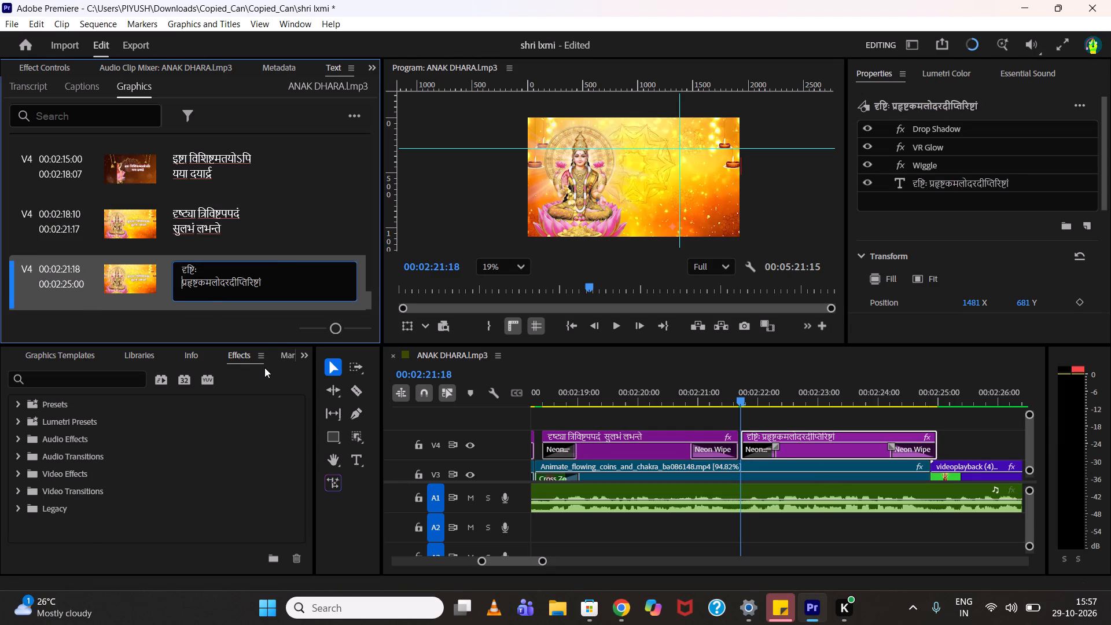
Play the 00:02:21:18 title and continue into the temple background to check its timing and the start of the next line.
click(800, 385)
drag(797, 386, 757, 386)
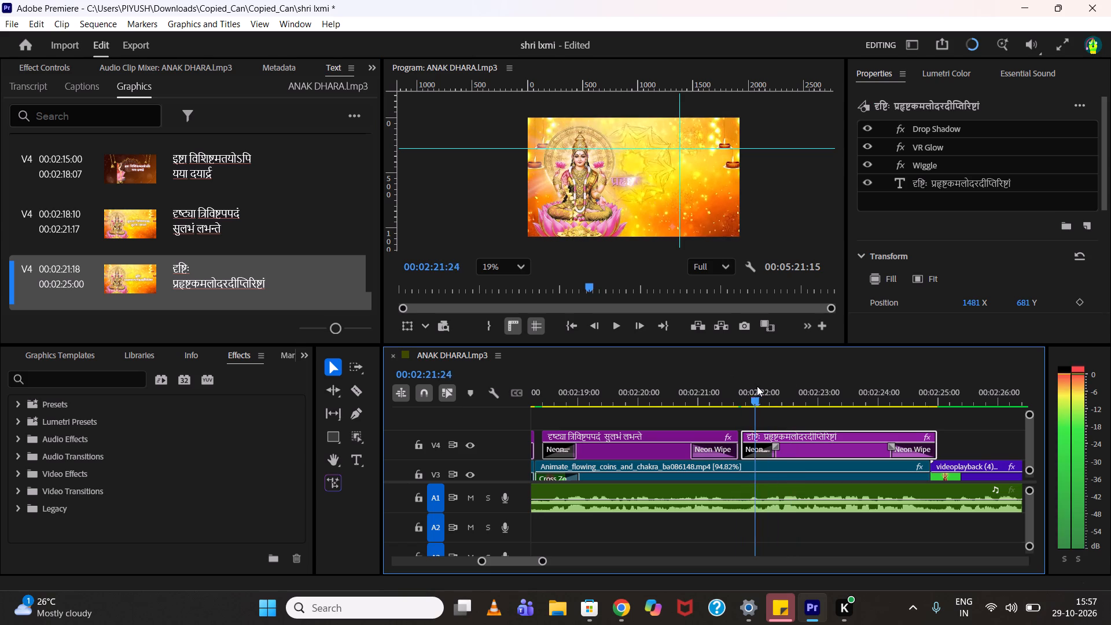
drag(757, 386, 752, 386)
key(space)
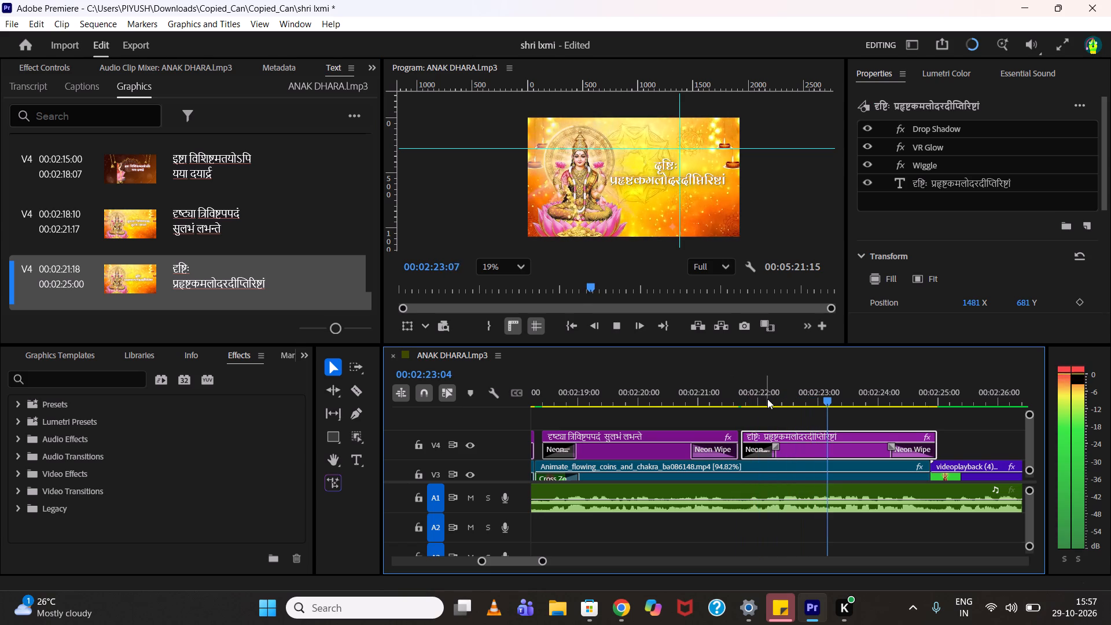
key(space)
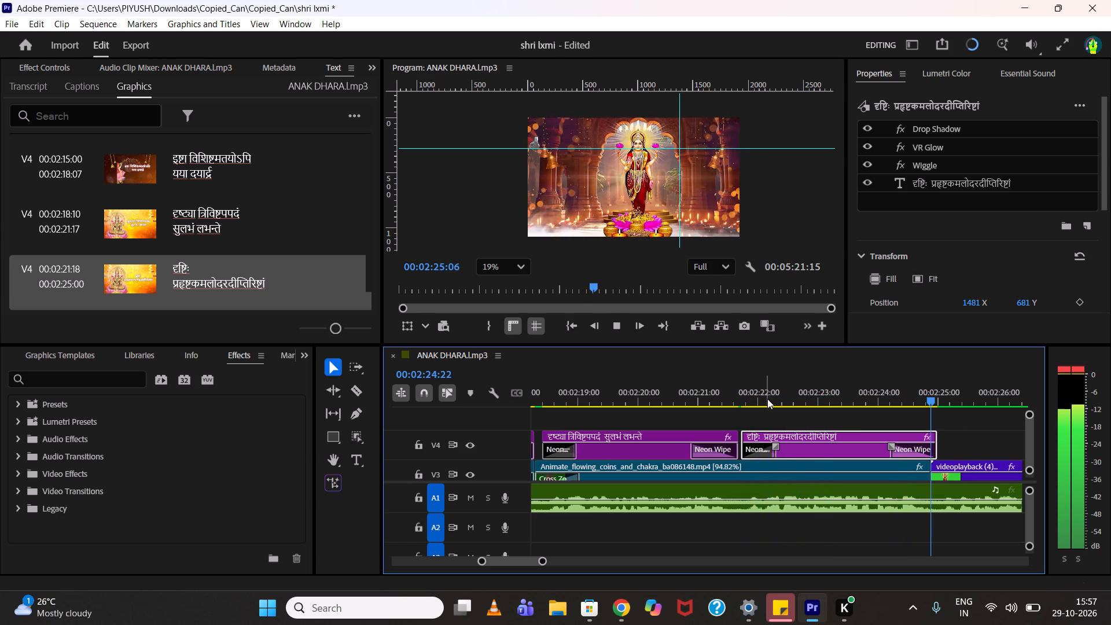
scroll(767, 399, down, 1)
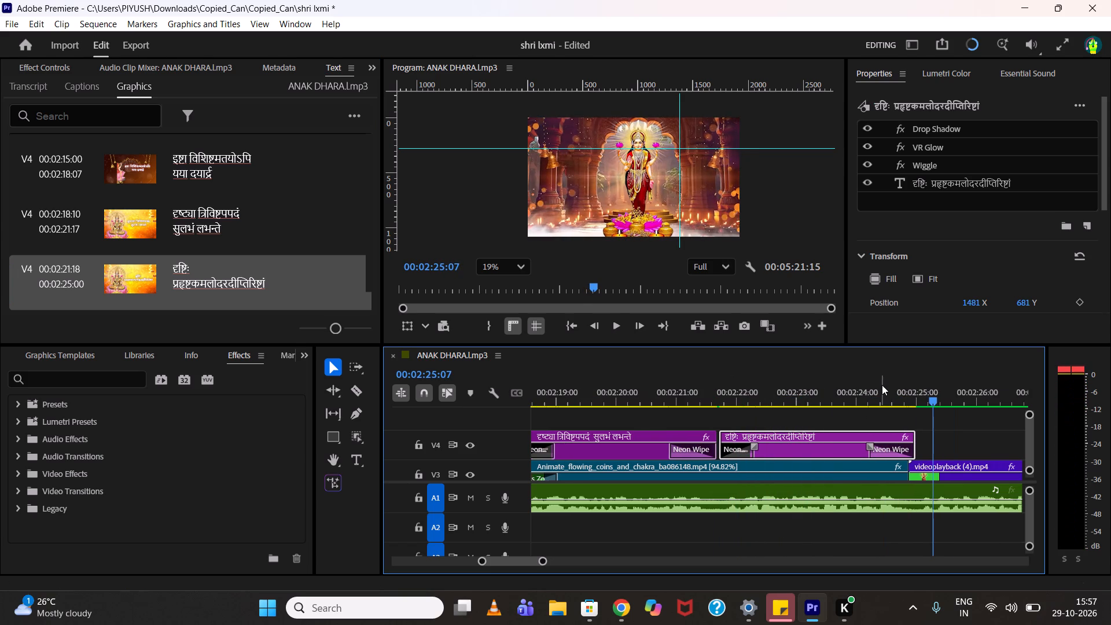
click(882, 385)
key(space)
key(space)
key(space)
key(space)
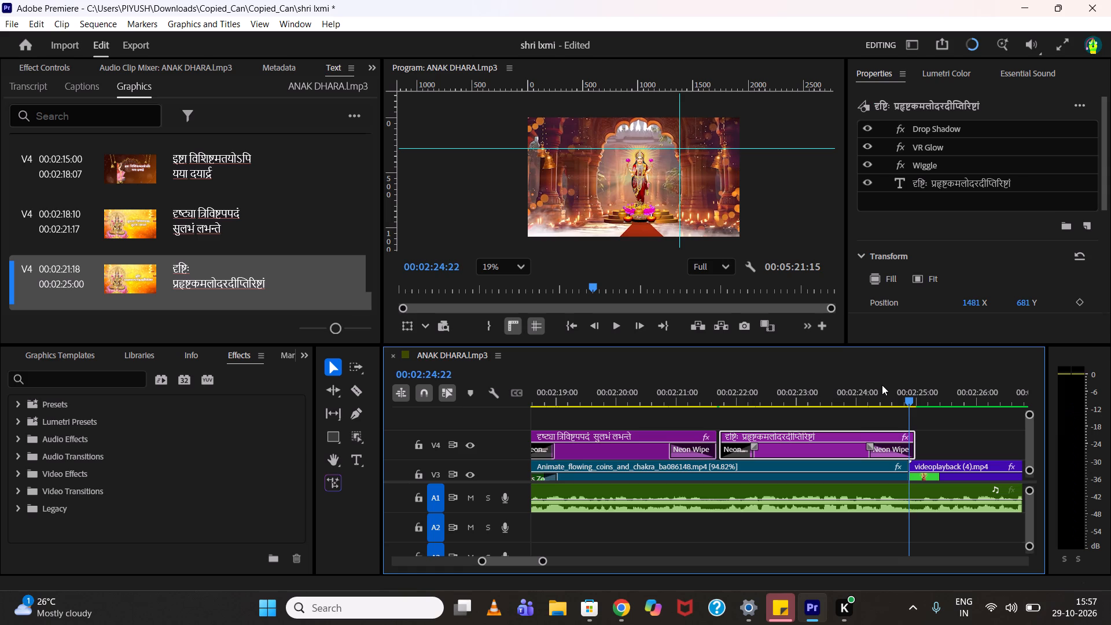
Copy the earlier सा मे श्रियं दिशतु सागरसम्भवायाः title from the temple background section and paste it on V4 at 00:02:25:18.
alt+scroll(845, 442, down, 11)
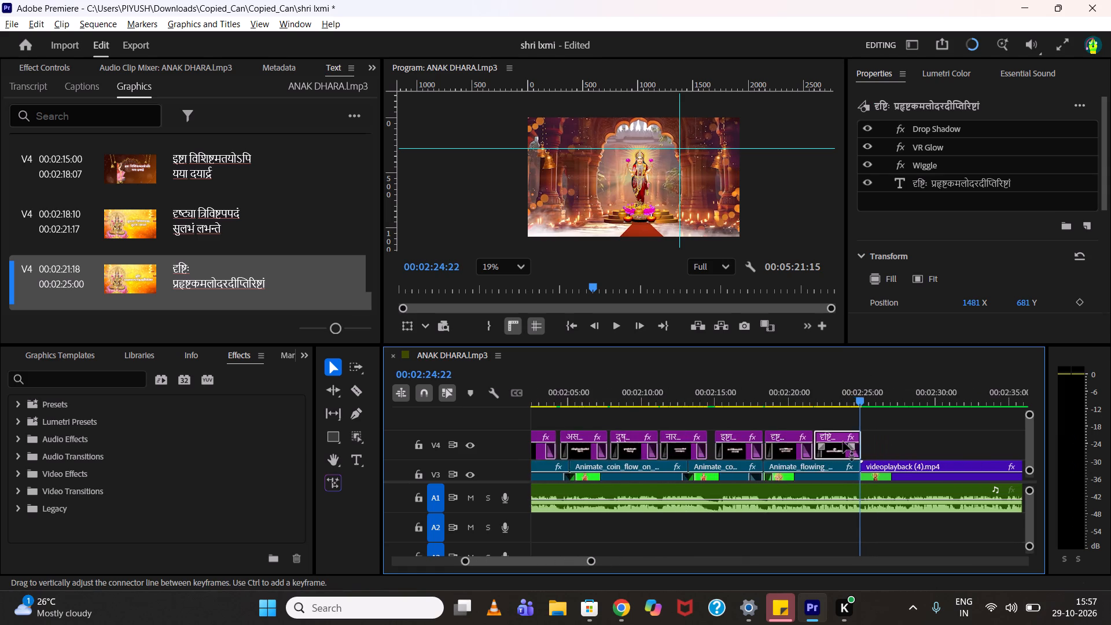
alt+scroll(843, 442, down, 14)
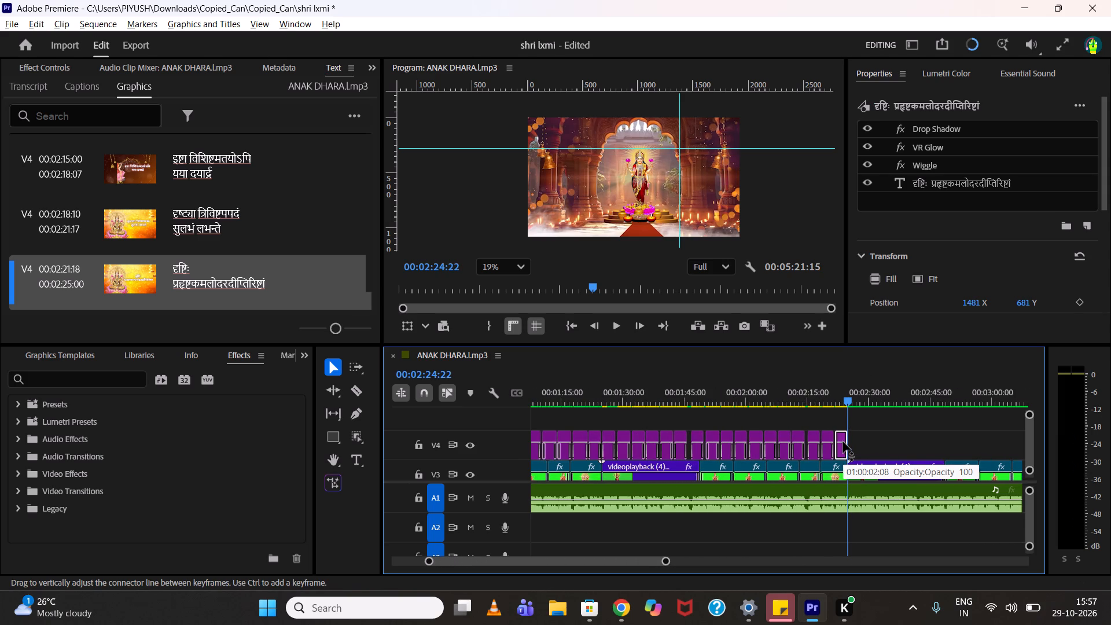
alt+scroll(843, 442, down, 6)
scroll(843, 441, up, 1)
scroll(843, 441, down, 4)
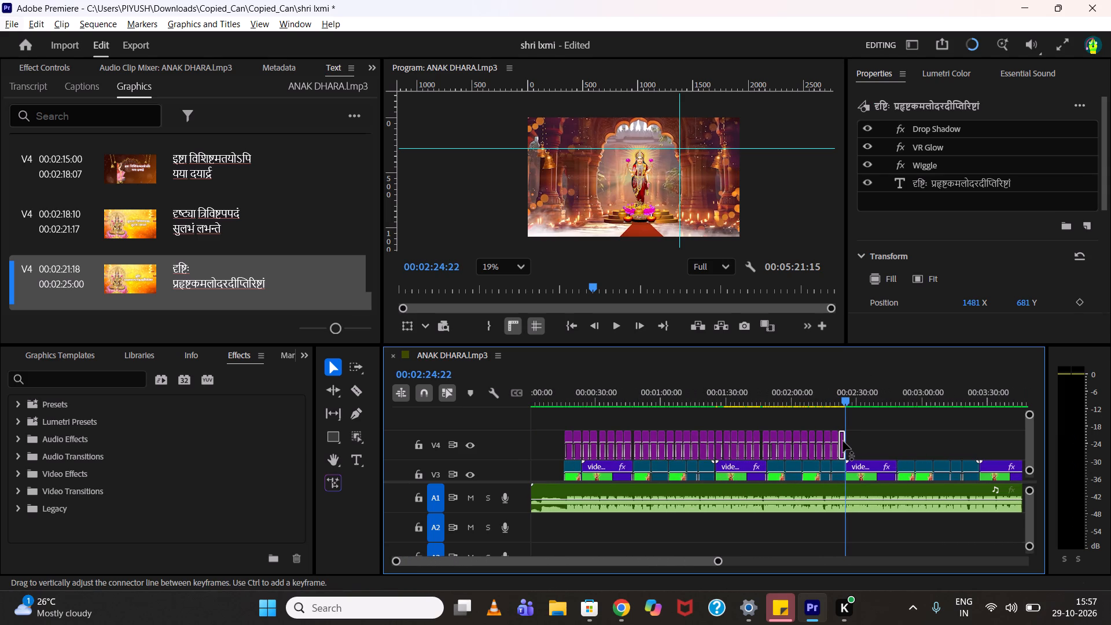
scroll(843, 441, up, 6)
scroll(846, 440, down, 6)
scroll(918, 439, down, 6)
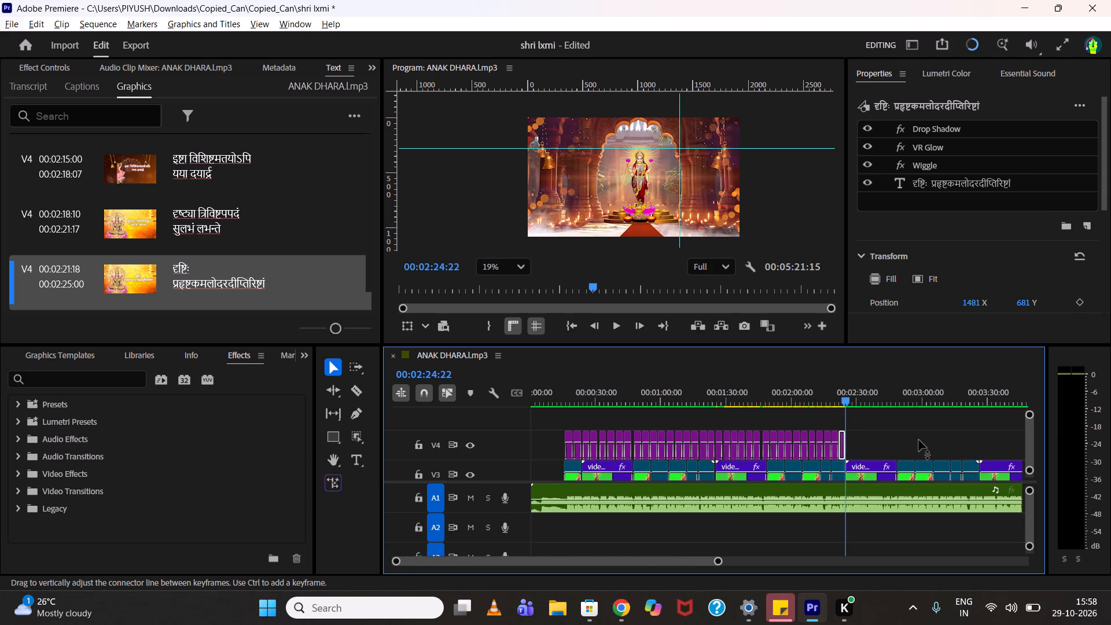
click(919, 440)
scroll(918, 440, down, 9)
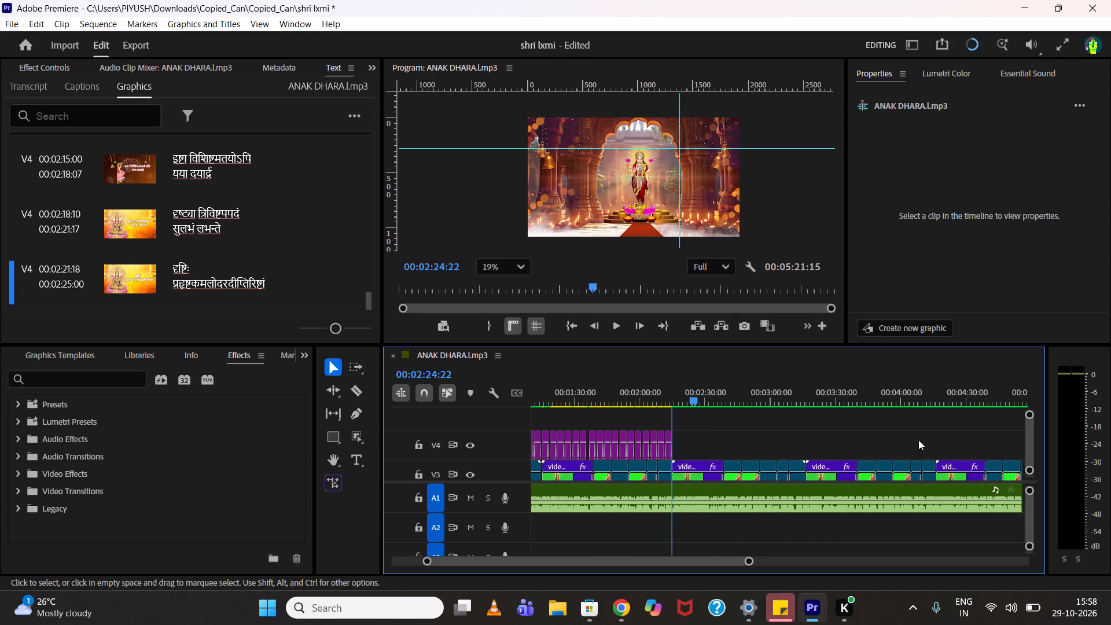
scroll(918, 440, down, 1)
scroll(918, 440, up, 10)
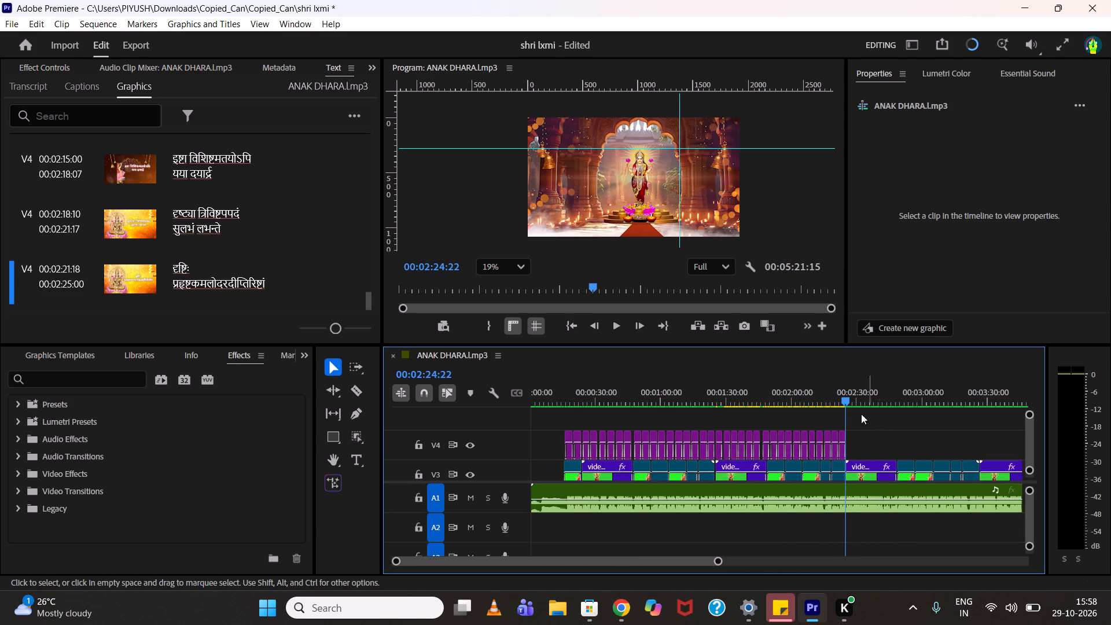
click(634, 391)
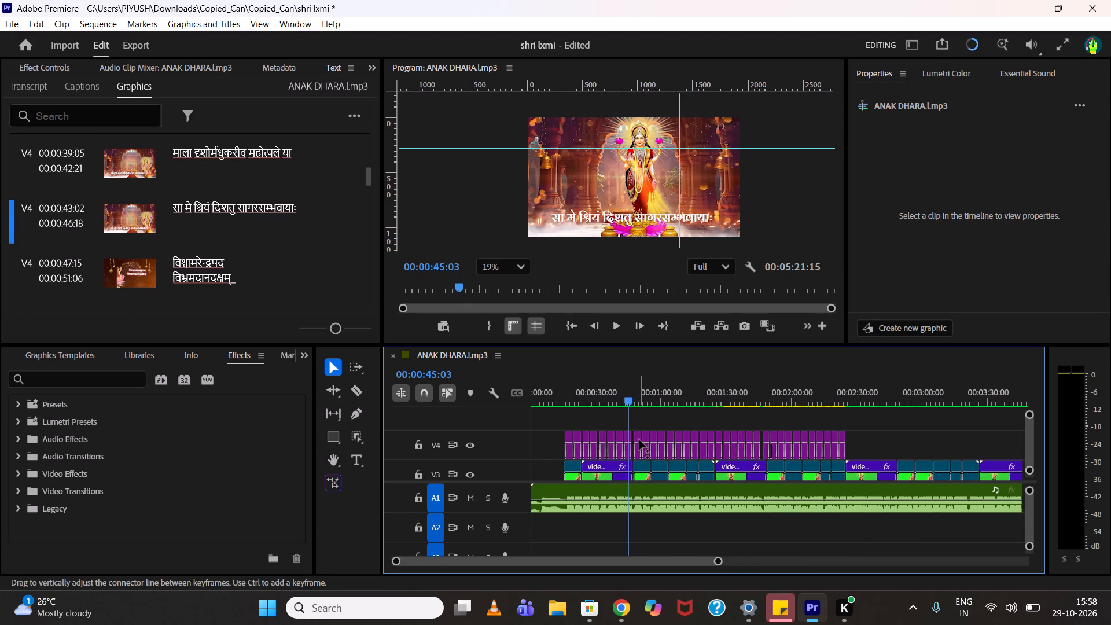
click(630, 437)
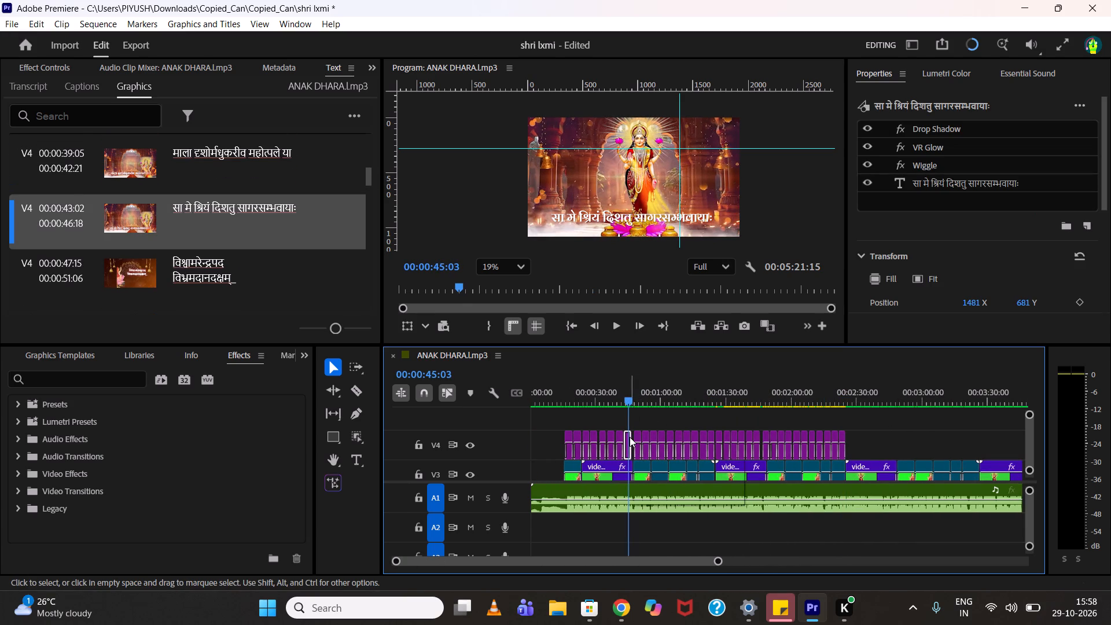
key(ctrl+c)
click(849, 388)
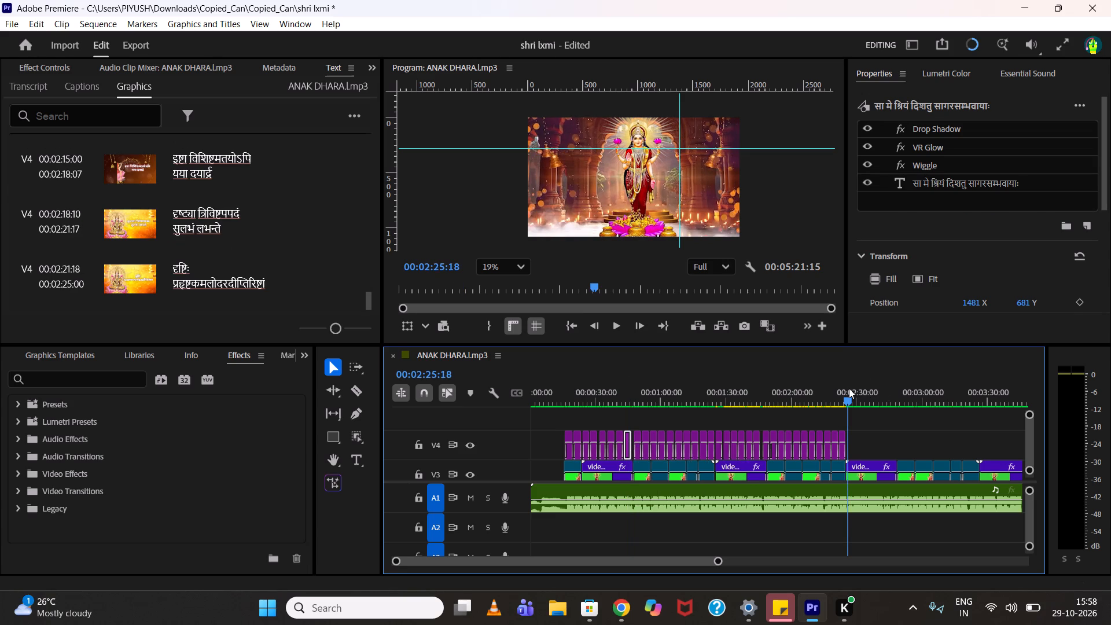
key(ctrl+v)
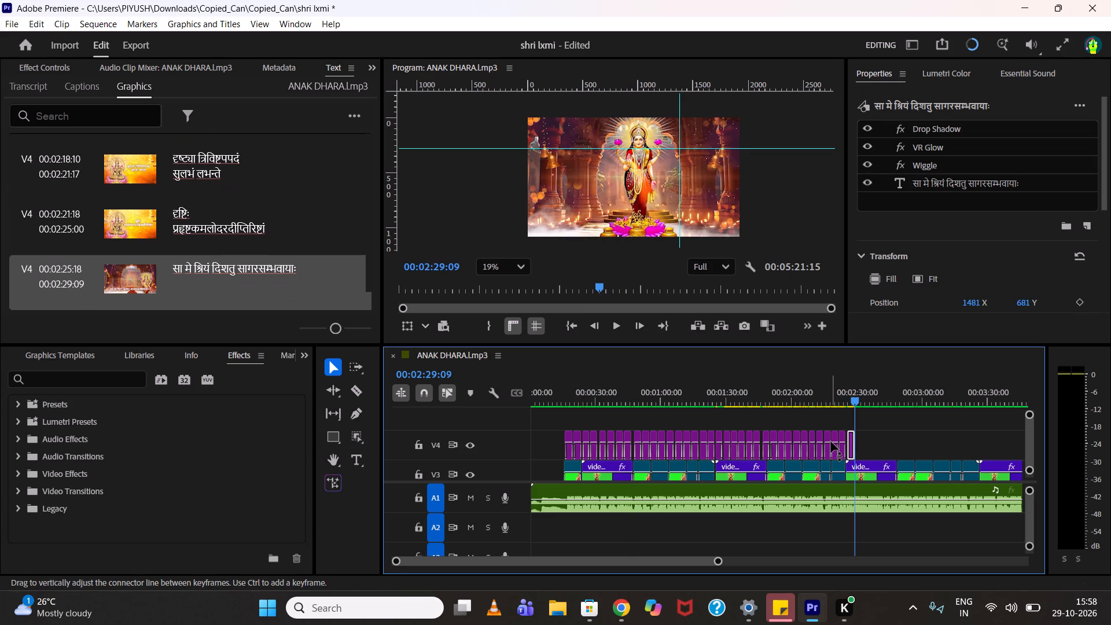
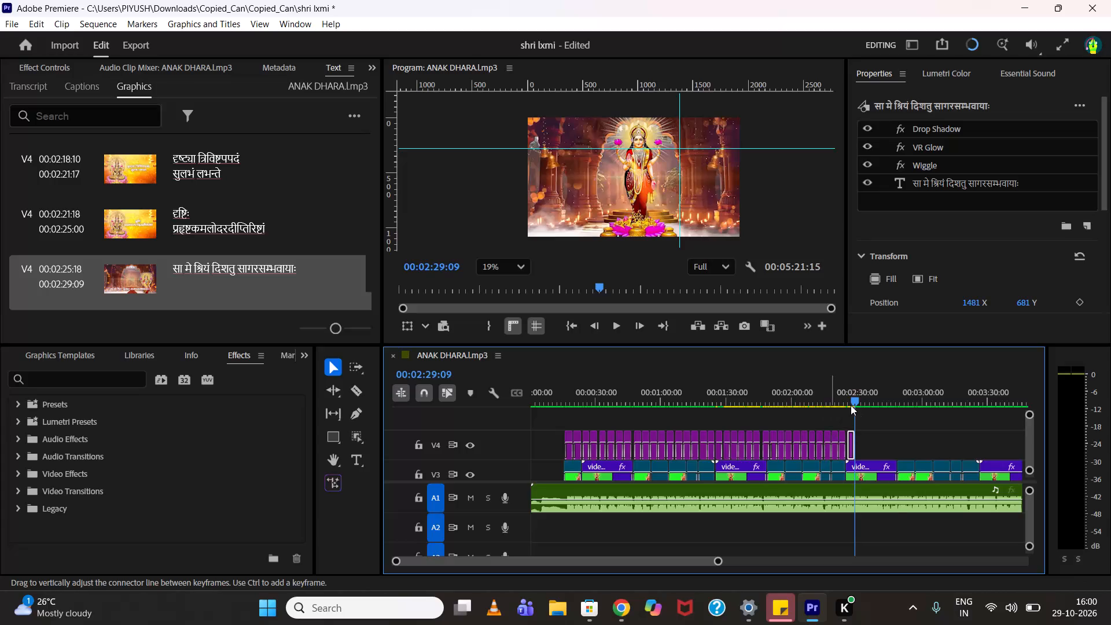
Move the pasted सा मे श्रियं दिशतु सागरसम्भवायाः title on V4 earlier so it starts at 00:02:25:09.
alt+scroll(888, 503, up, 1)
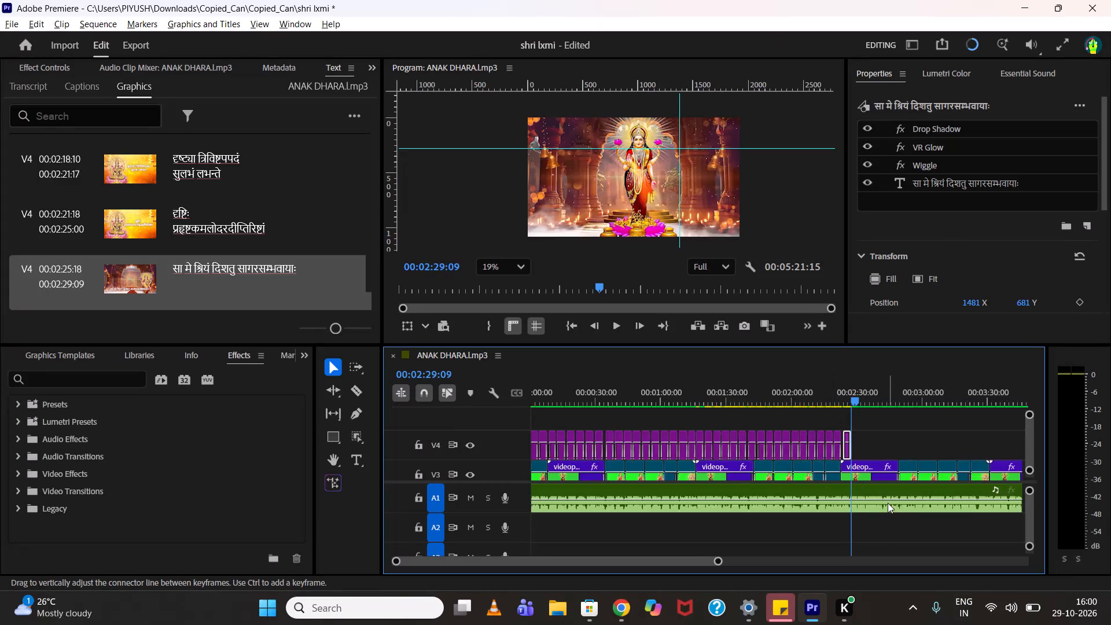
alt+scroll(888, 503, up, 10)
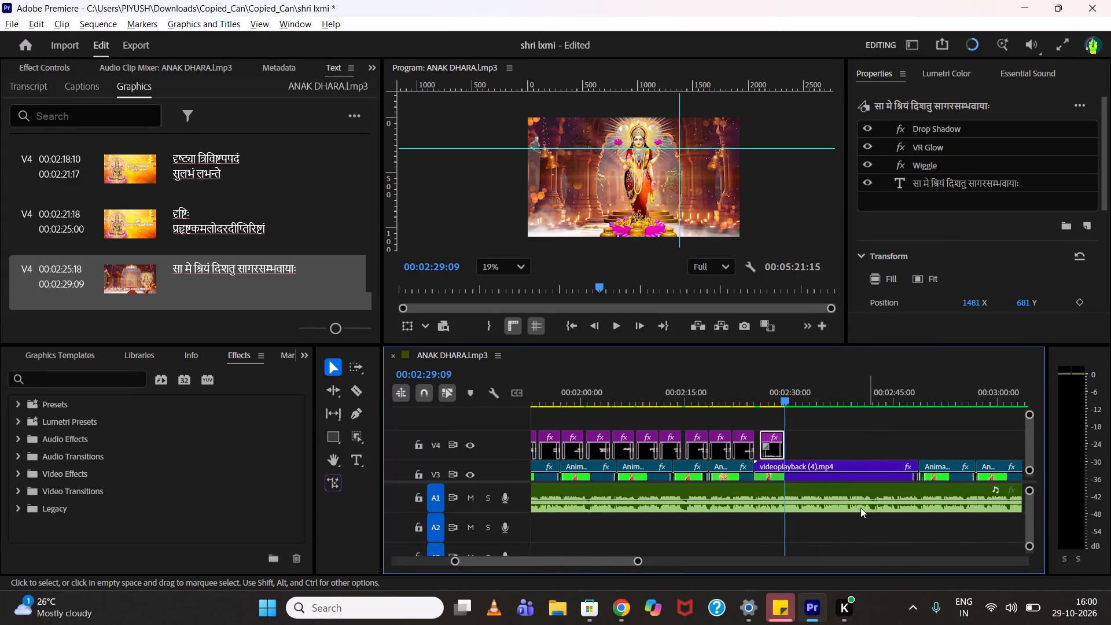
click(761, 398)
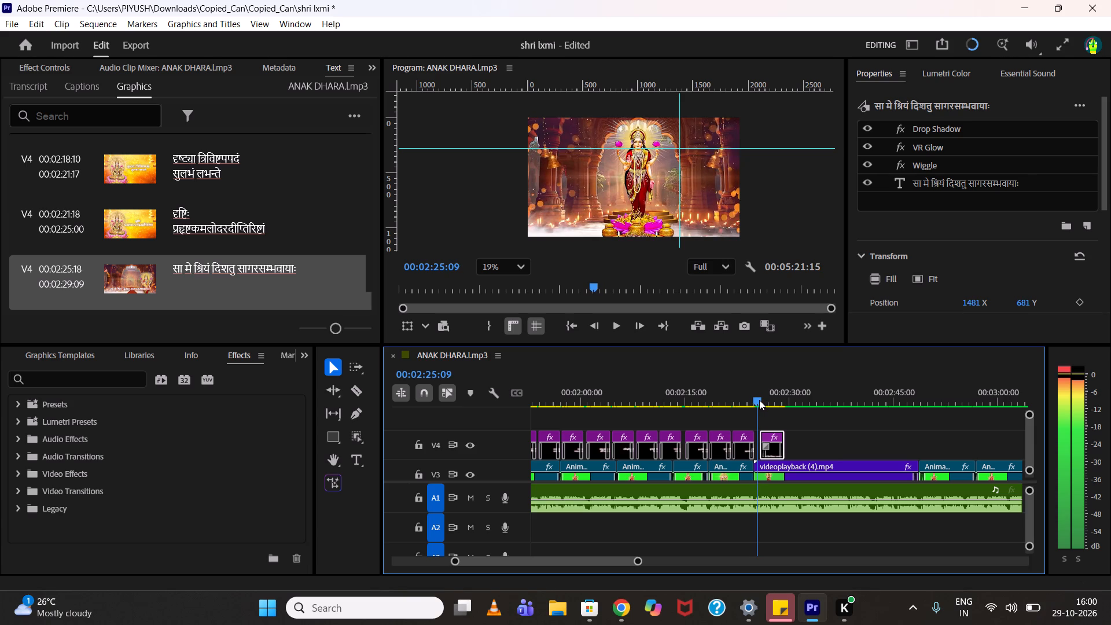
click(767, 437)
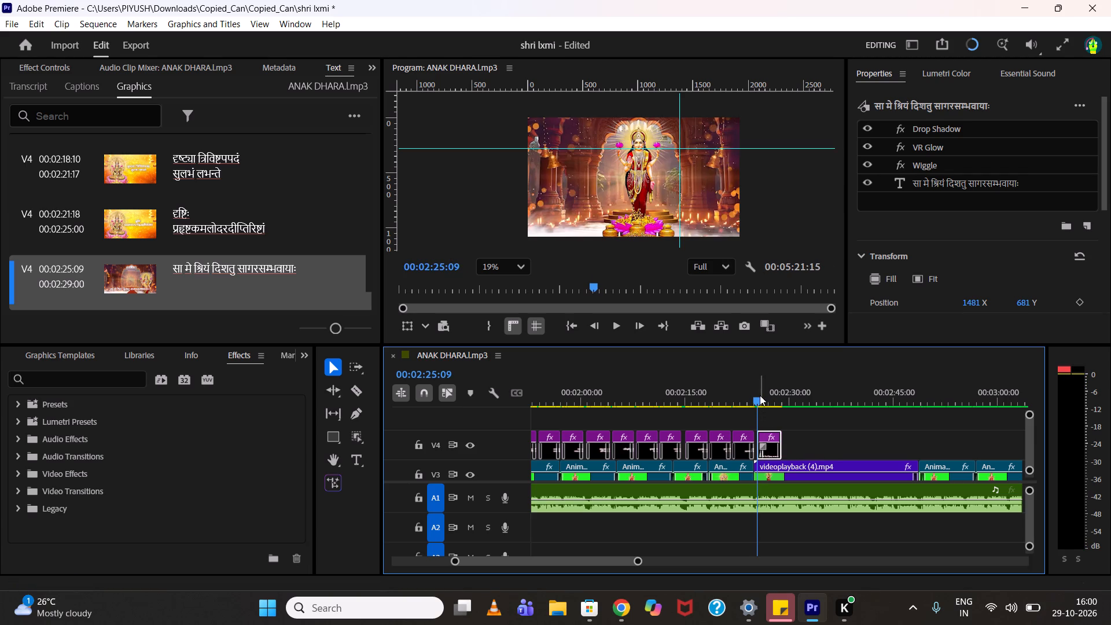
Play around the temple background's opening to find the line's vocal start, and move the pasted title to start at 00:02:25:02.
click(758, 395)
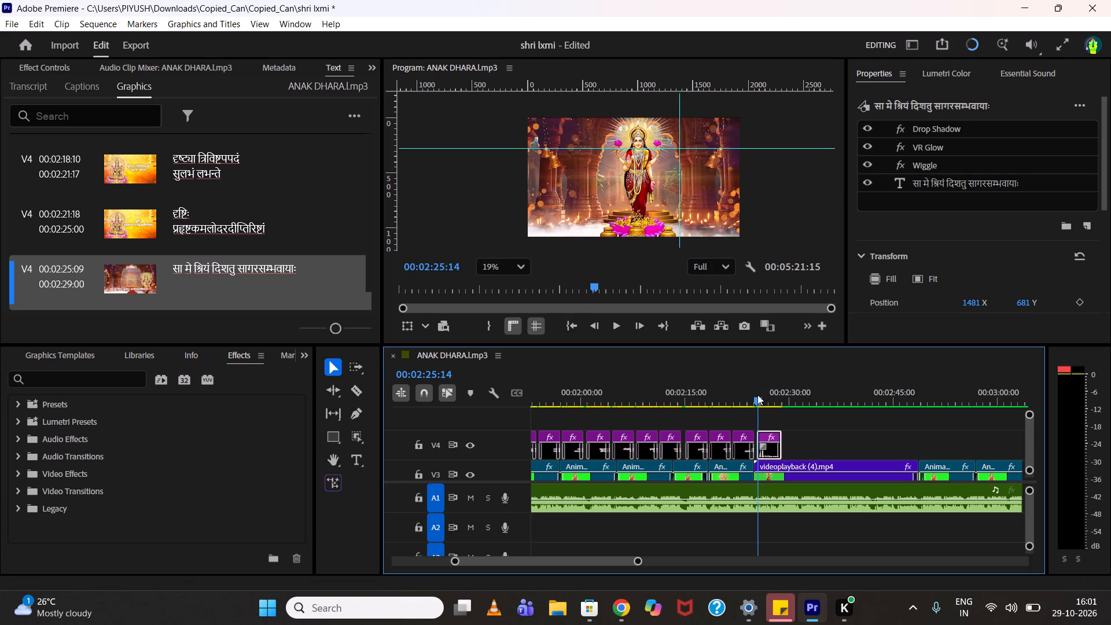
key(space)
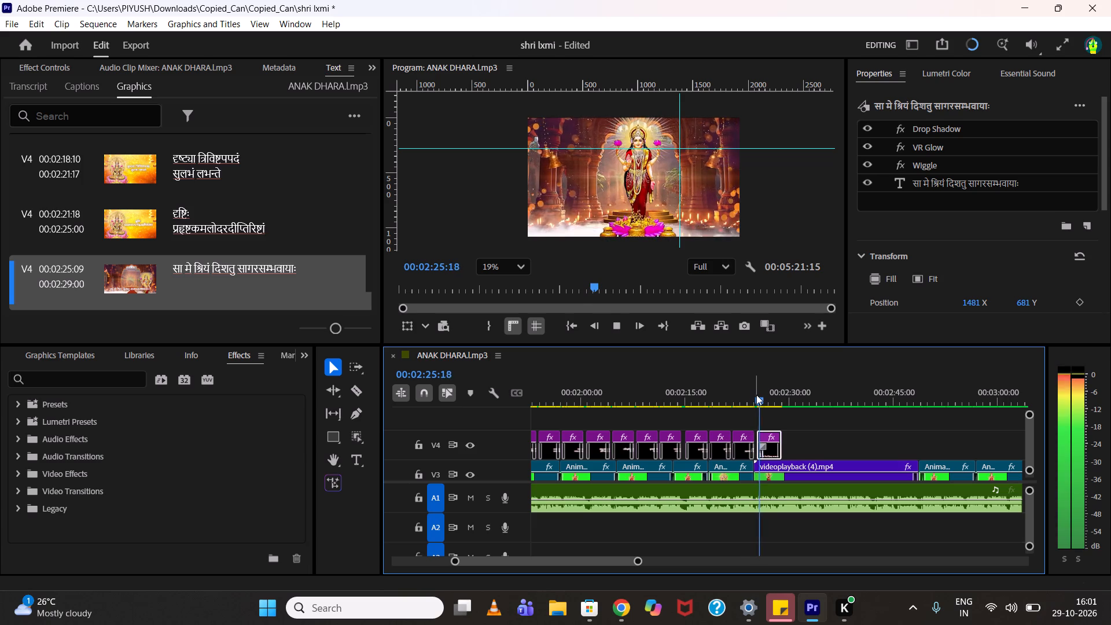
key(space)
alt+scroll(759, 443, up, 14)
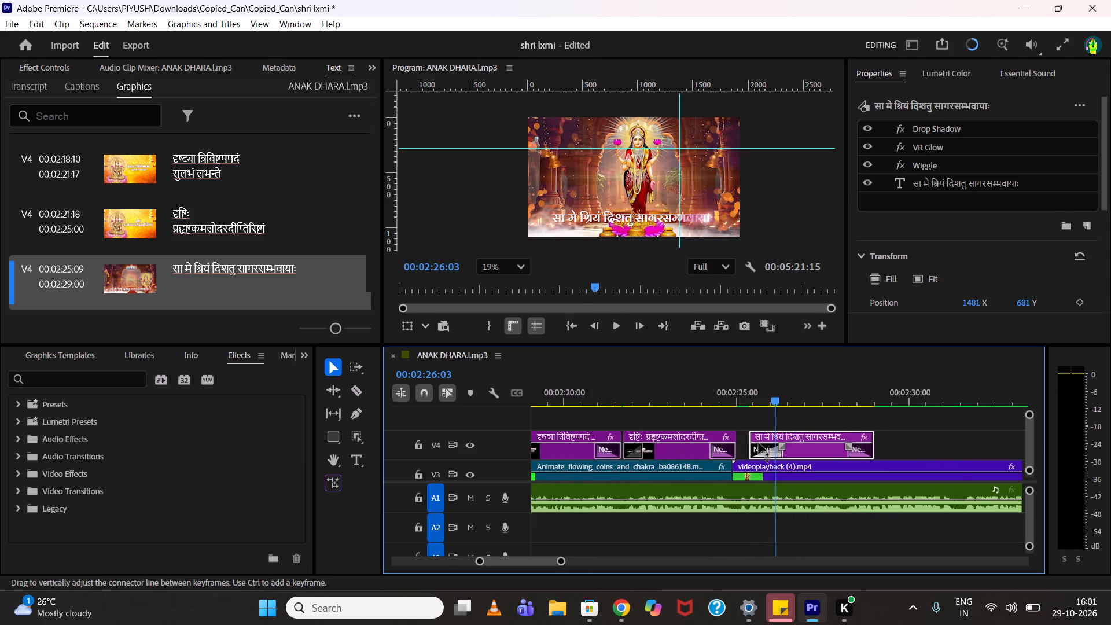
alt+scroll(759, 443, up, 14)
click(672, 398)
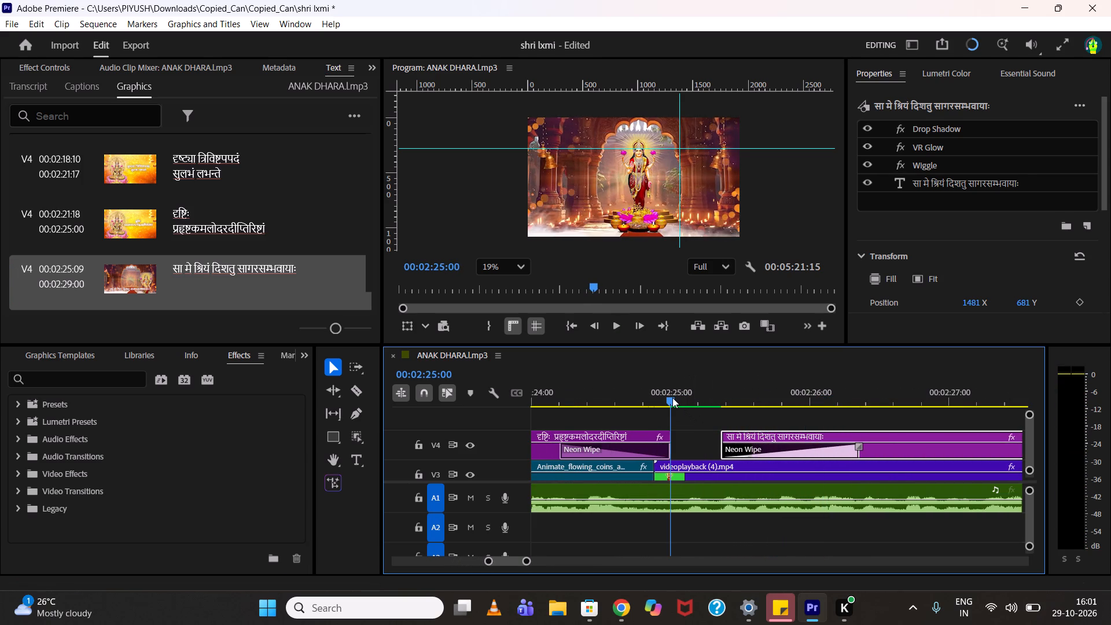
key(space)
key(space)
drag(672, 398, 684, 398)
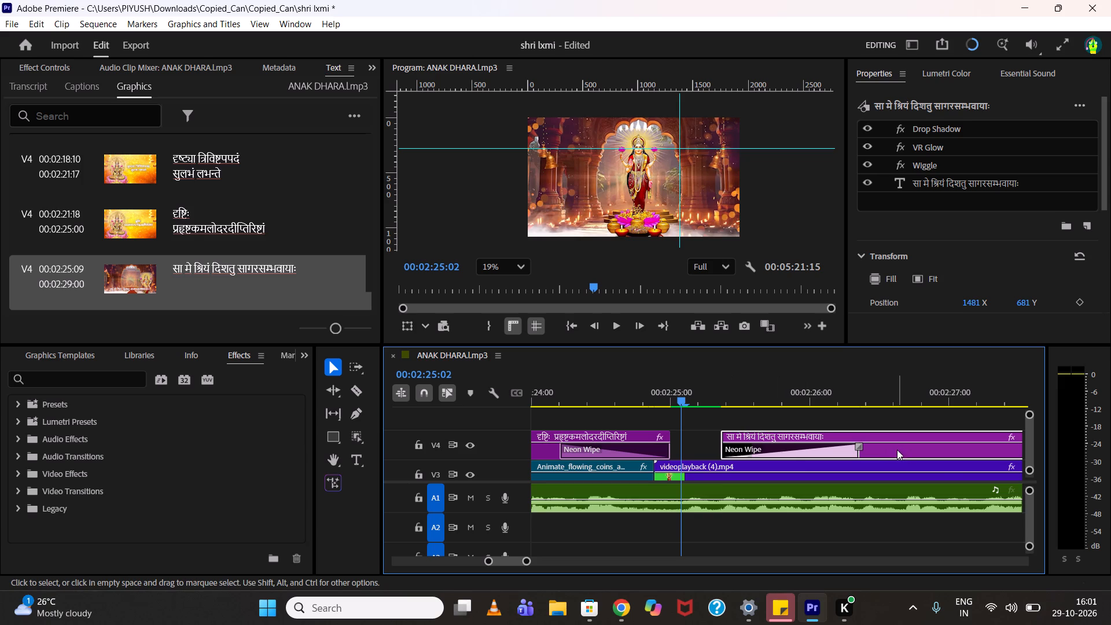
drag(896, 450, 863, 450)
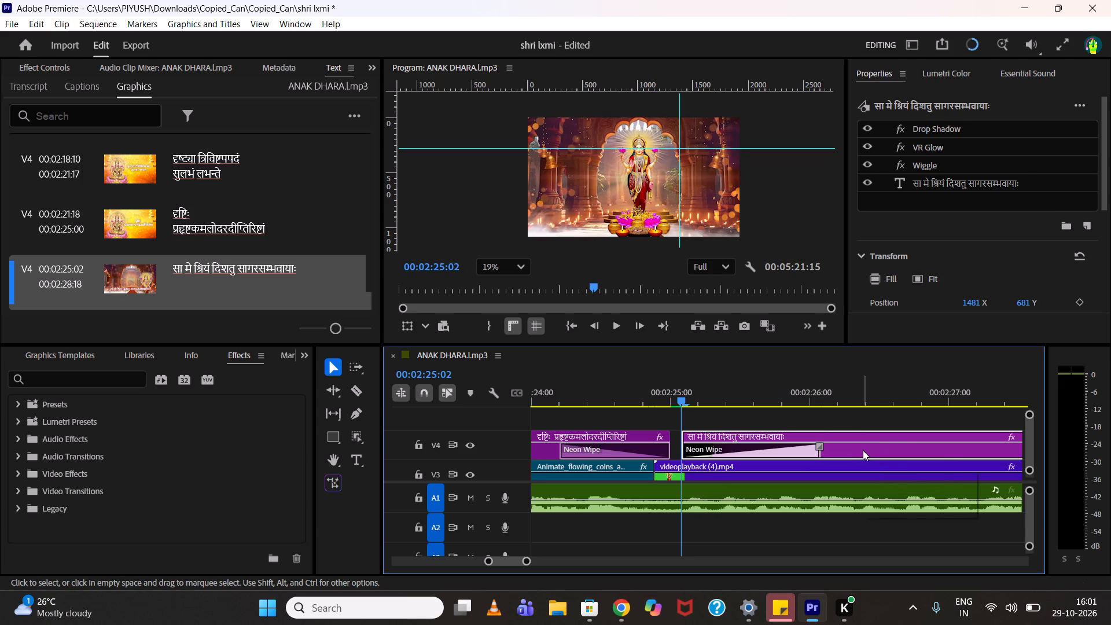
Replay the opening of the 00:02:25:02 title repeatedly to check its Neon Wipe reveal against the vocals.
key(space)
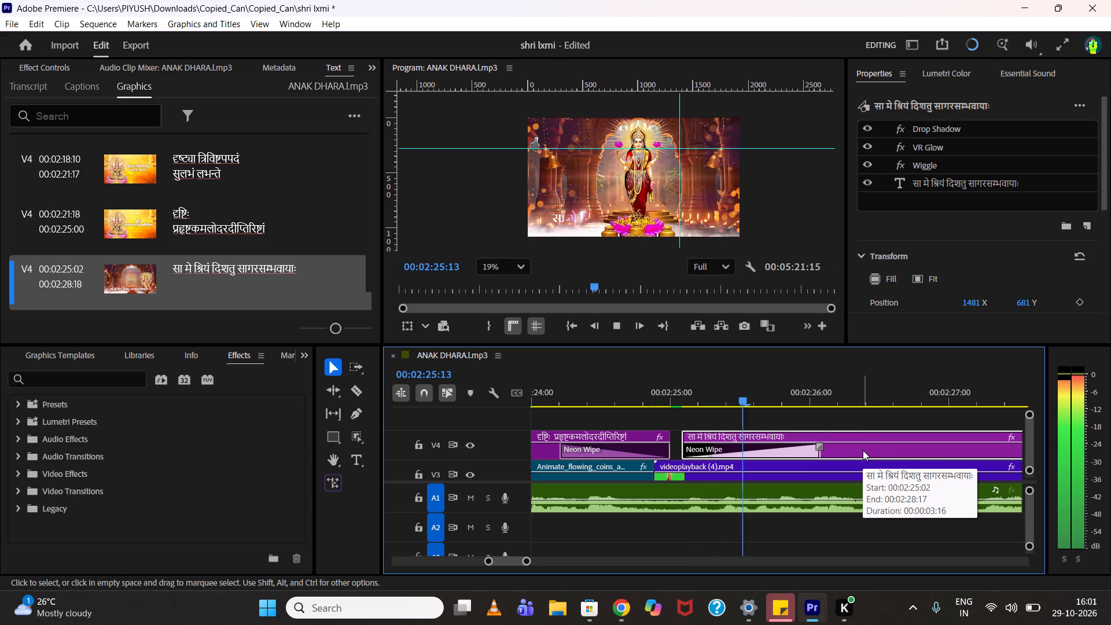
key(space)
drag(672, 401, 682, 400)
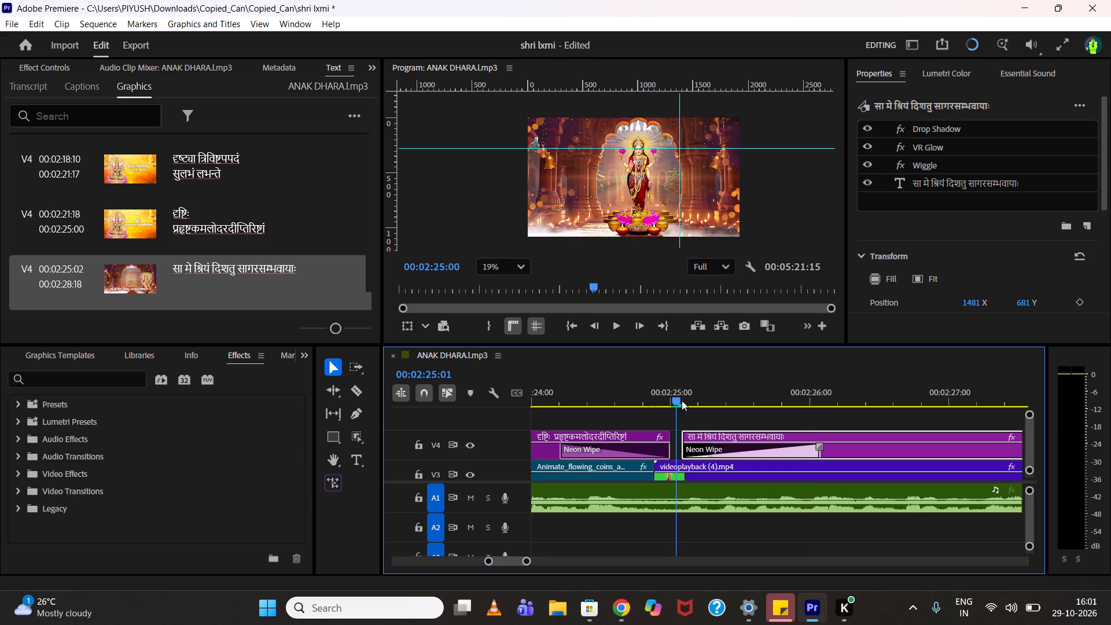
drag(682, 400, 687, 400)
key(space)
key(space)
click(687, 400)
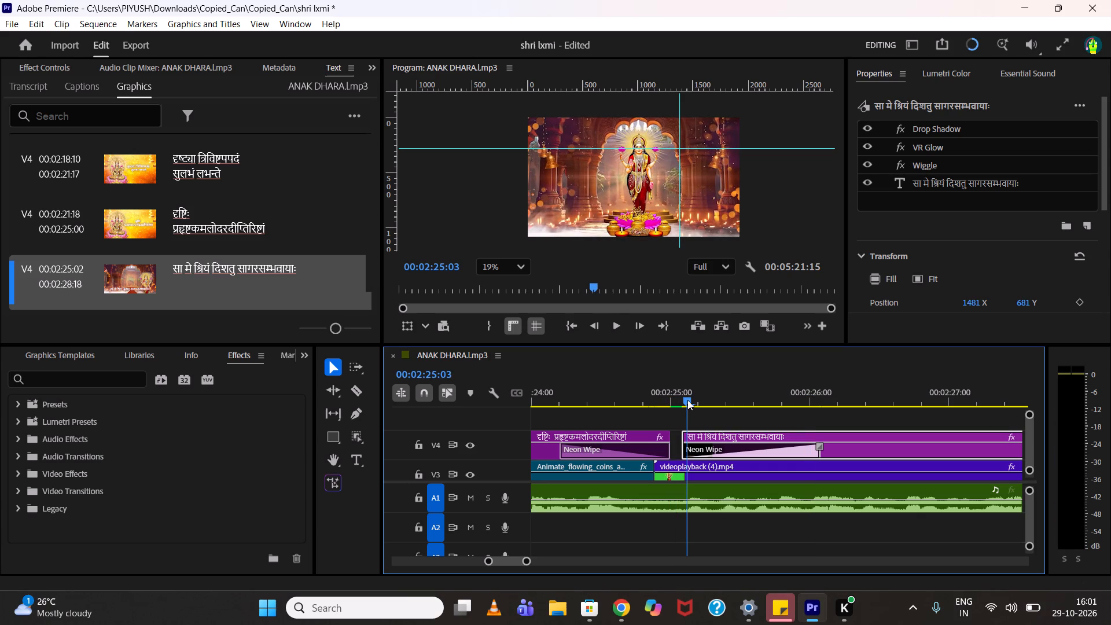
key(space)
click(687, 400)
key(space)
click(687, 400)
Slightly shorten the Neon Wipe transition at the beginning of the 00:02:25:02 title.
drag(819, 451, 799, 452)
click(824, 448)
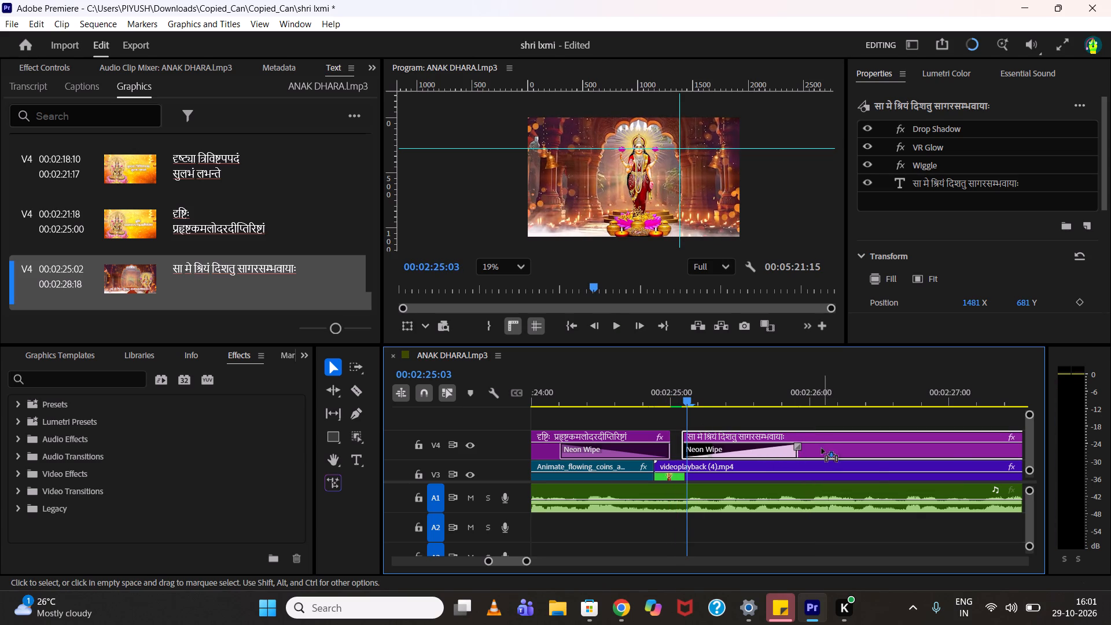
Replay the start of the 00:02:25:02 title to check the shortened Neon Wipe's timing, and leave the title deselected.
click(683, 398)
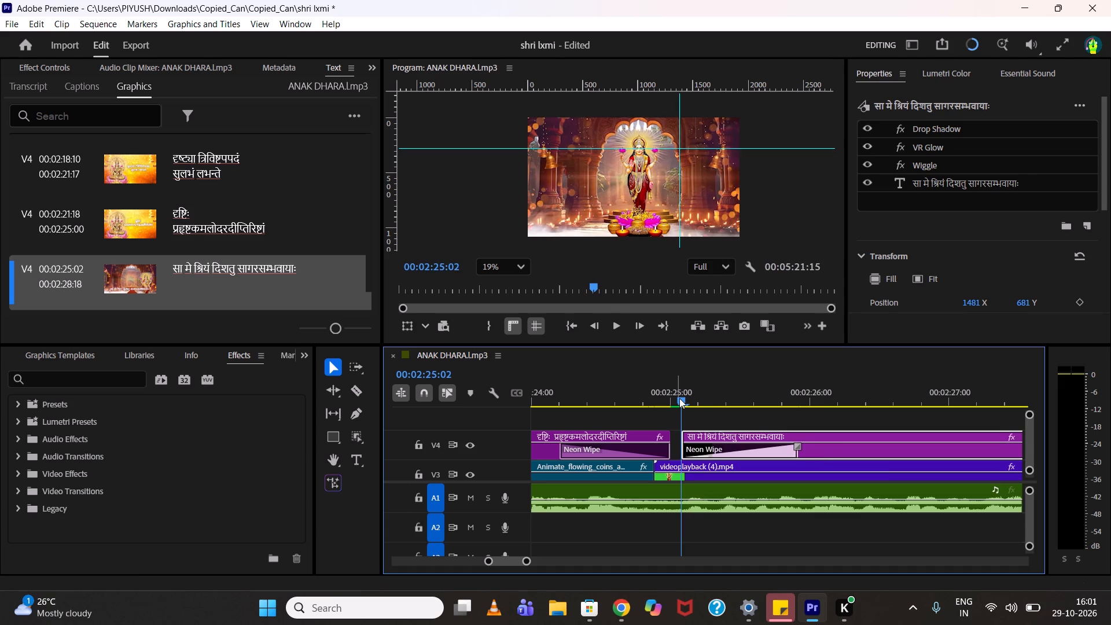
key(space)
click(679, 398)
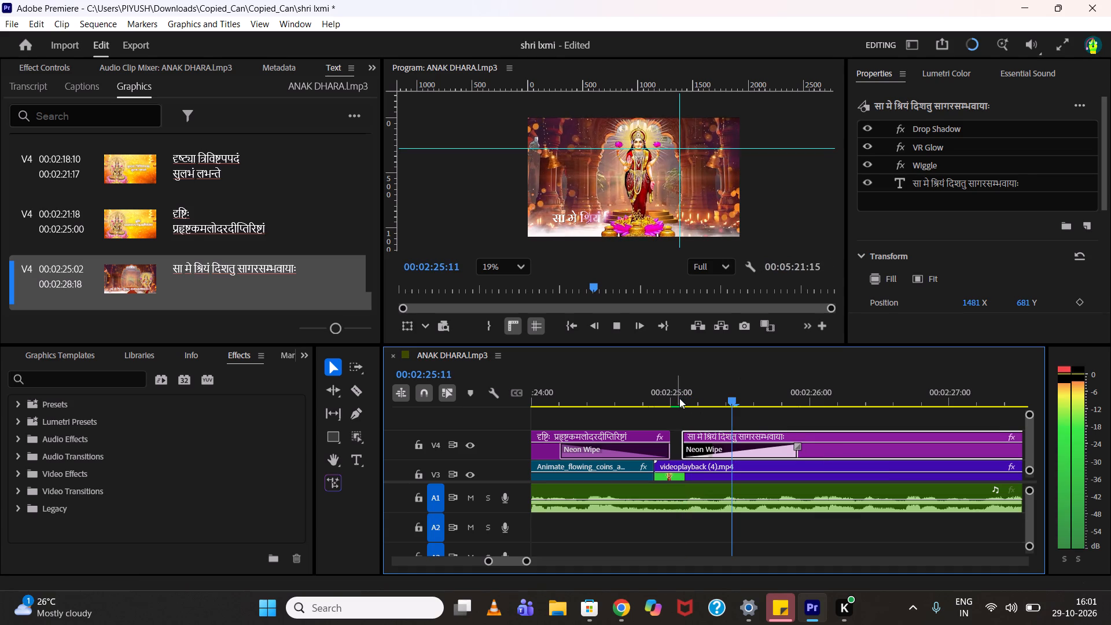
key(space)
click(679, 398)
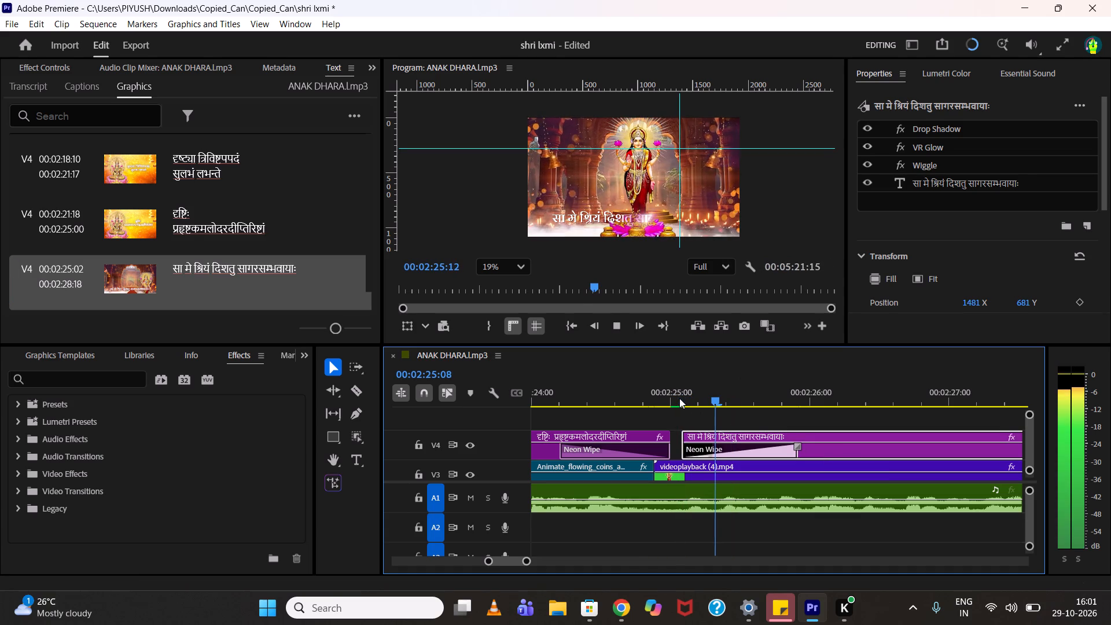
drag(679, 398, 686, 399)
key(space)
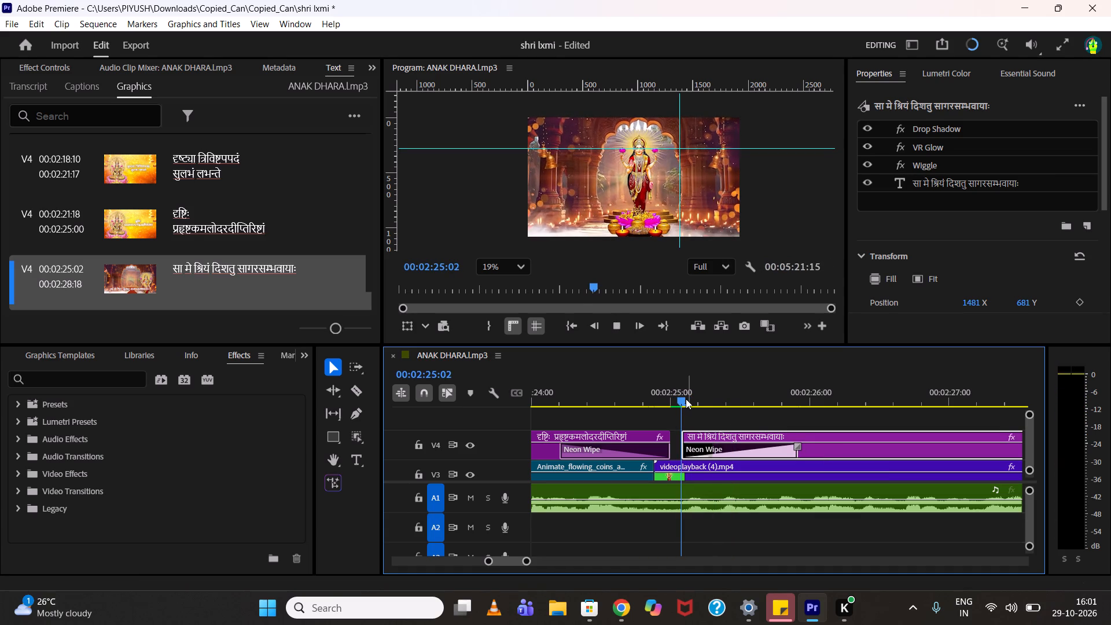
key(space)
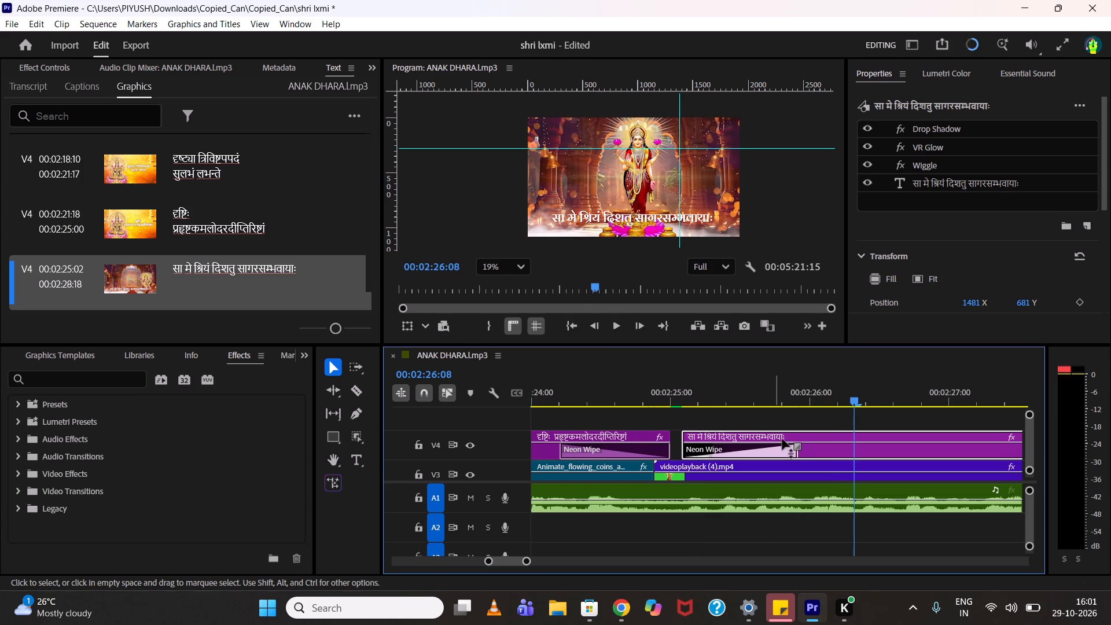
scroll(796, 439, down, 8)
alt+scroll(796, 439, down, 5)
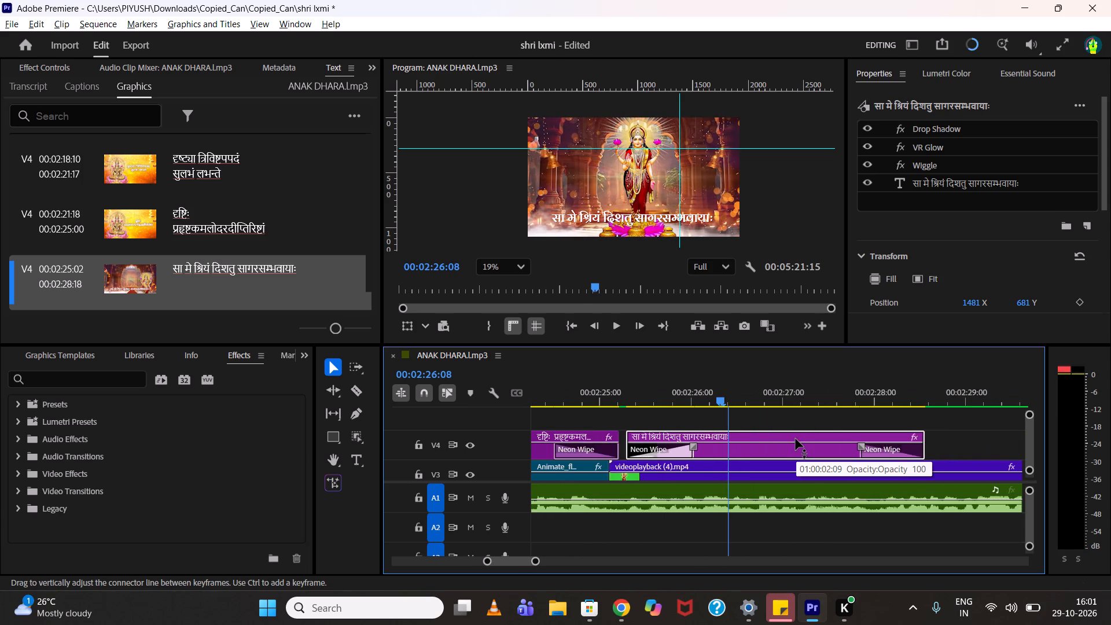
alt+scroll(796, 439, down, 5)
click(782, 424)
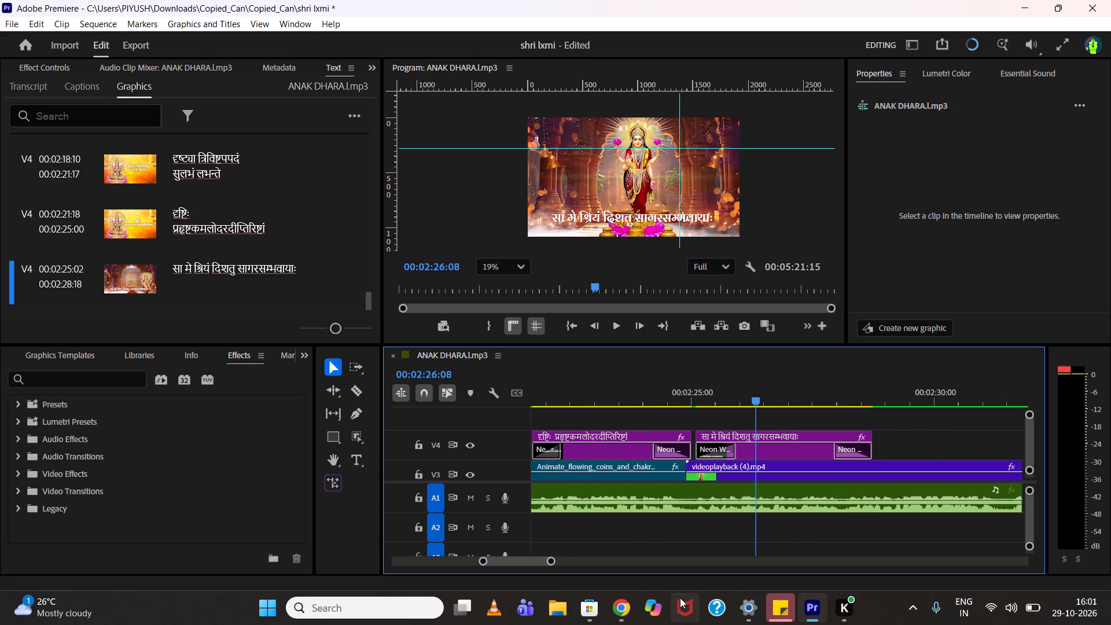
Switch to Chrome and copy the fourth line of verse 9, पुष्टिं कृषीष्ट मम पुष्करविष्टरायाः, without the verse number.
click(632, 608)
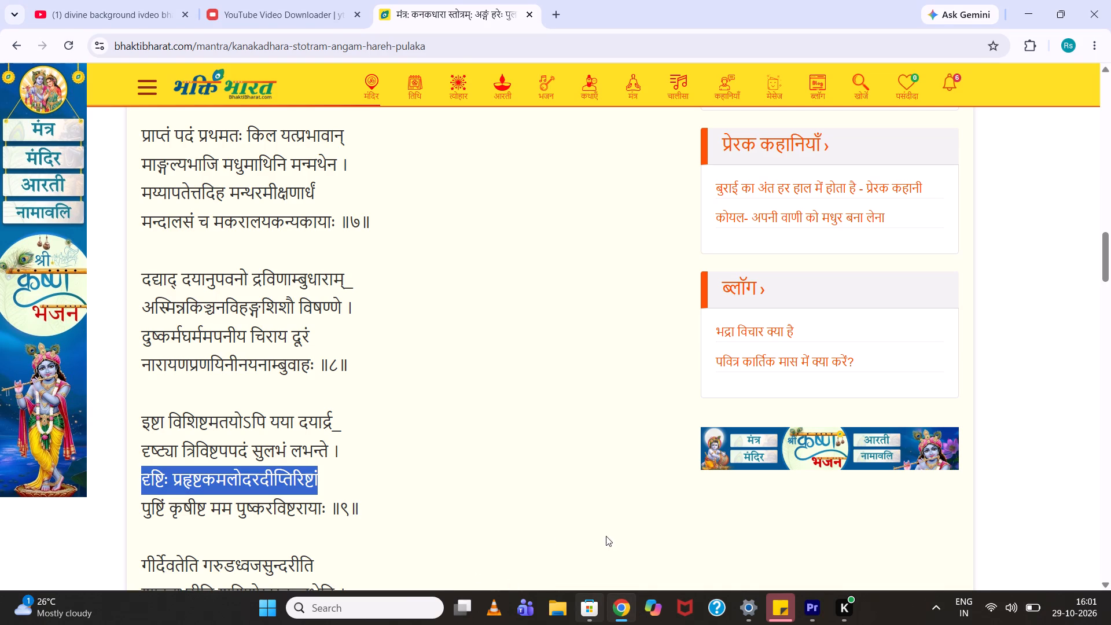
drag(142, 515, 323, 498)
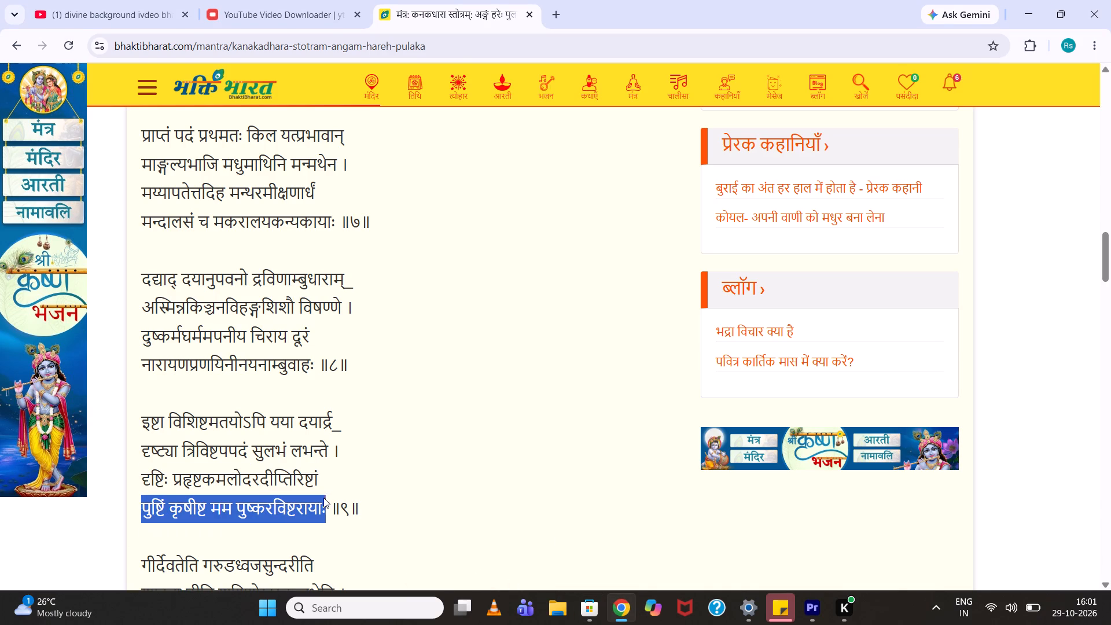
drag(323, 498, 329, 496)
key(ctrl+c)
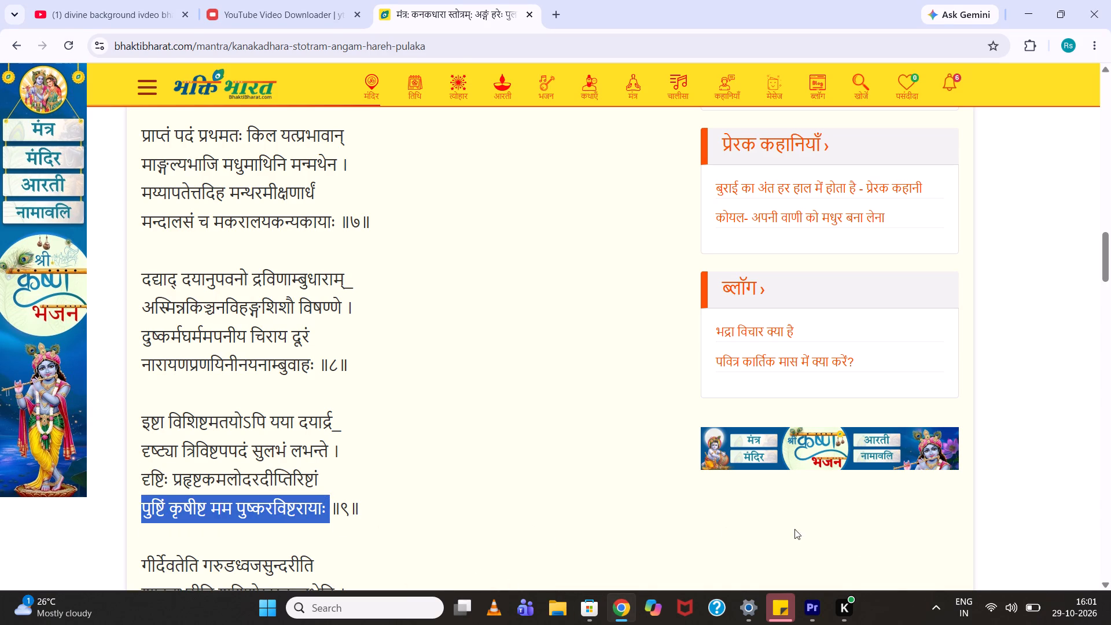
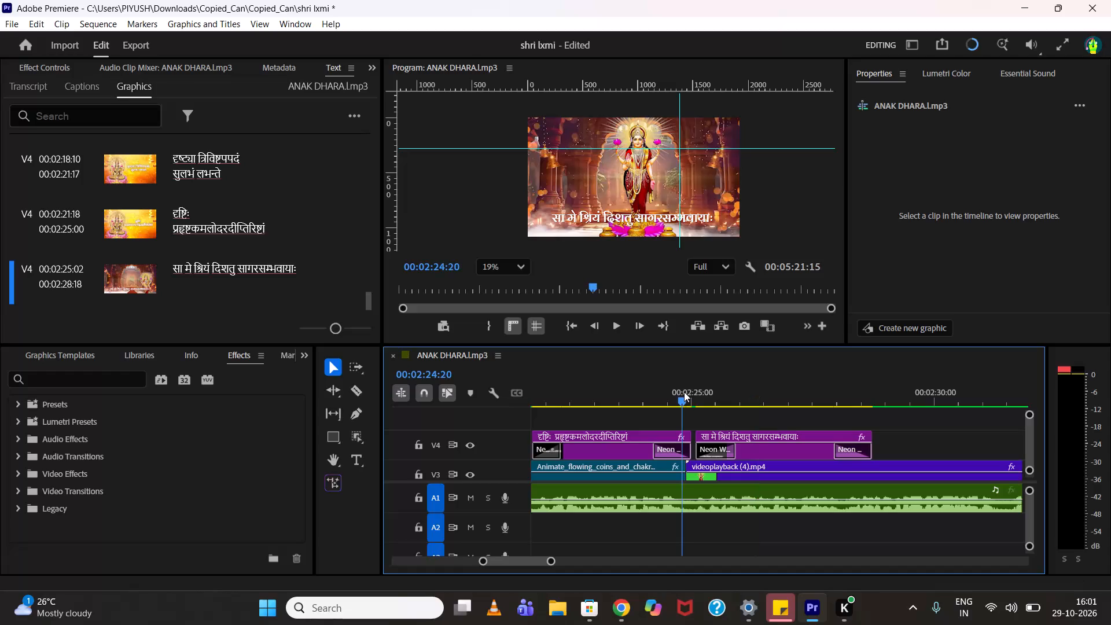
Replay the cut from the 00:02:21:18 title into the 00:02:25:02 title to check the line against the vocals.
key(space)
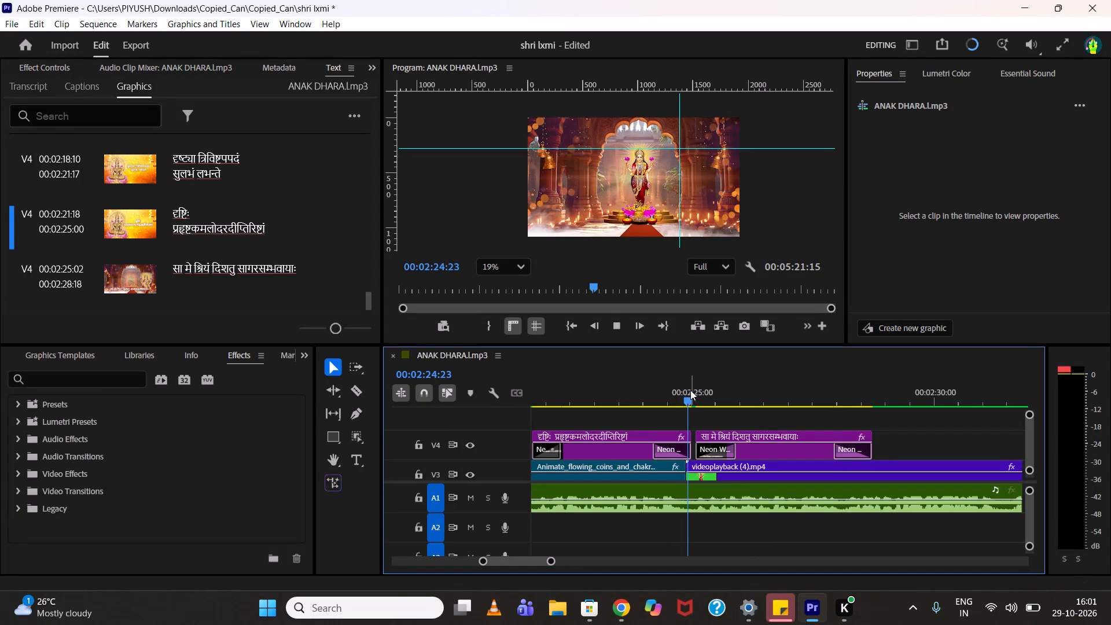
key(space)
drag(685, 390, 667, 390)
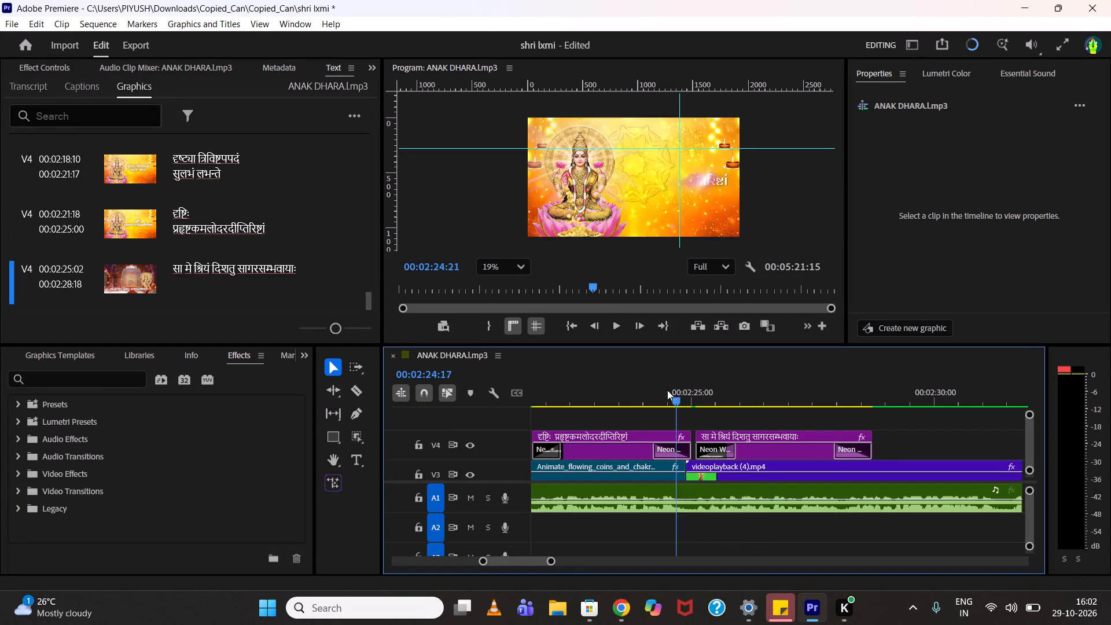
drag(667, 390, 641, 390)
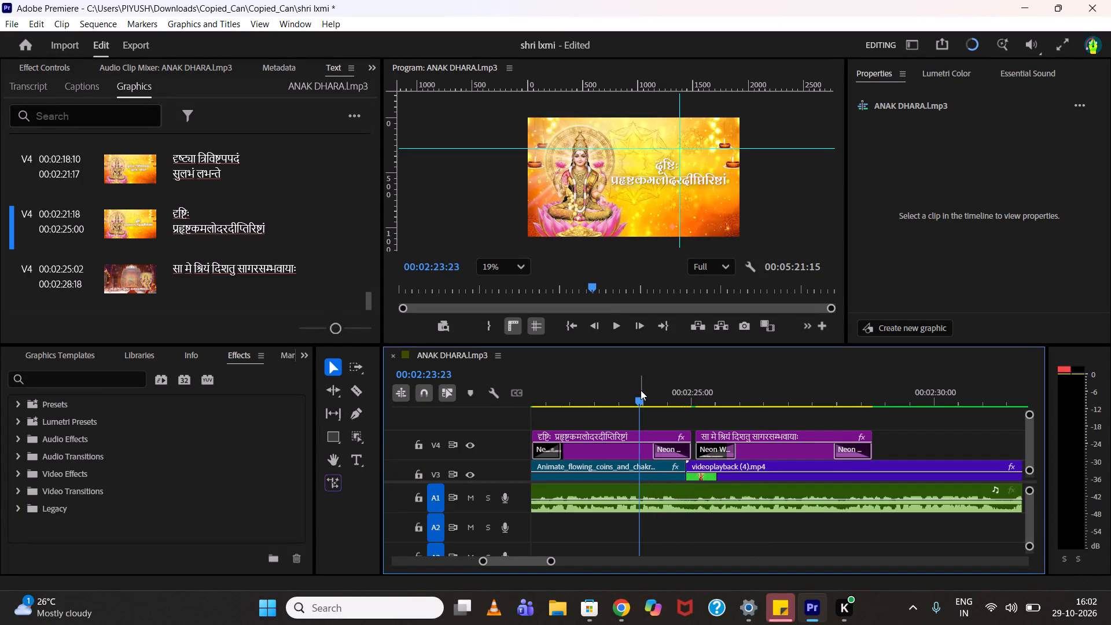
key(space)
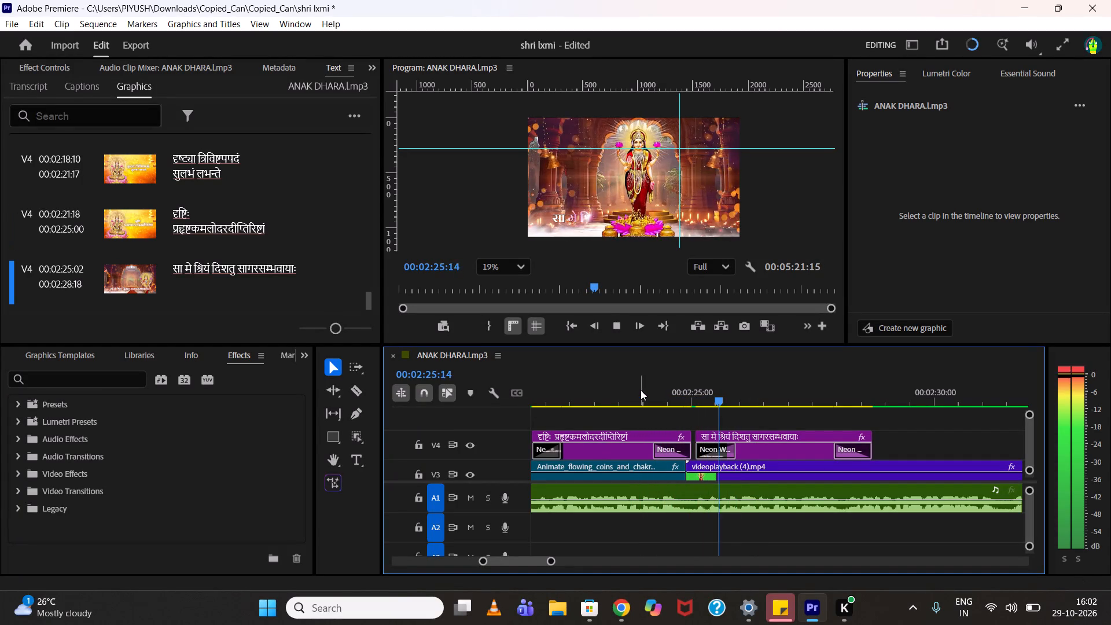
key(space)
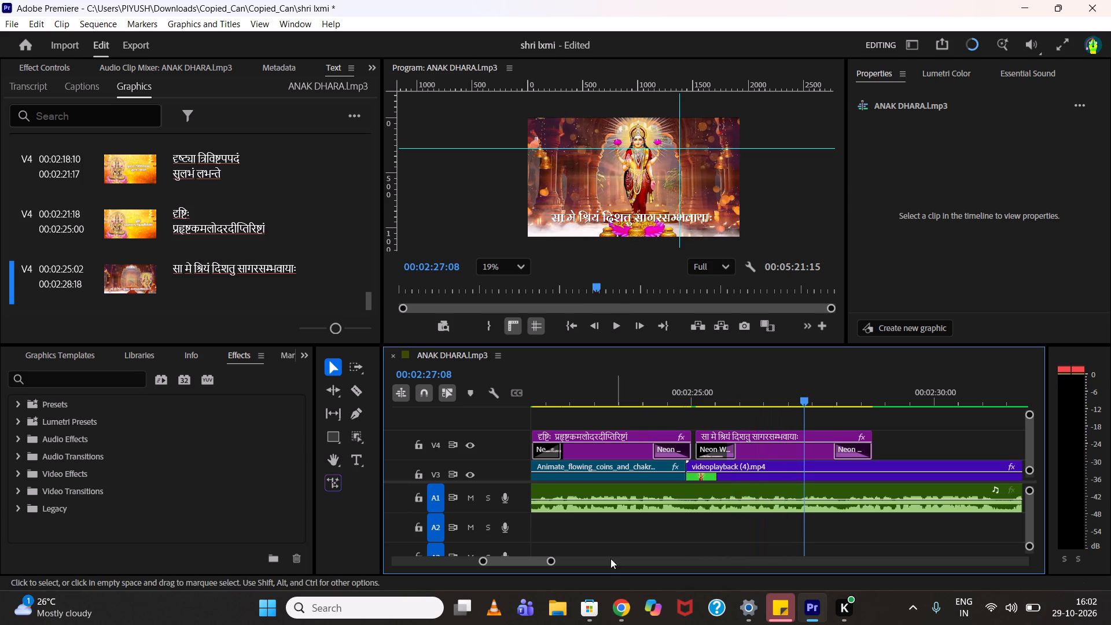
Replace the 00:02:25:02 title's text with the copied verse 9 line, पुष्टिं कृषीष्ट मम पुष्करविष्टरायाः.
click(616, 611)
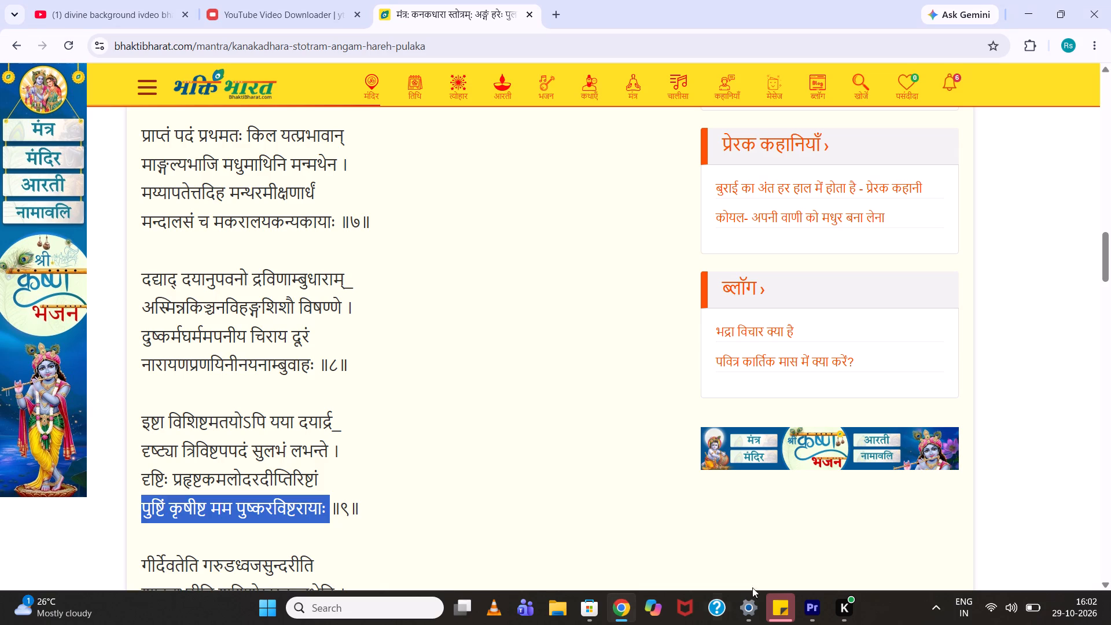
click(811, 602)
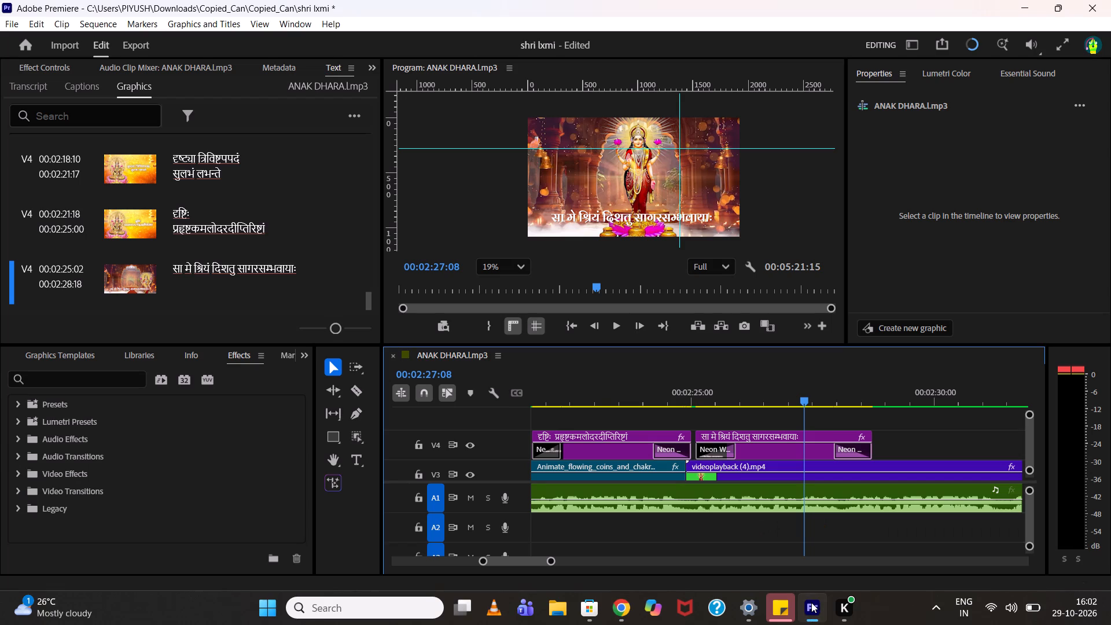
click(756, 453)
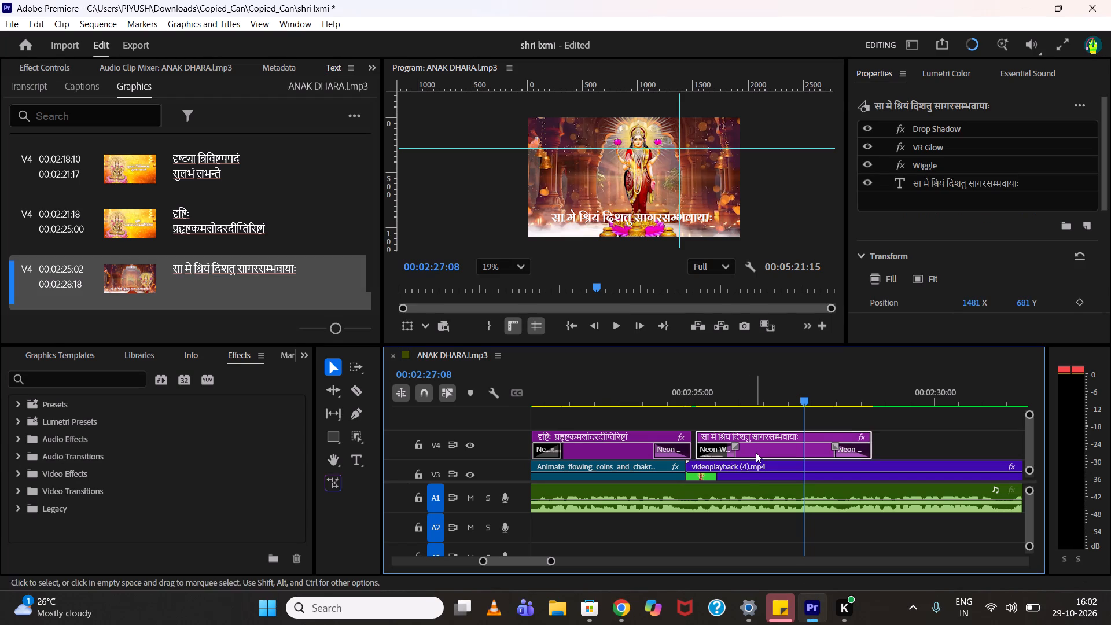
double_click(200, 269)
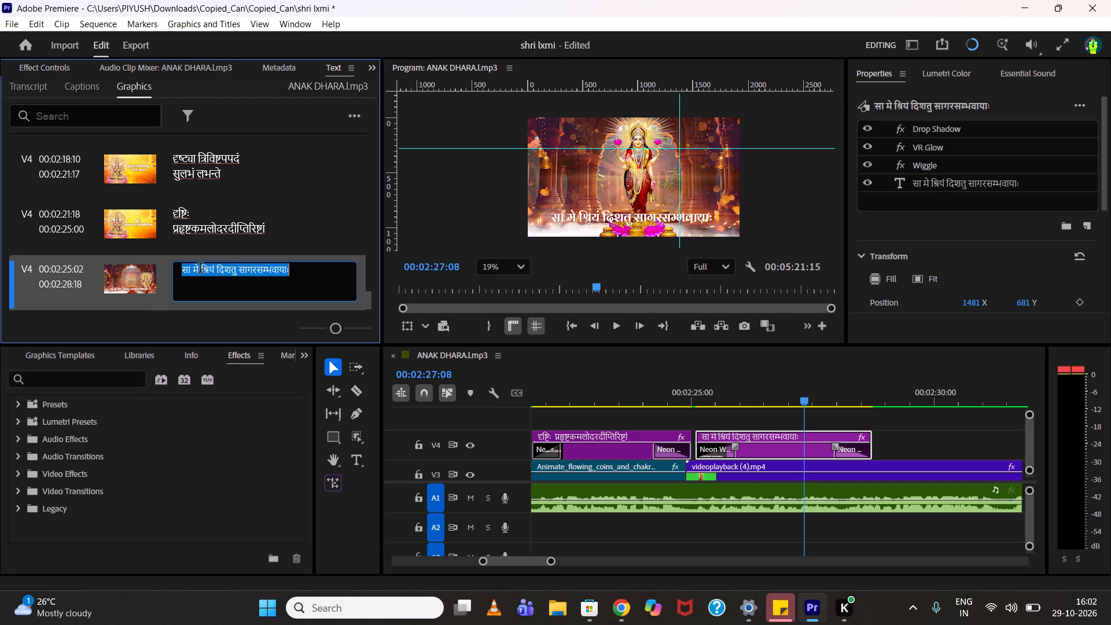
key(ctrl+v)
click(161, 320)
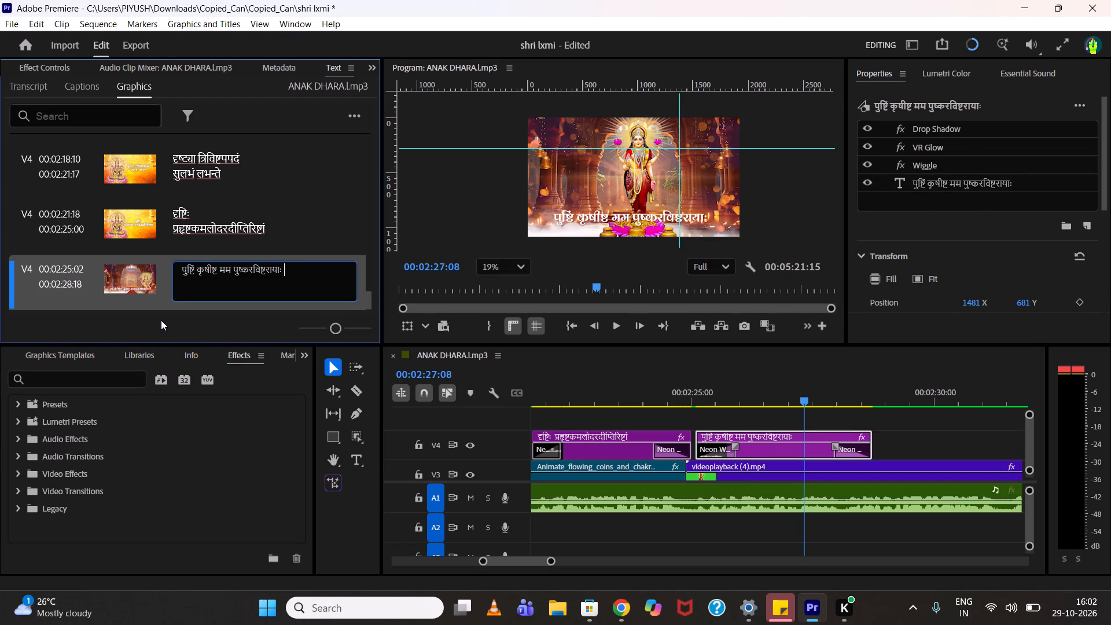
Centre the text layer of the 00:02:25:02 title horizontally in the frame and leave the title deselected.
drag(698, 380, 712, 380)
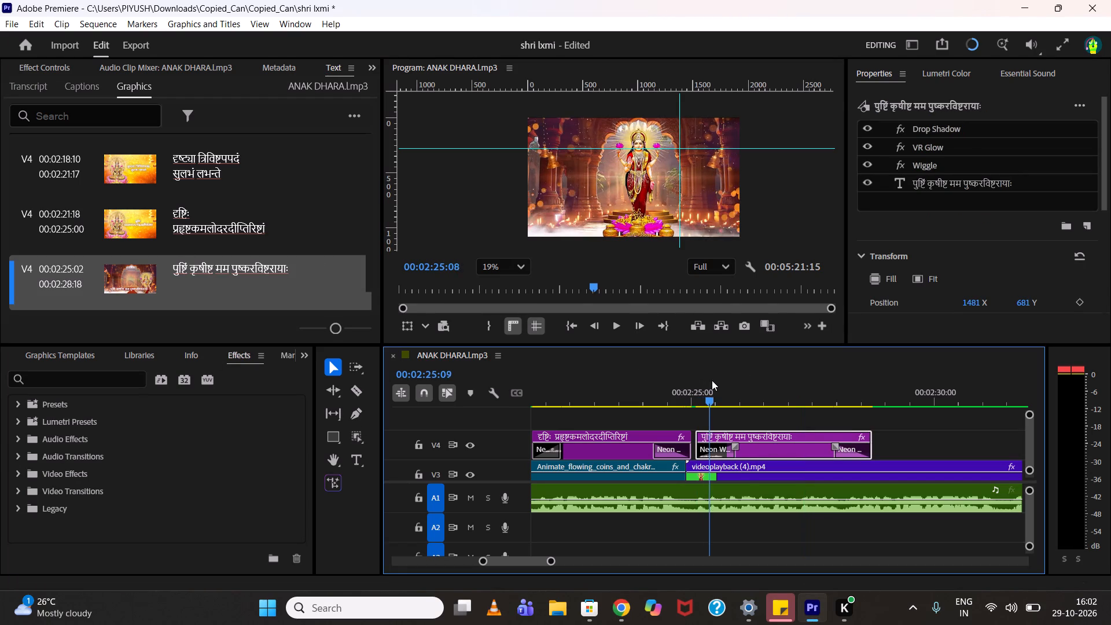
drag(712, 380, 762, 388)
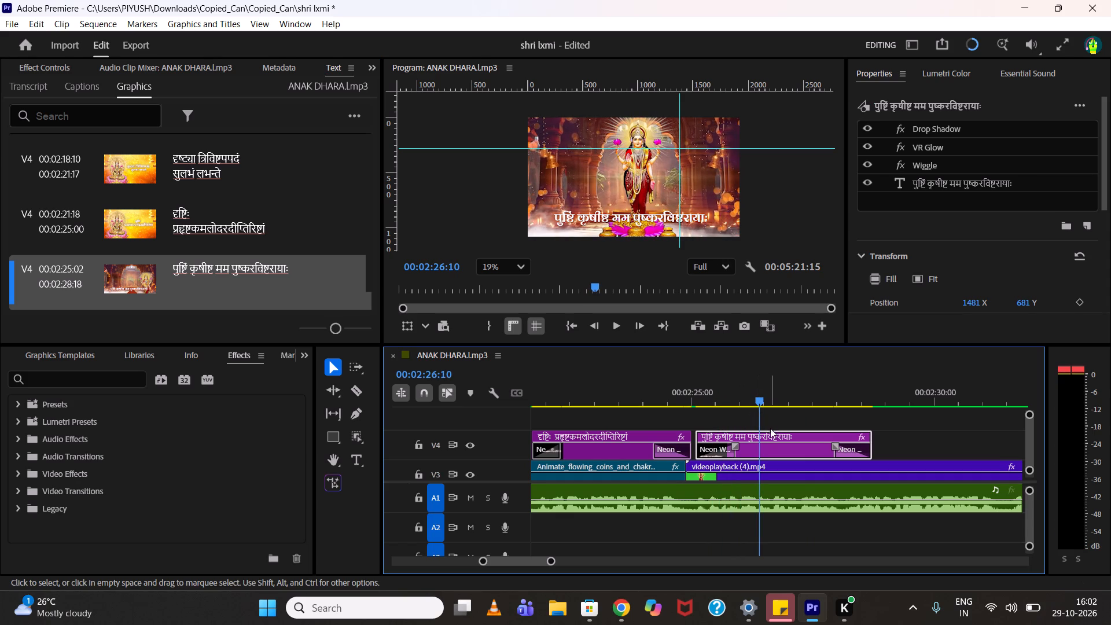
click(965, 178)
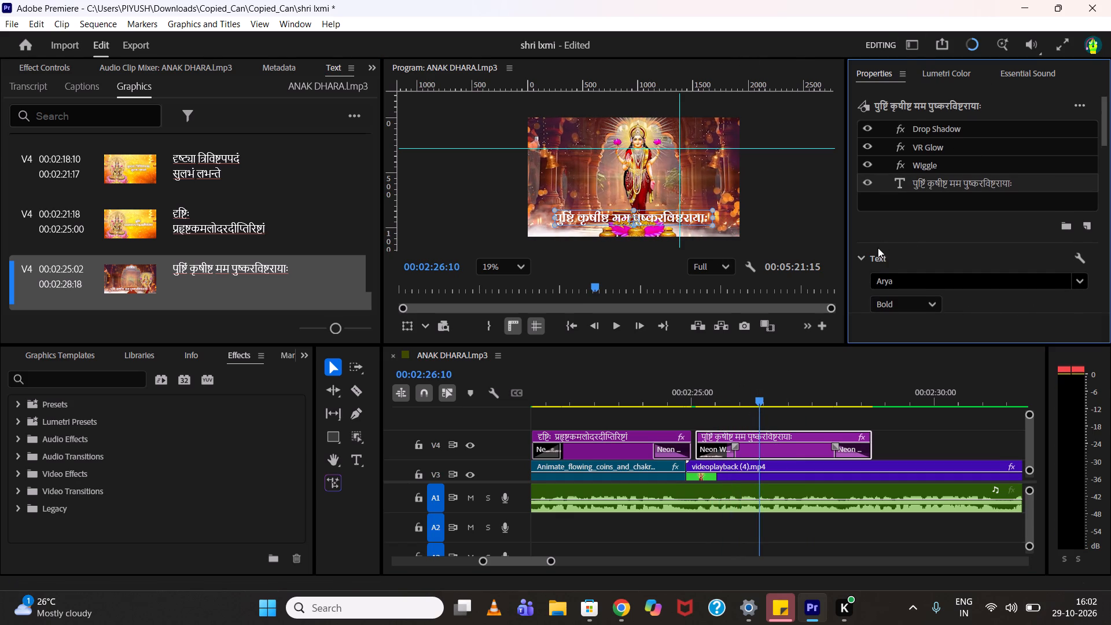
scroll(869, 251, down, 17)
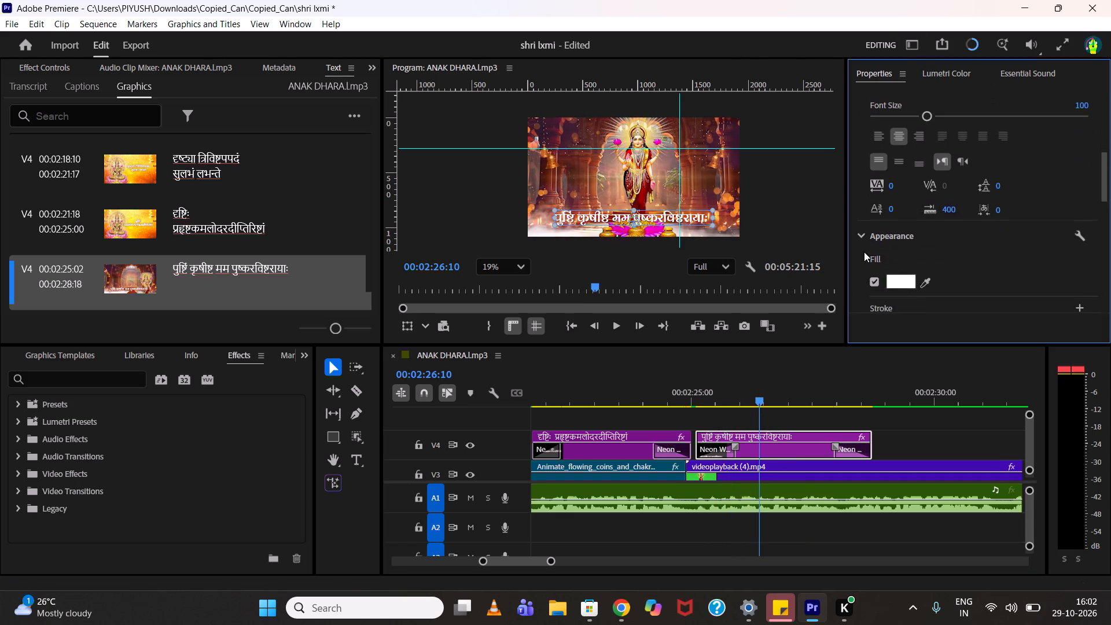
scroll(864, 252, down, 16)
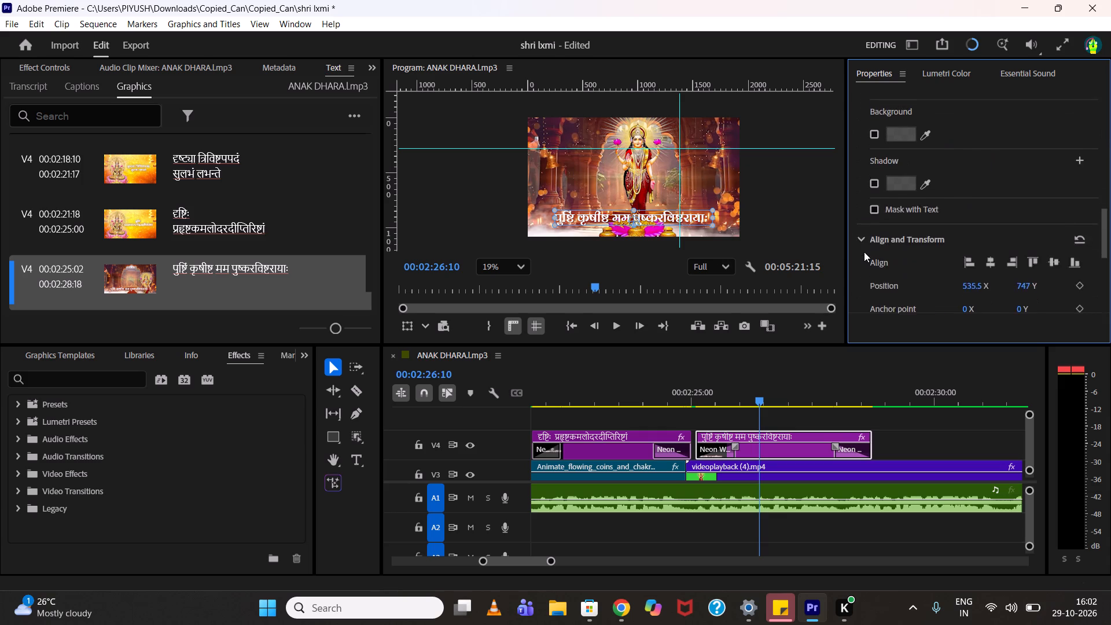
scroll(864, 252, down, 2)
click(991, 247)
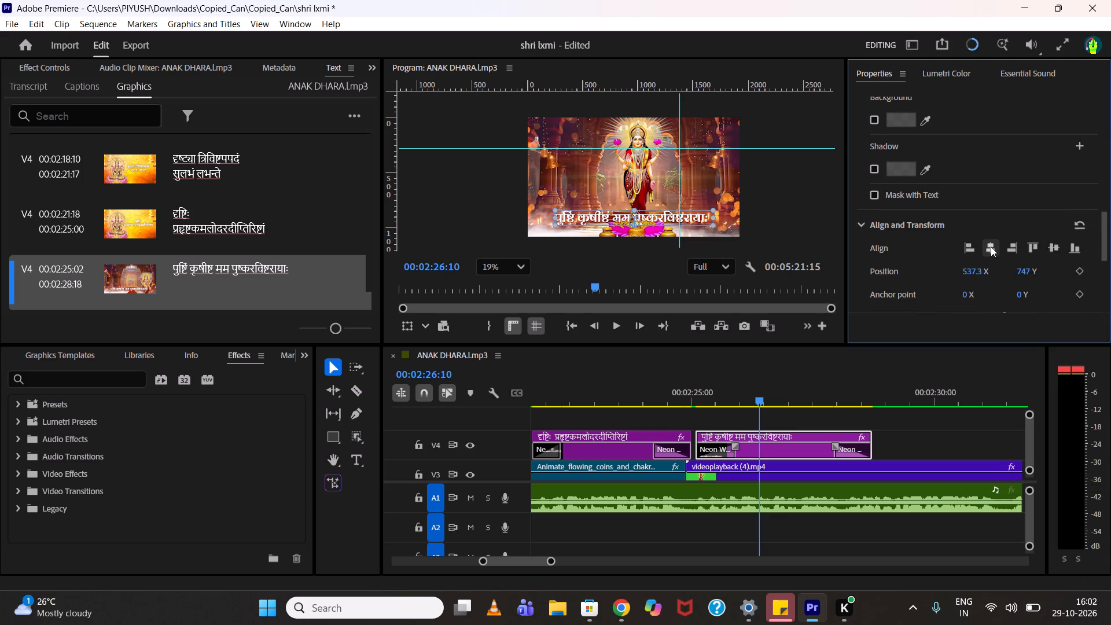
click(914, 435)
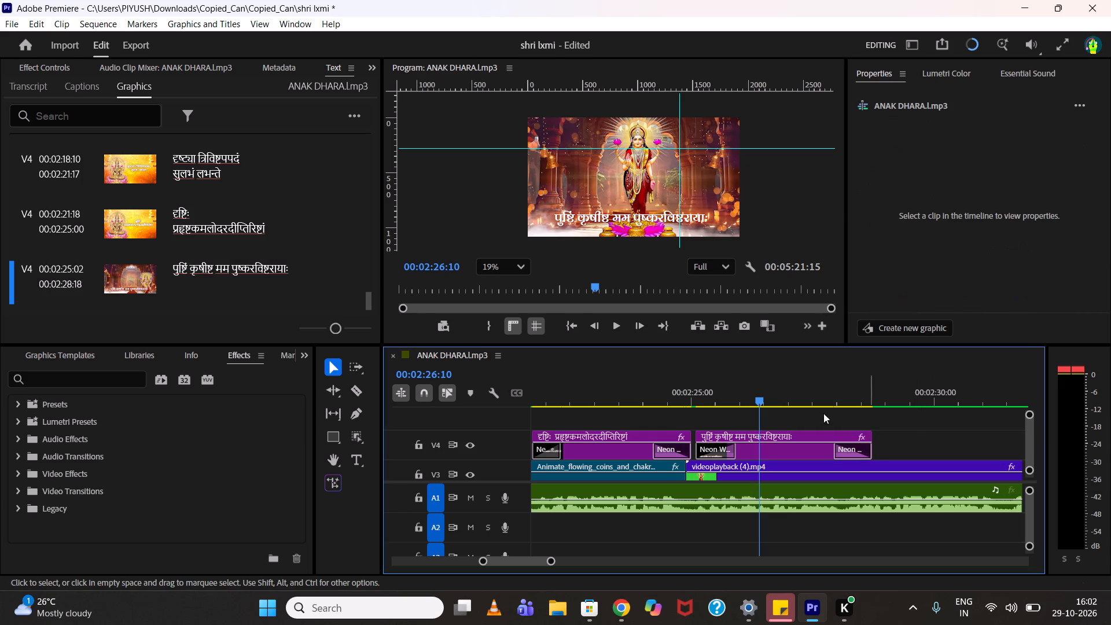
Play through the 00:02:25:02 title to check where the sung line ends.
drag(718, 402, 698, 402)
key(space)
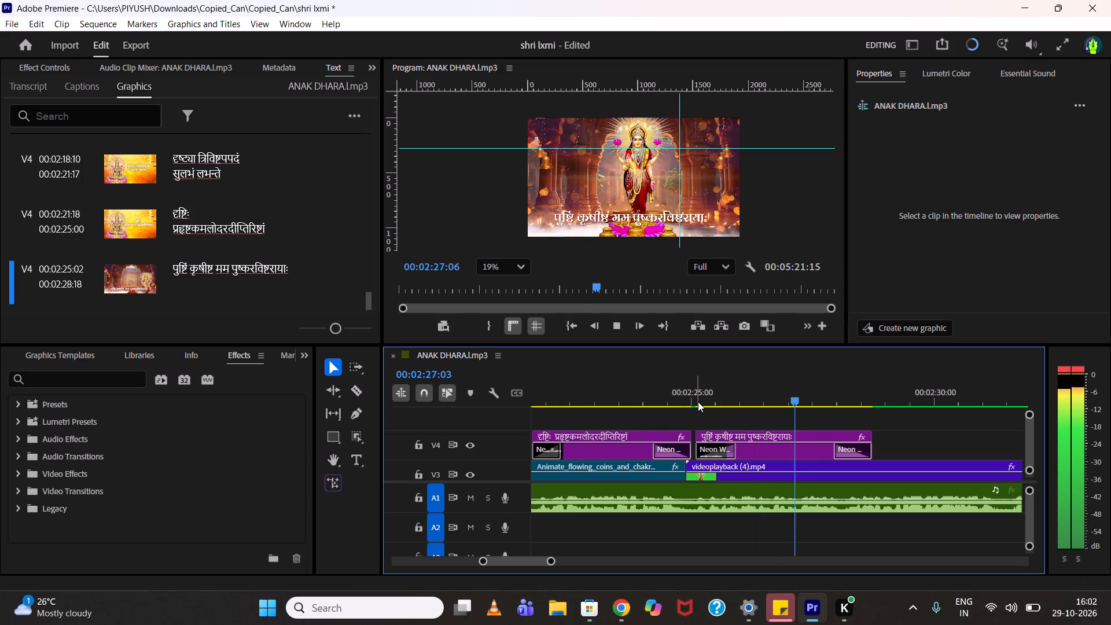
key(space)
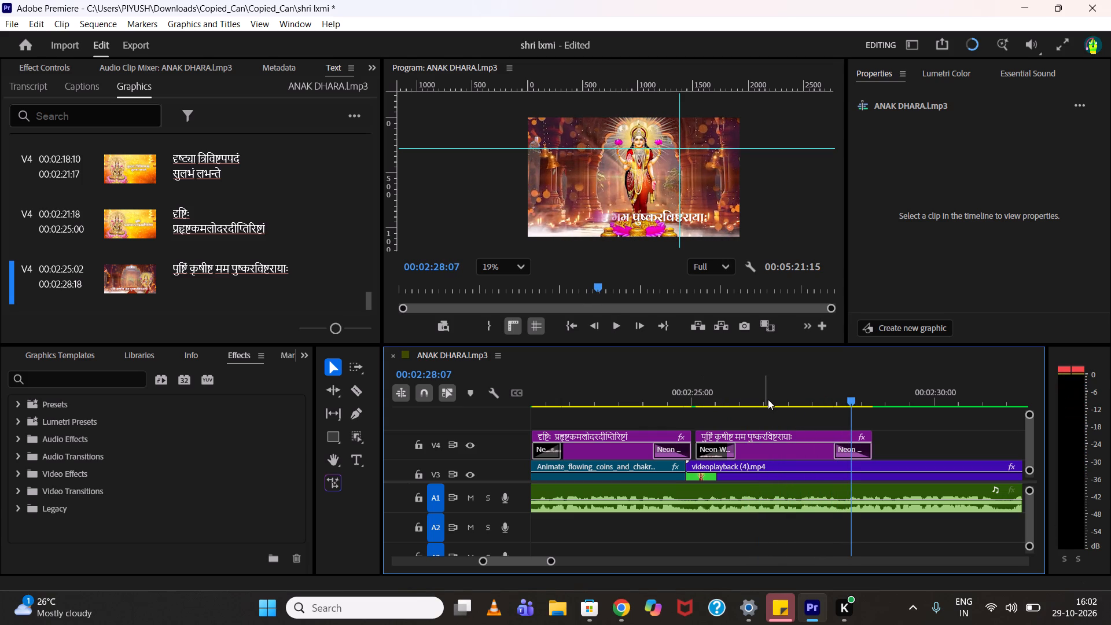
click(767, 399)
key(space)
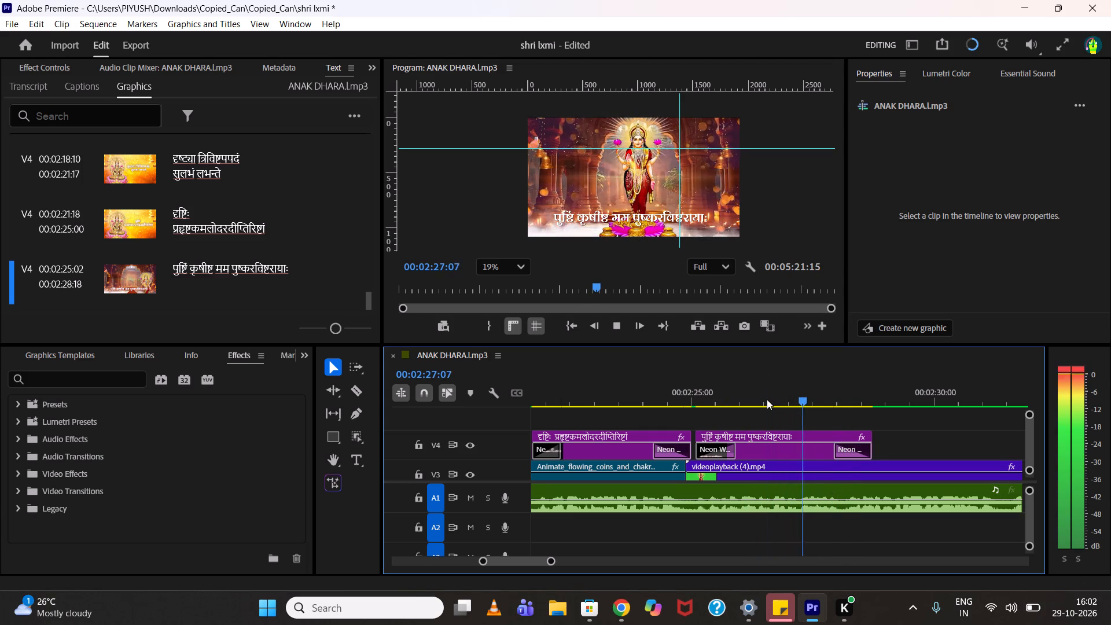
key(space)
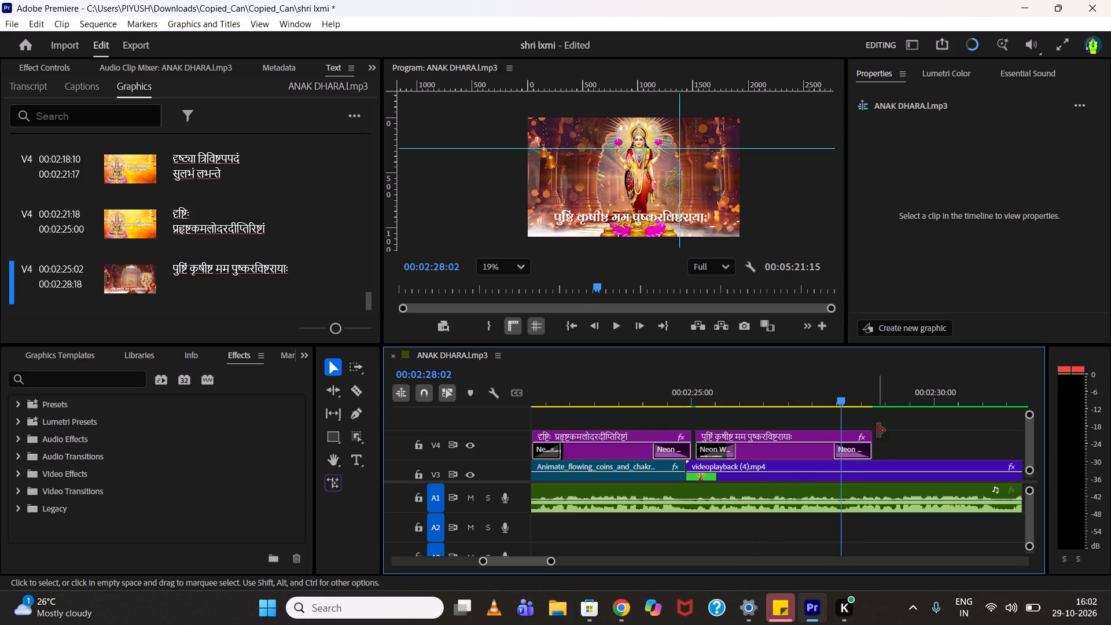
Trim the end of the पुष्टिं कृषीष्ट title back to 00:02:28:01, checking the cut against the vocals.
drag(872, 442, 852, 441)
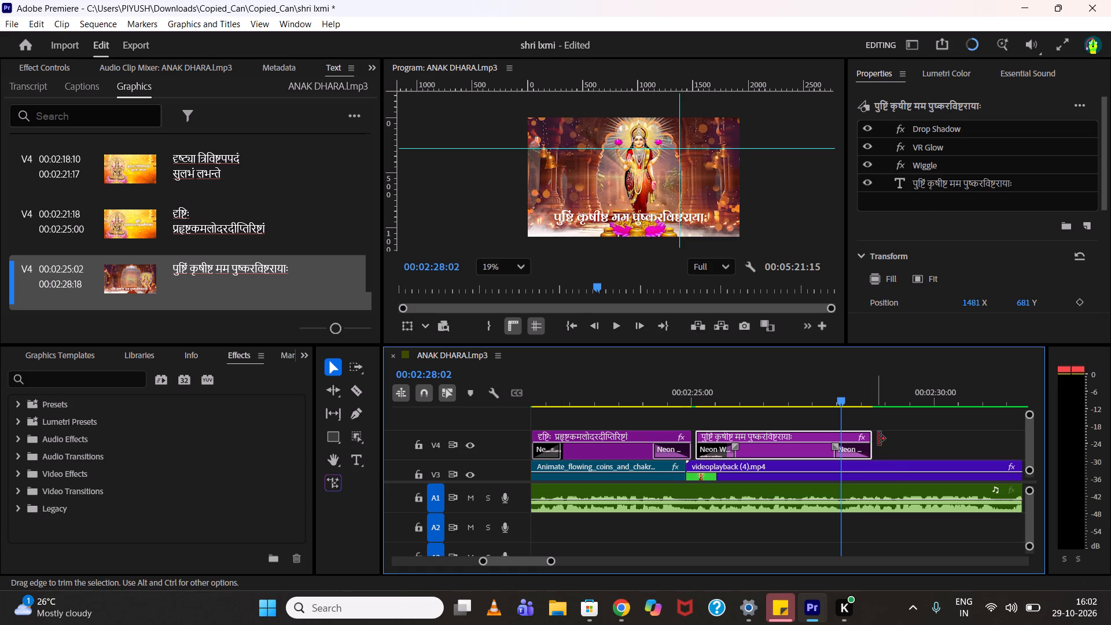
drag(878, 439, 854, 436)
drag(832, 389, 828, 392)
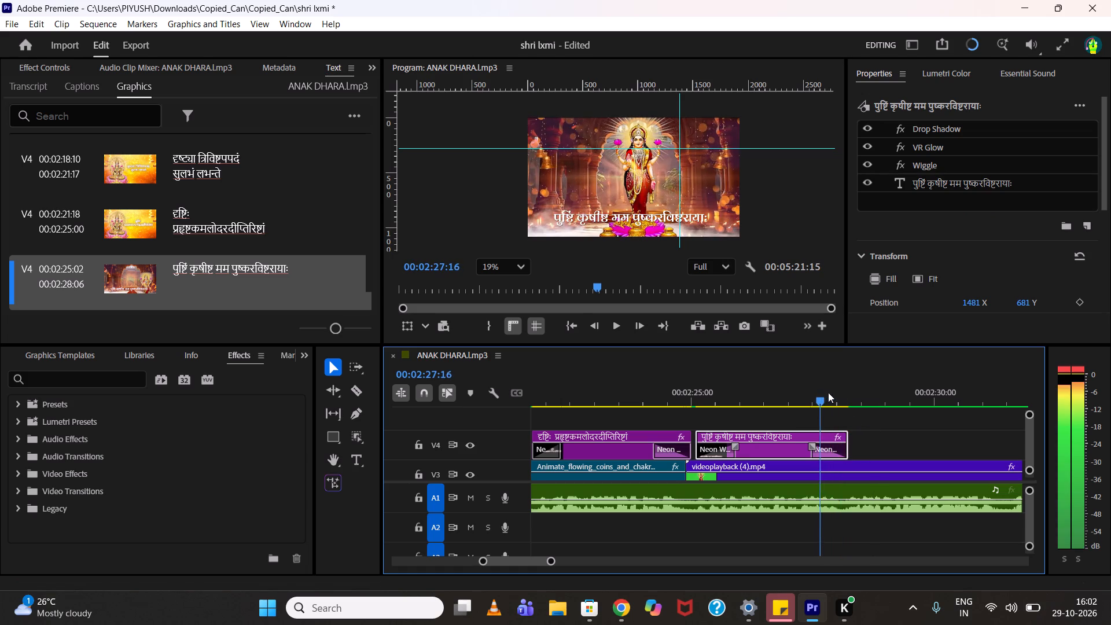
drag(828, 392, 849, 393)
key(space)
key(space)
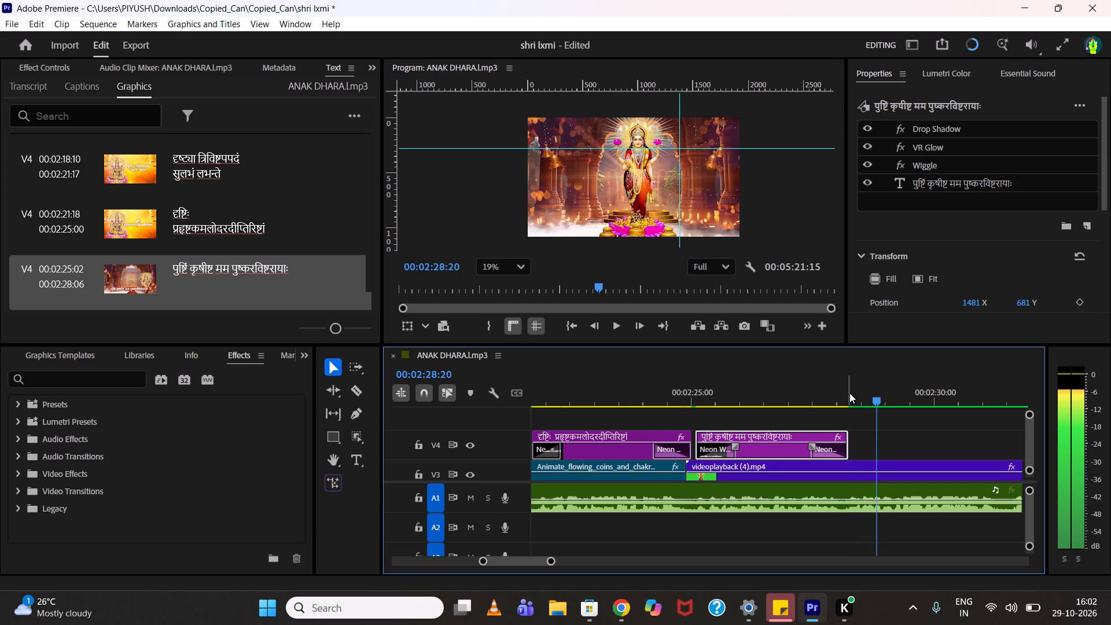
click(849, 393)
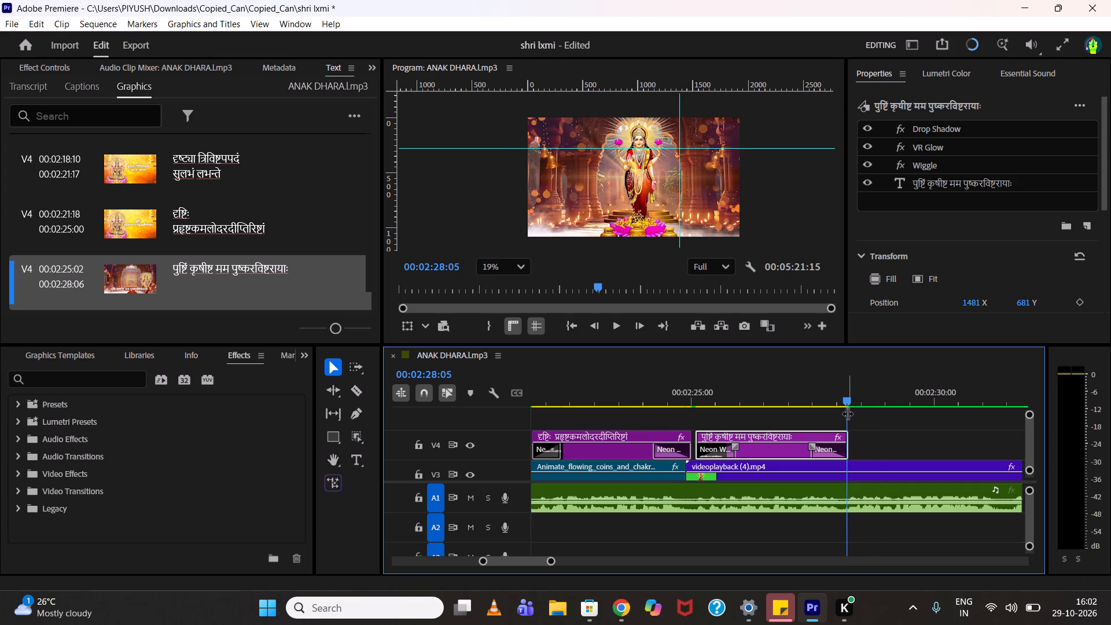
click(843, 395)
drag(852, 437, 846, 437)
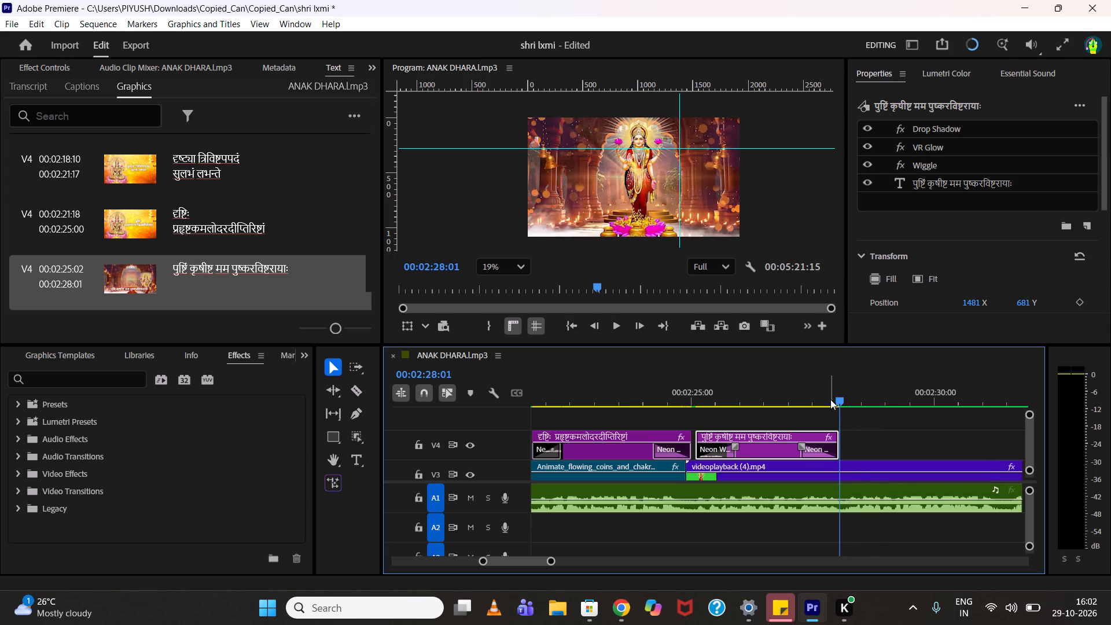
Replay the last moments of the trimmed पुष्टिं कृषीष्ट title to check its ending against the vocals.
drag(830, 399, 822, 399)
key(space)
key(space)
click(839, 399)
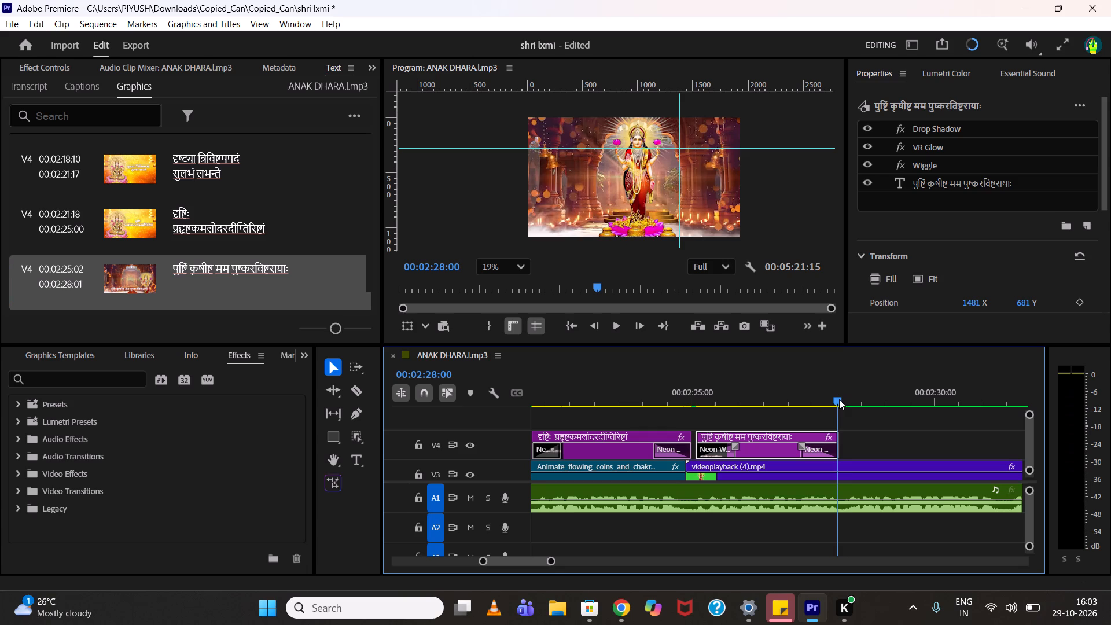
key(space)
key(space)
click(845, 400)
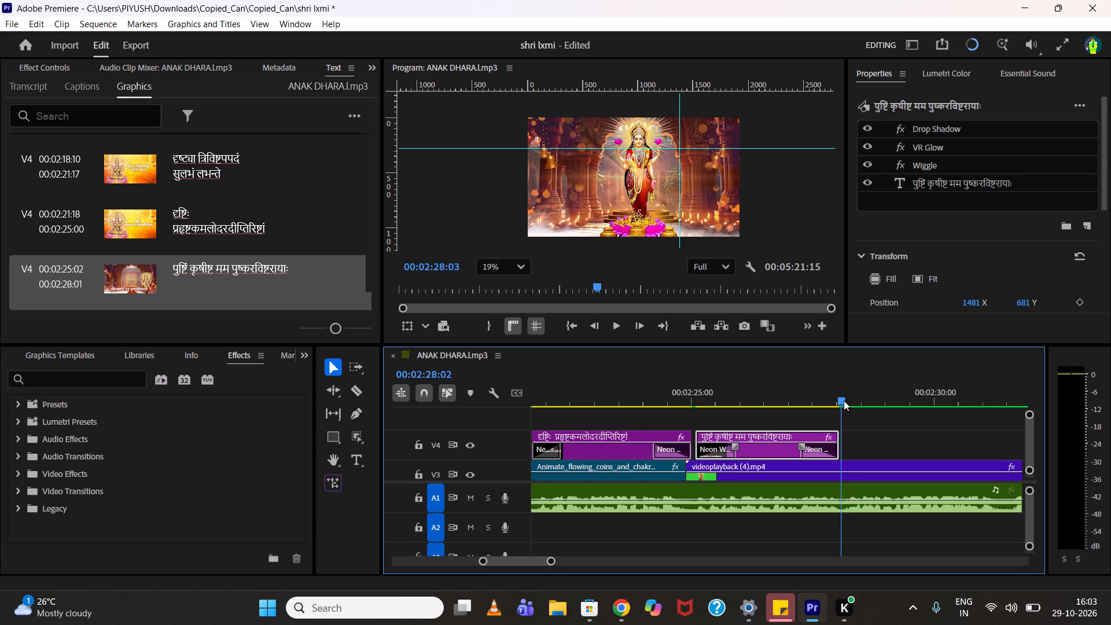
Duplicate the पुष्टिं कृषीष्ट title on V4 to start at 00:02:28:02, just after the original, and preview the copy's opening.
scroll(799, 437, down, 2)
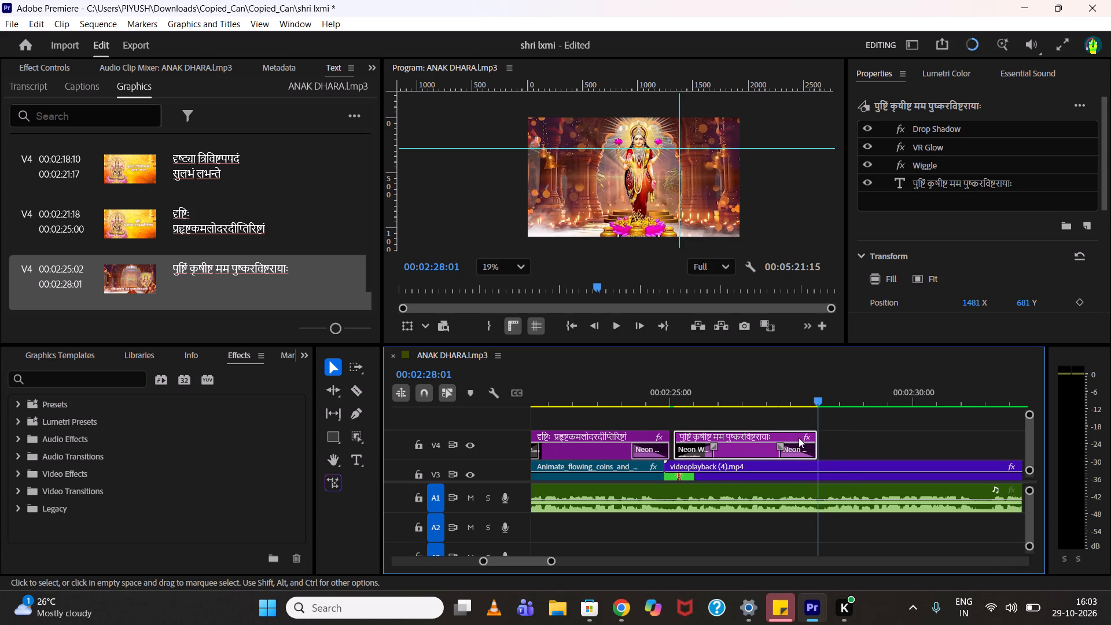
scroll(799, 437, down, 1)
alt+scroll(796, 416, up, 5)
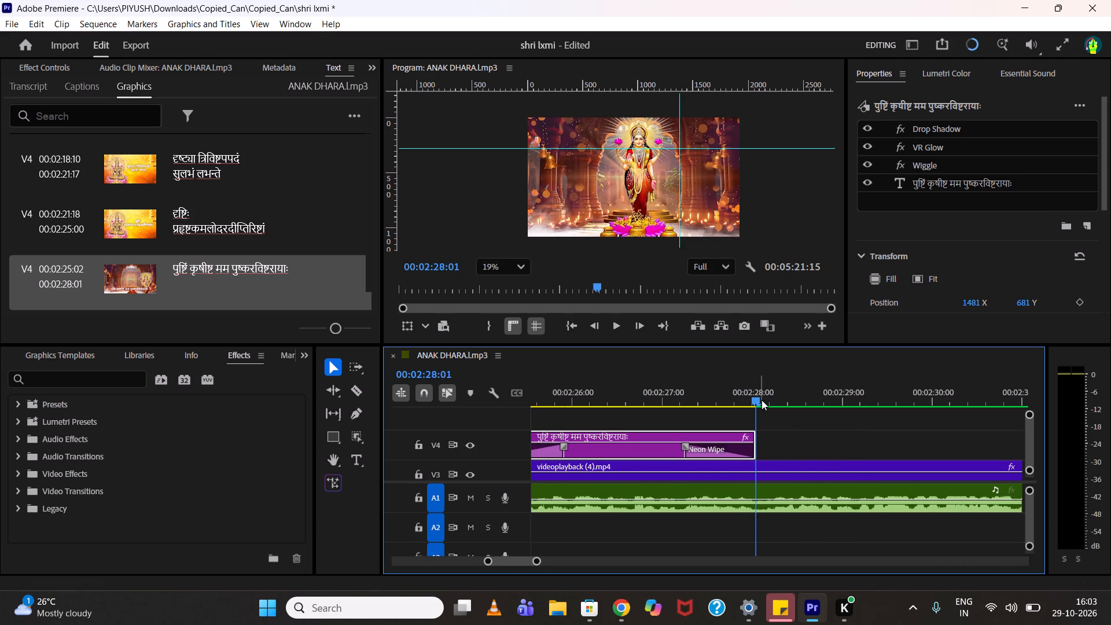
click(757, 400)
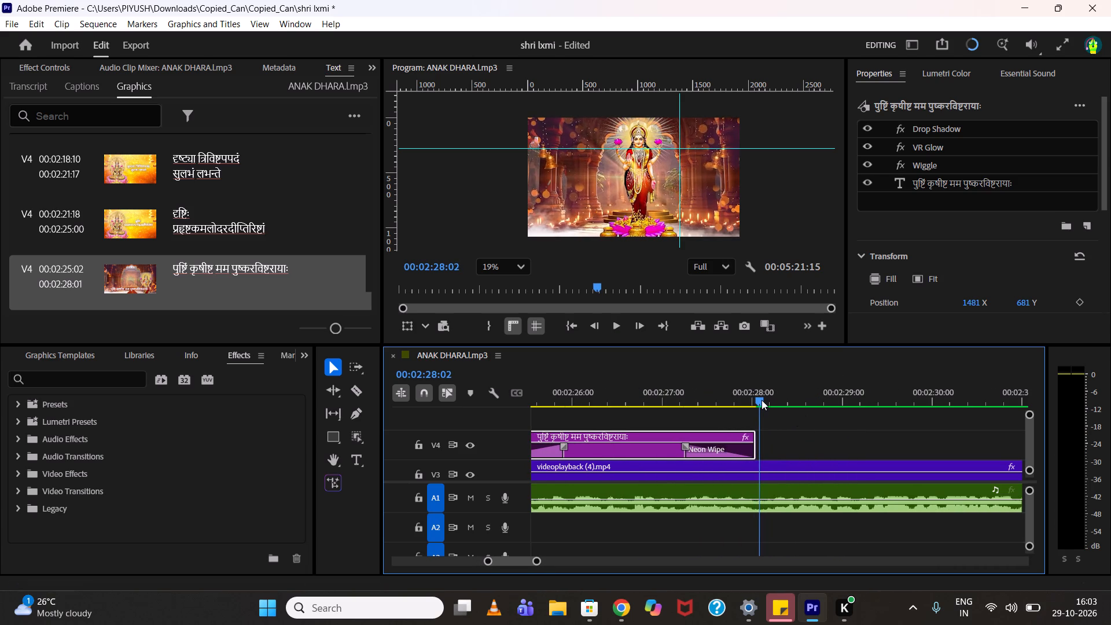
alt+drag(643, 450, 645, 447)
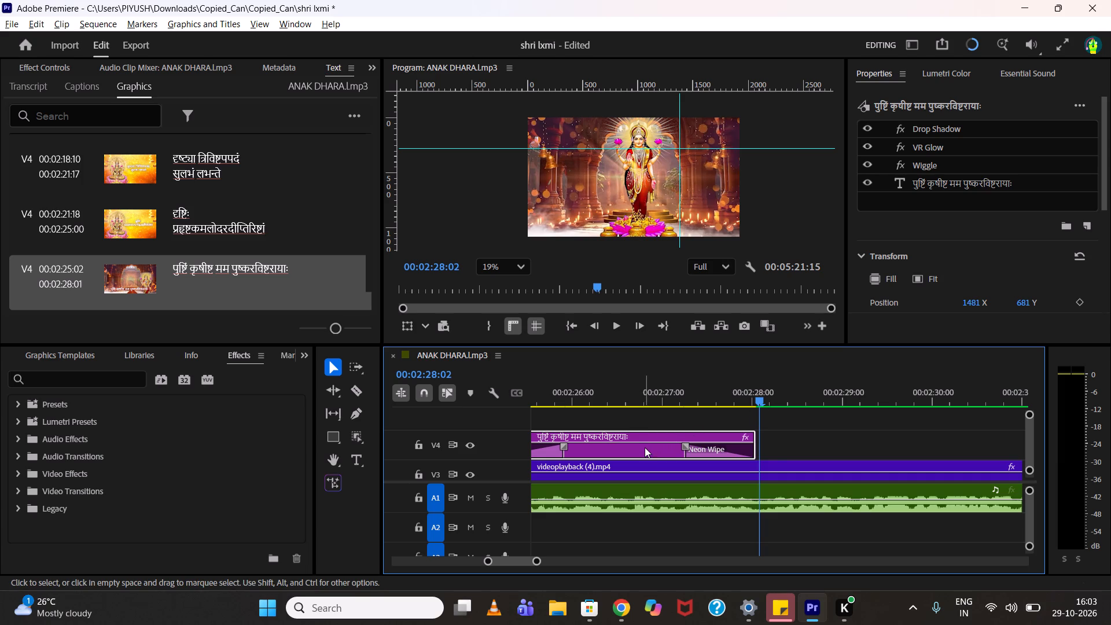
alt+drag(645, 447, 917, 440)
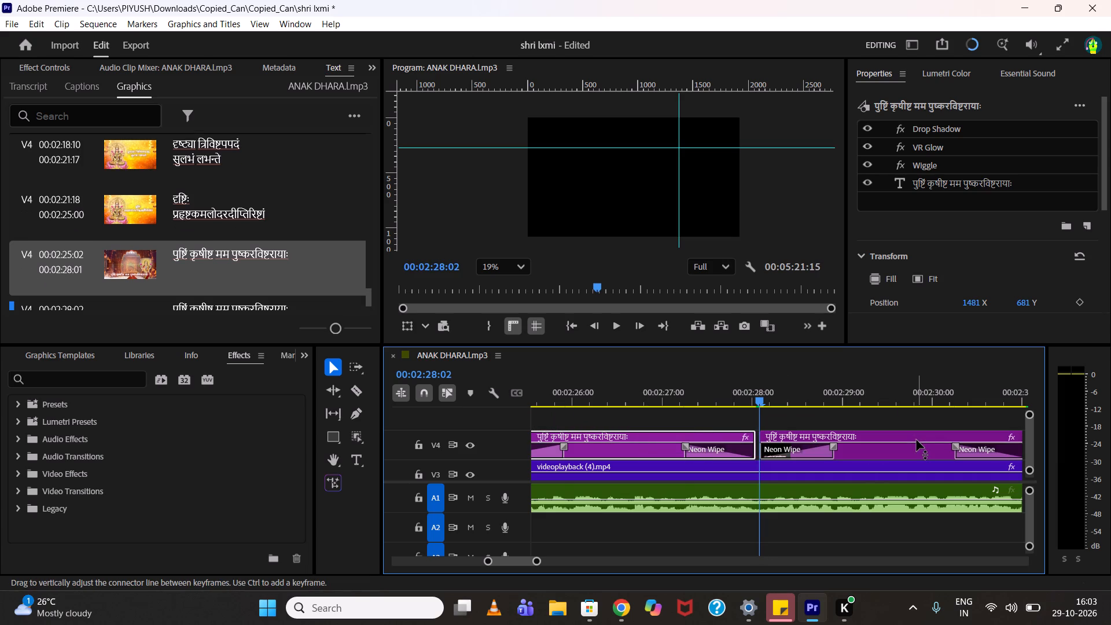
key(space)
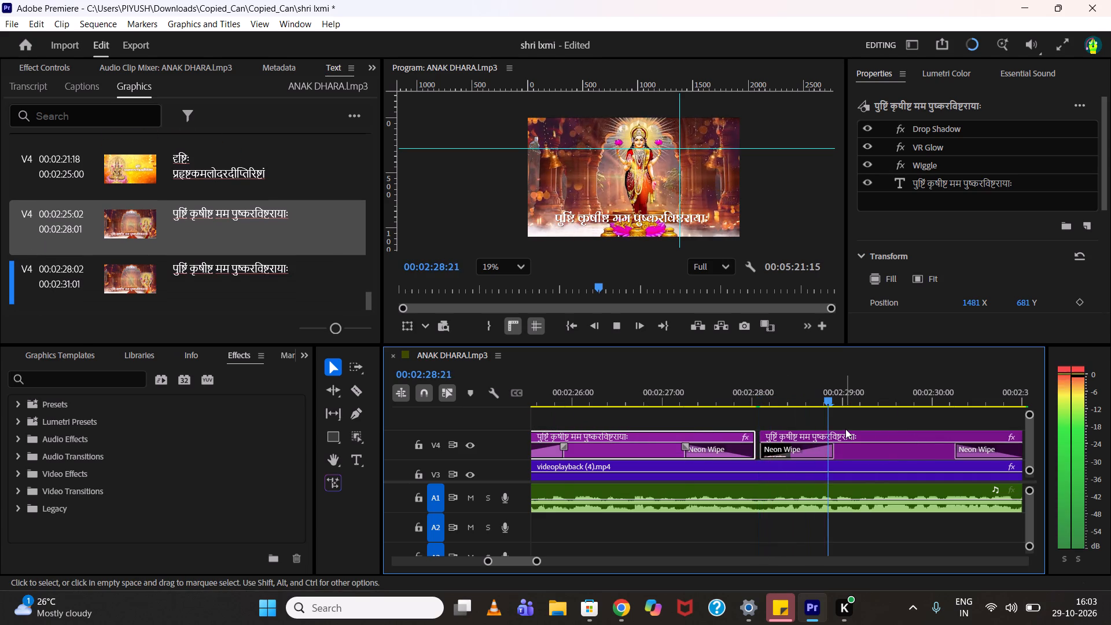
key(space)
Replace the 00:02:28:02 title's text with the verse line गीर्देवतेति गरुडध्वजसुन्दरीति, copied from the lyrics page in Chrome.
click(613, 602)
scroll(237, 531, down, 1)
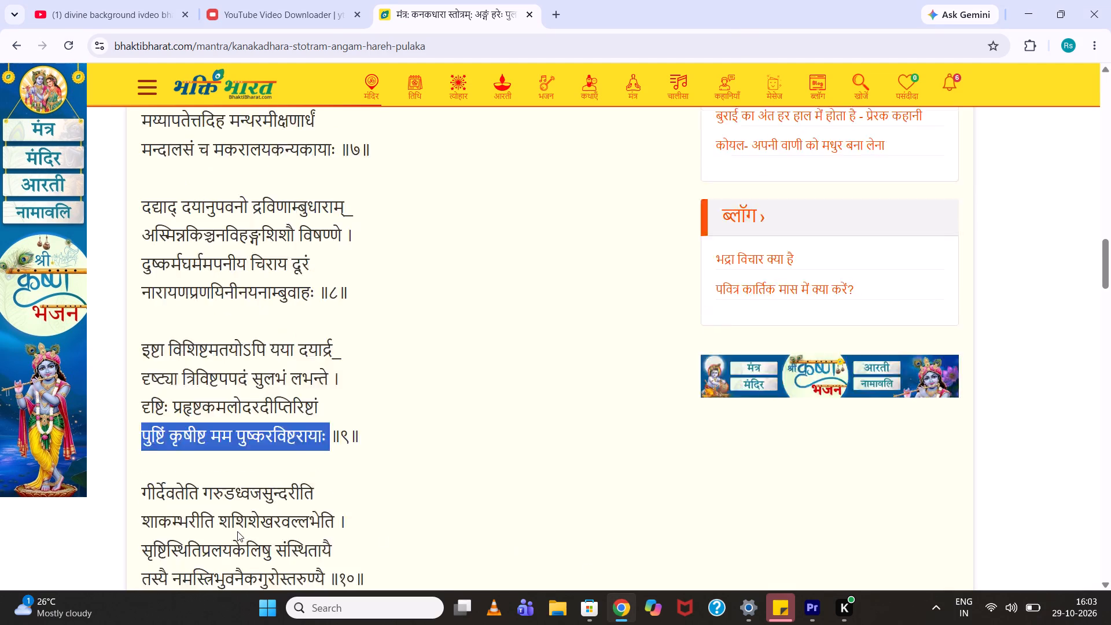
scroll(237, 531, down, 1)
drag(139, 418, 292, 418)
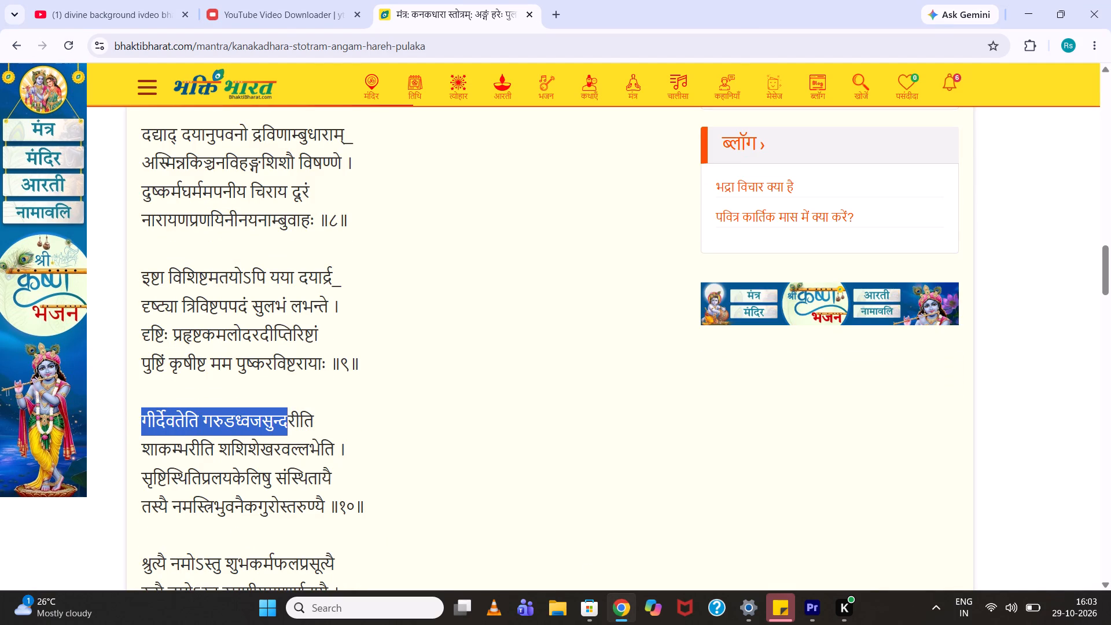
drag(292, 418, 307, 417)
key(ctrl+c)
click(812, 602)
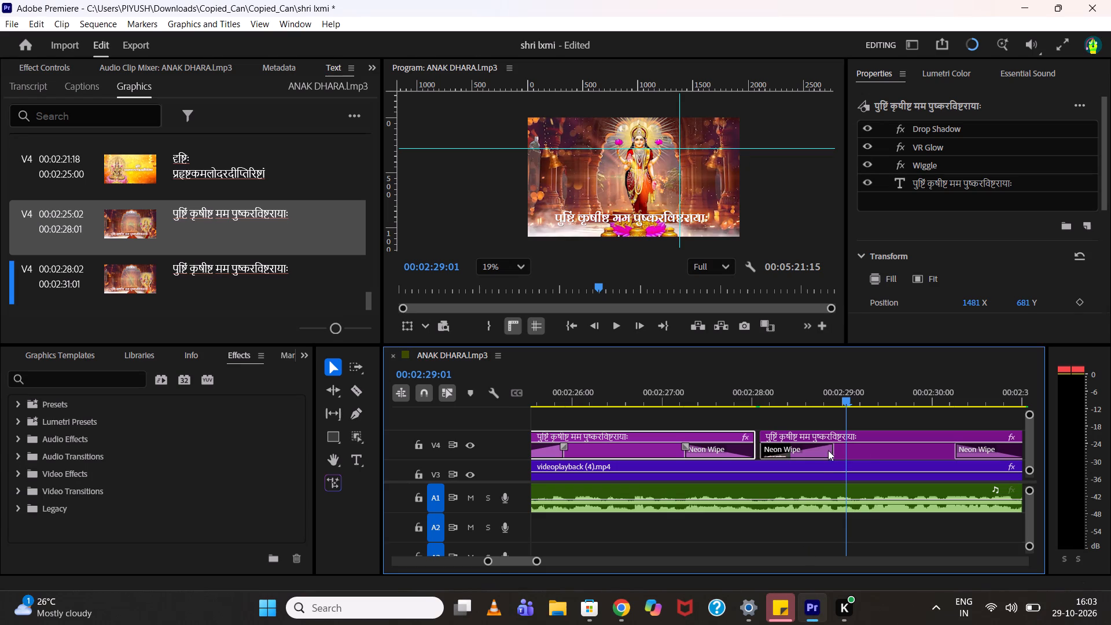
click(865, 446)
scroll(193, 260, down, 1)
double_click(252, 263)
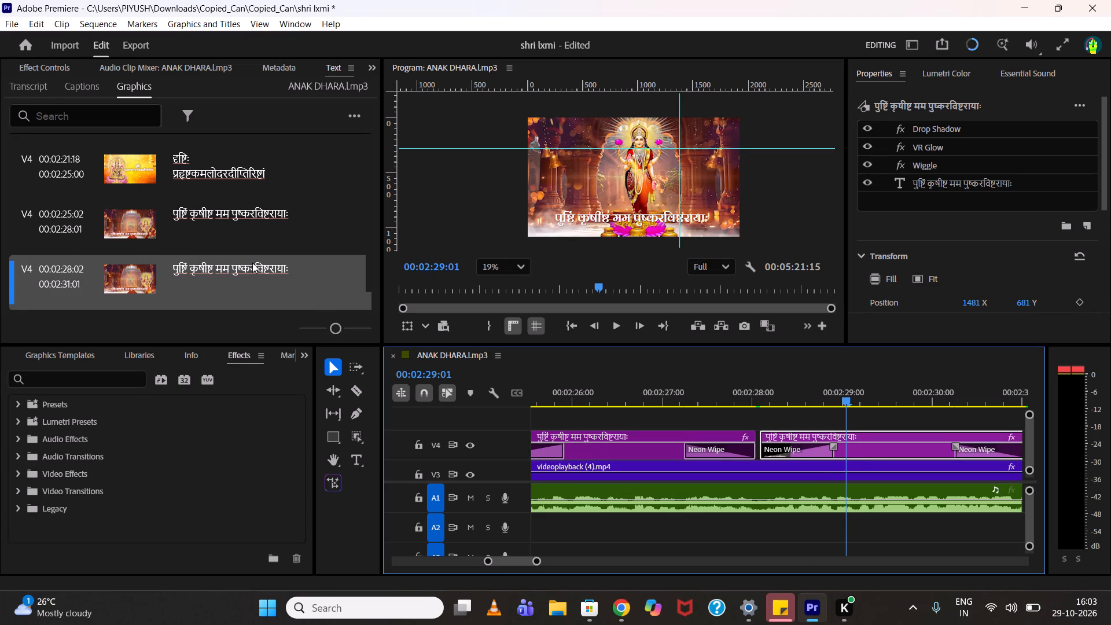
key(ctrl+v)
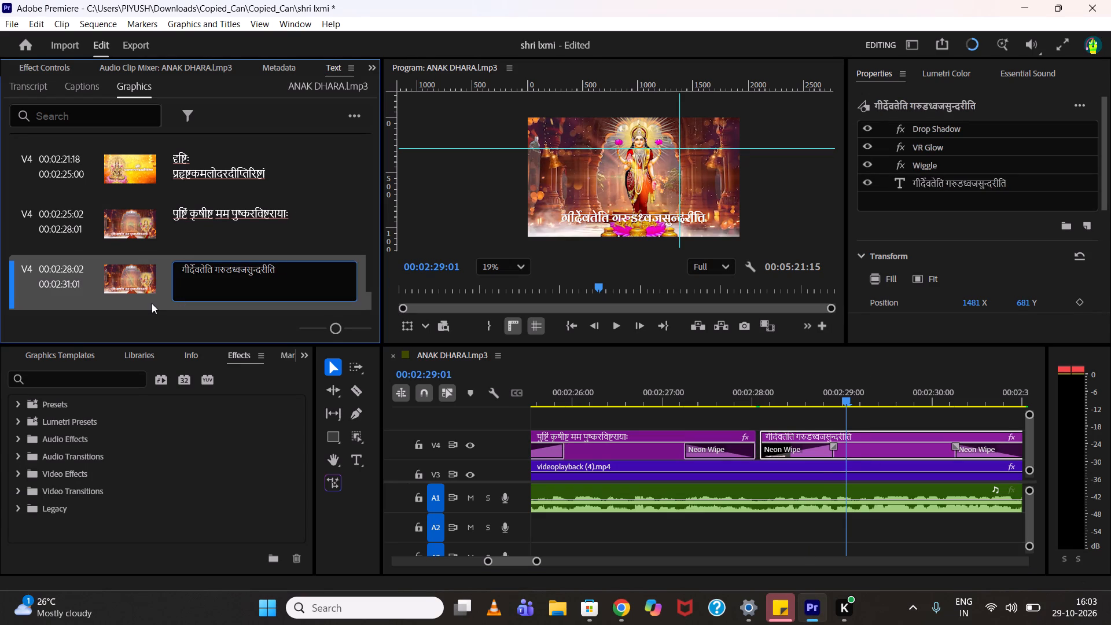
click(152, 303)
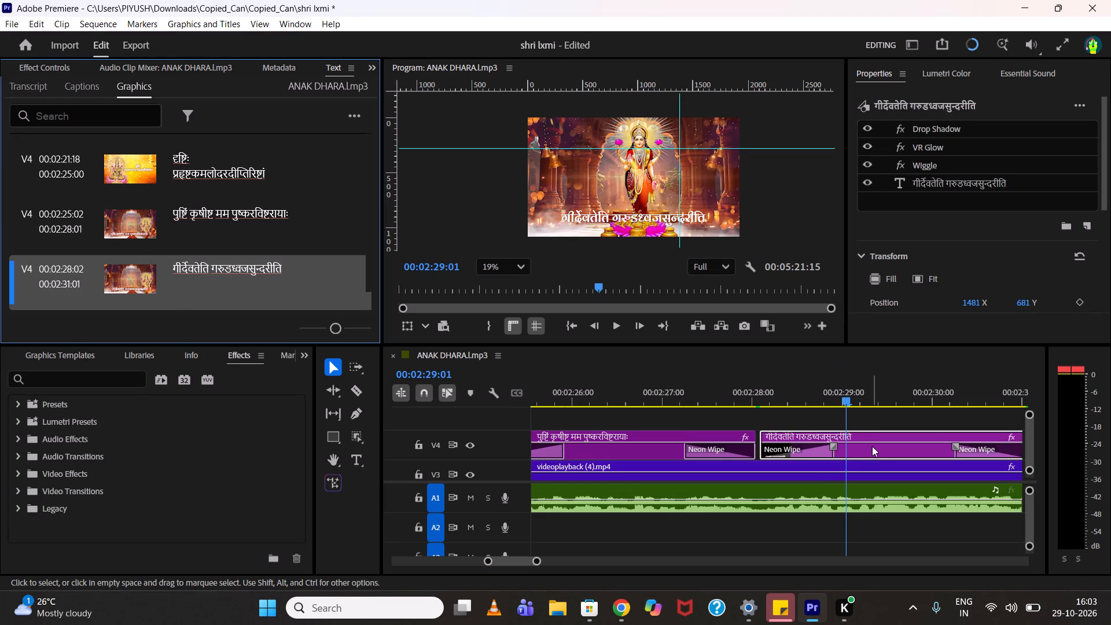
Centre the गीर्देवतेति गरुडध्वजसुन्दरीति text layer horizontally in the frame.
click(939, 187)
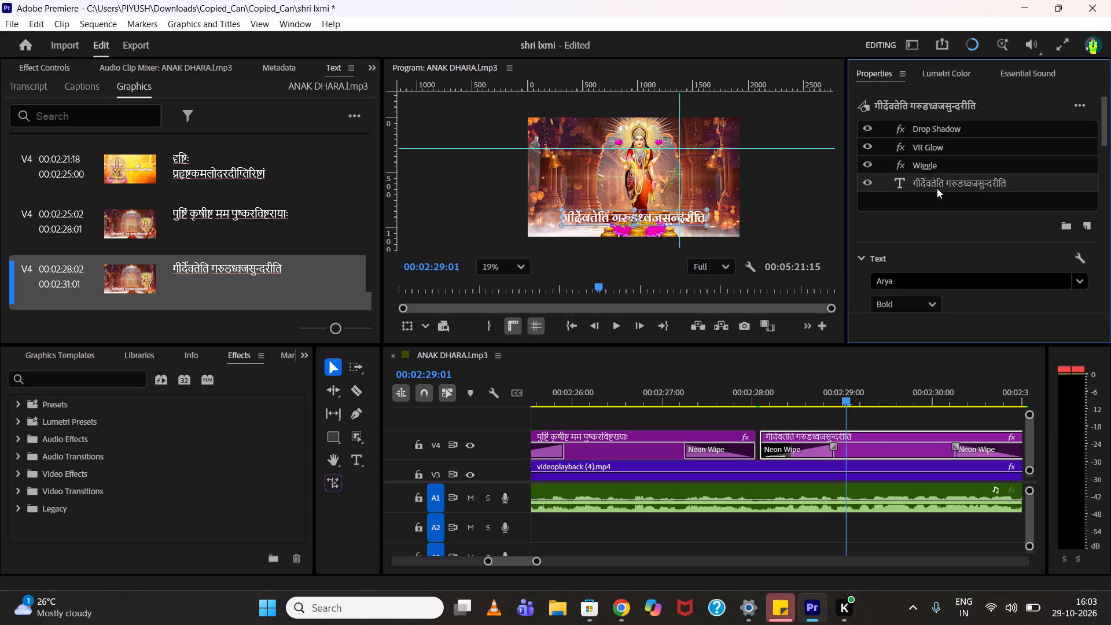
scroll(863, 289, down, 13)
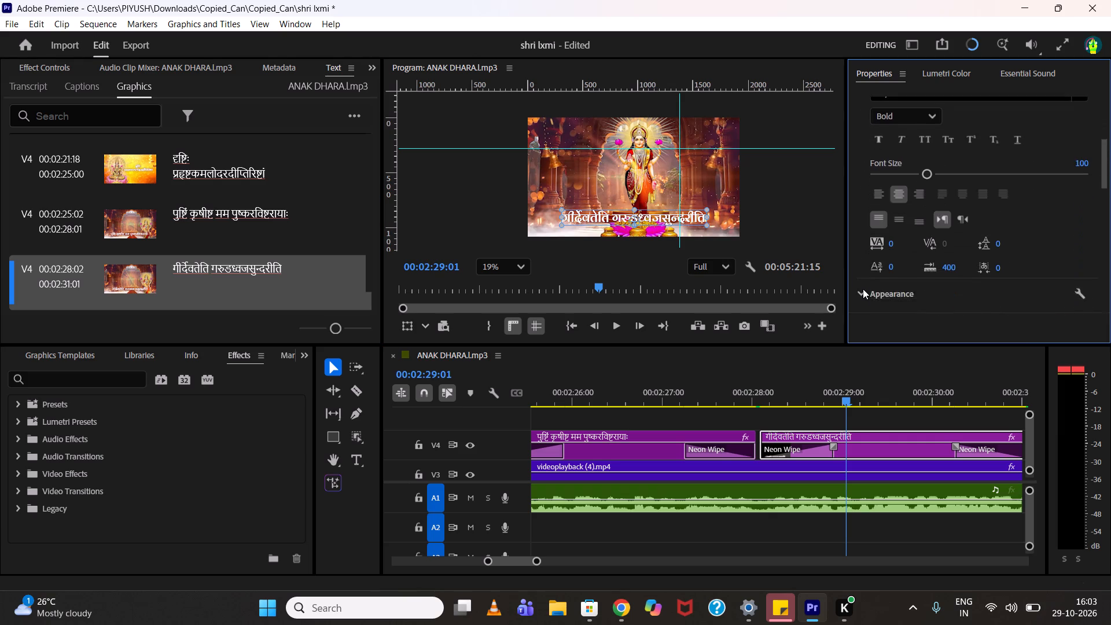
scroll(863, 289, down, 4)
scroll(863, 289, down, 17)
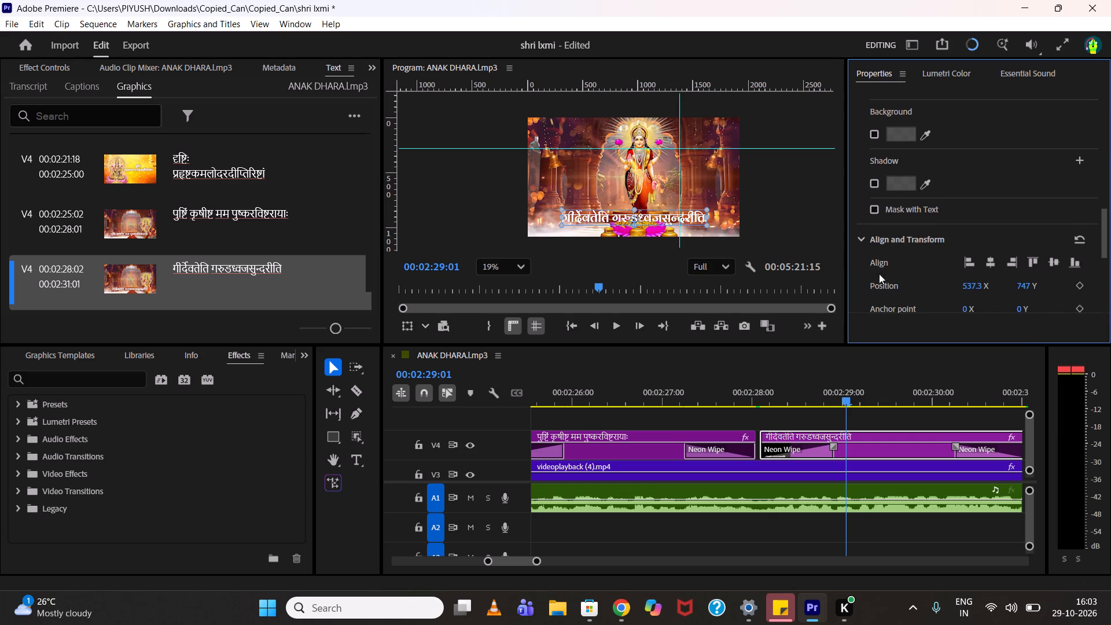
click(988, 258)
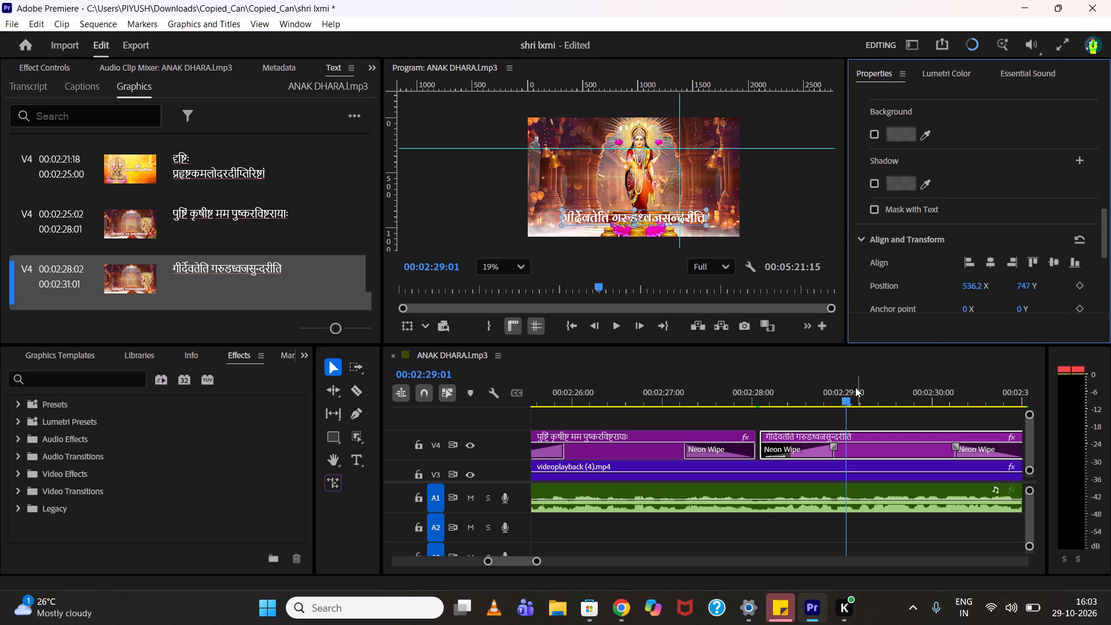
Play through the गीर्देवतेति title from about 00:02:28:00 to check its timing and find where the next sung line starts.
drag(782, 395, 757, 395)
key(space)
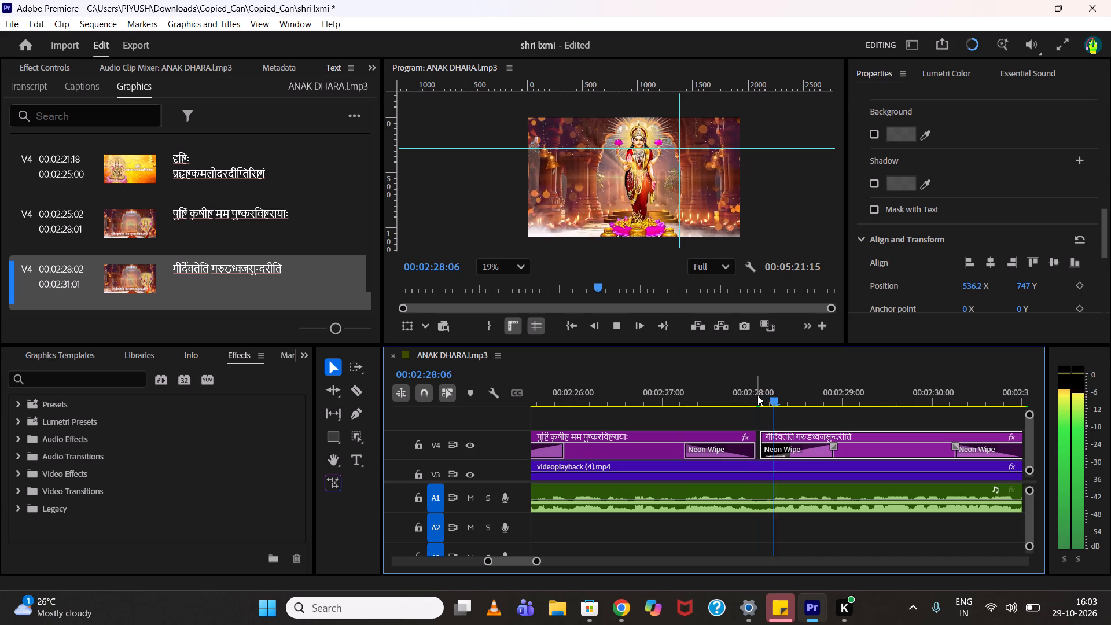
key(space)
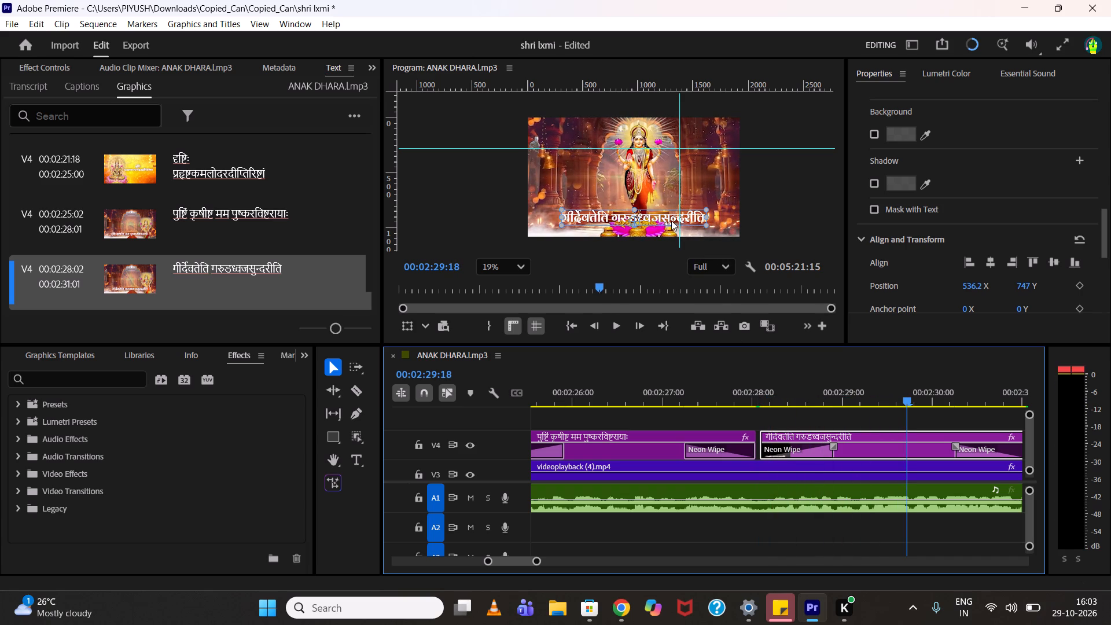
scroll(671, 220, up, 2)
key(space)
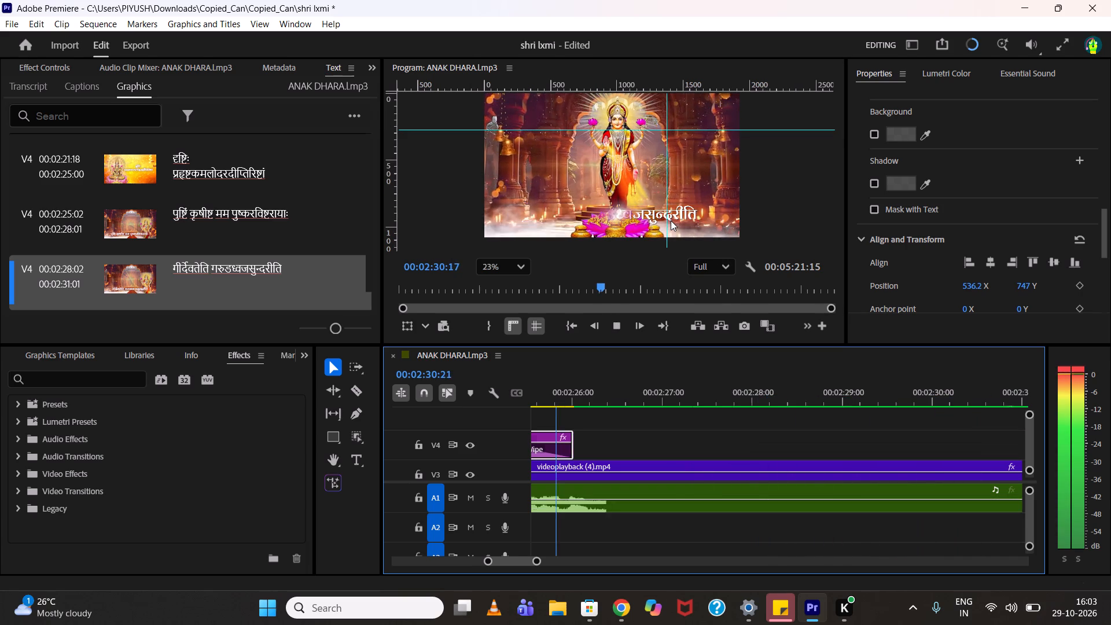
key(space)
key(space)
key(space)
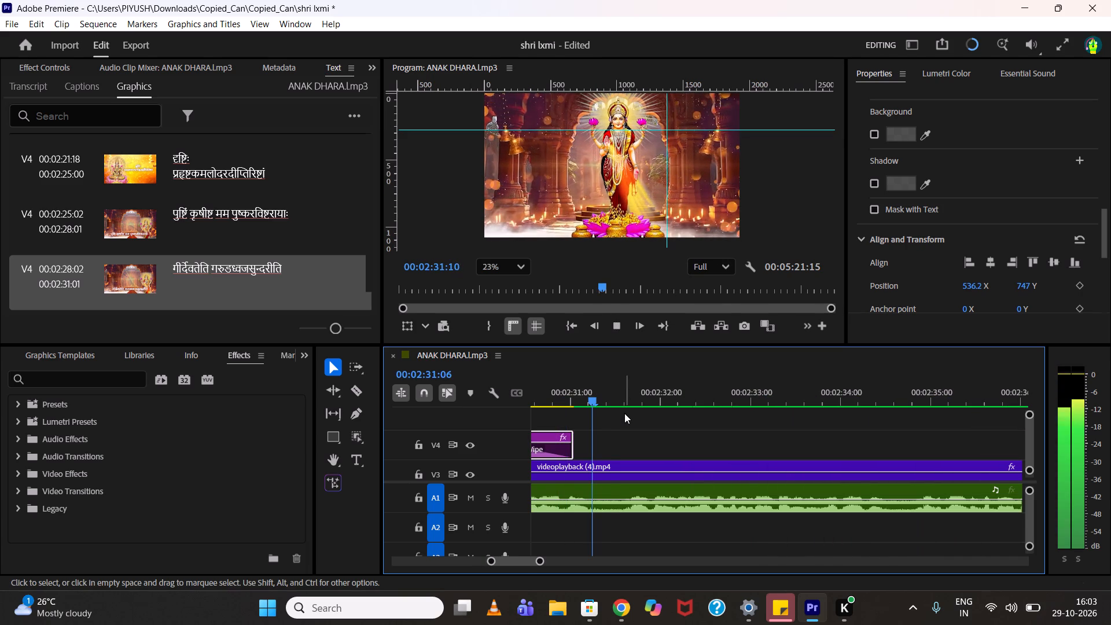
Duplicate the गीर्देवतेति title on V4 to start at 00:02:31:11 and preview the copy's opening.
alt+scroll(616, 473, down, 15)
alt+scroll(616, 473, up, 11)
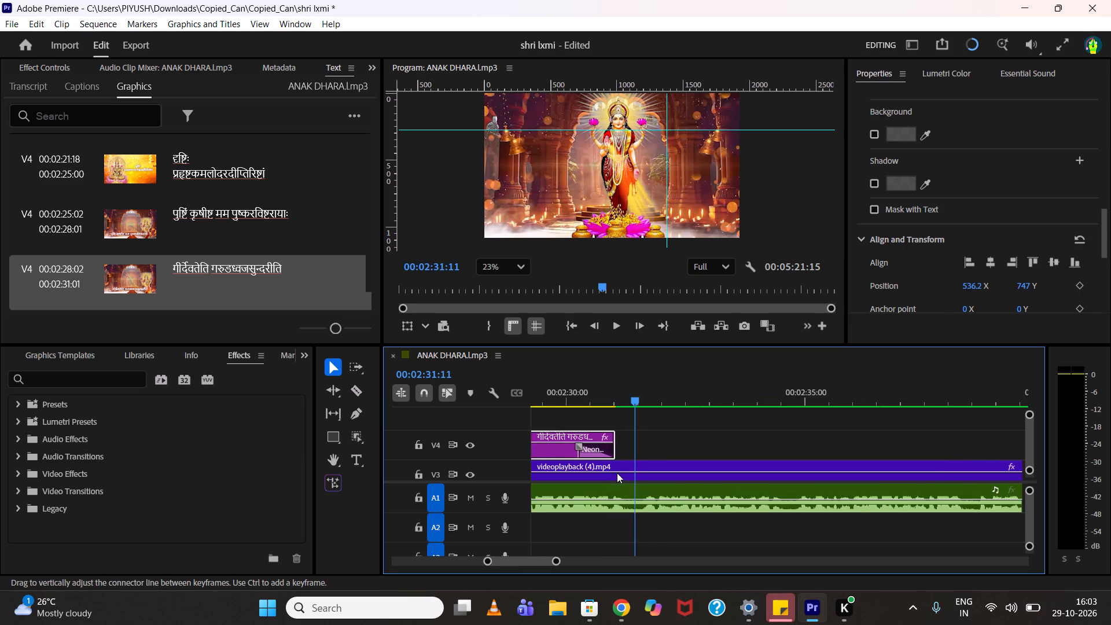
alt+drag(581, 454, 715, 435)
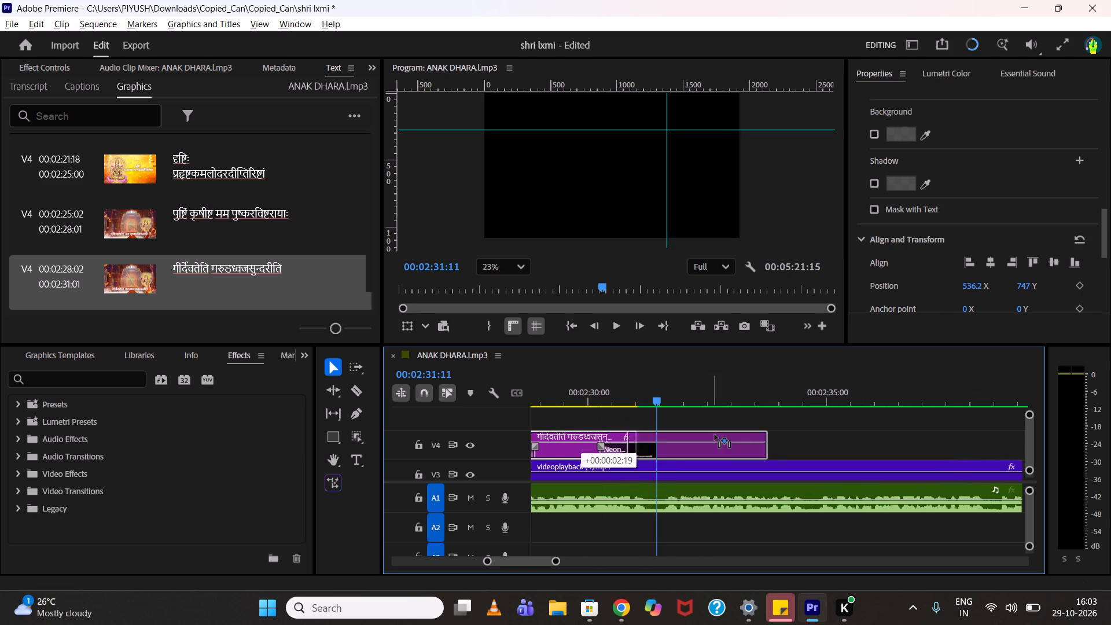
alt+drag(715, 435, 746, 447)
key(space)
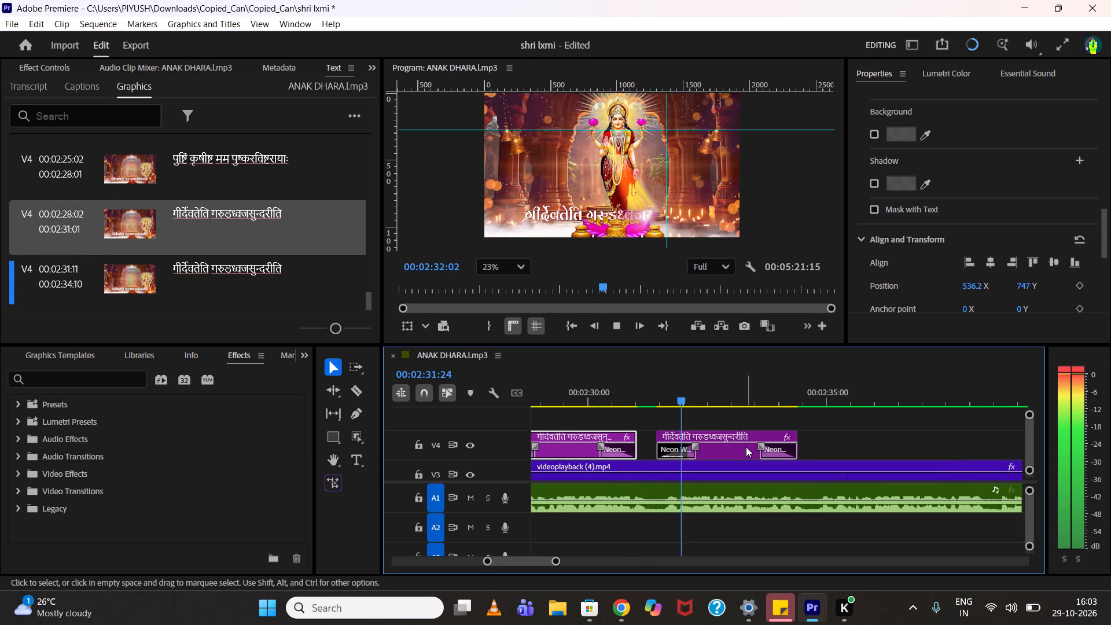
key(space)
Replace the 00:02:31:11 title's text with the verse line शाकम्भरीति शशिशेखरवल्लभेति, copied from the lyrics page in Chrome.
click(619, 597)
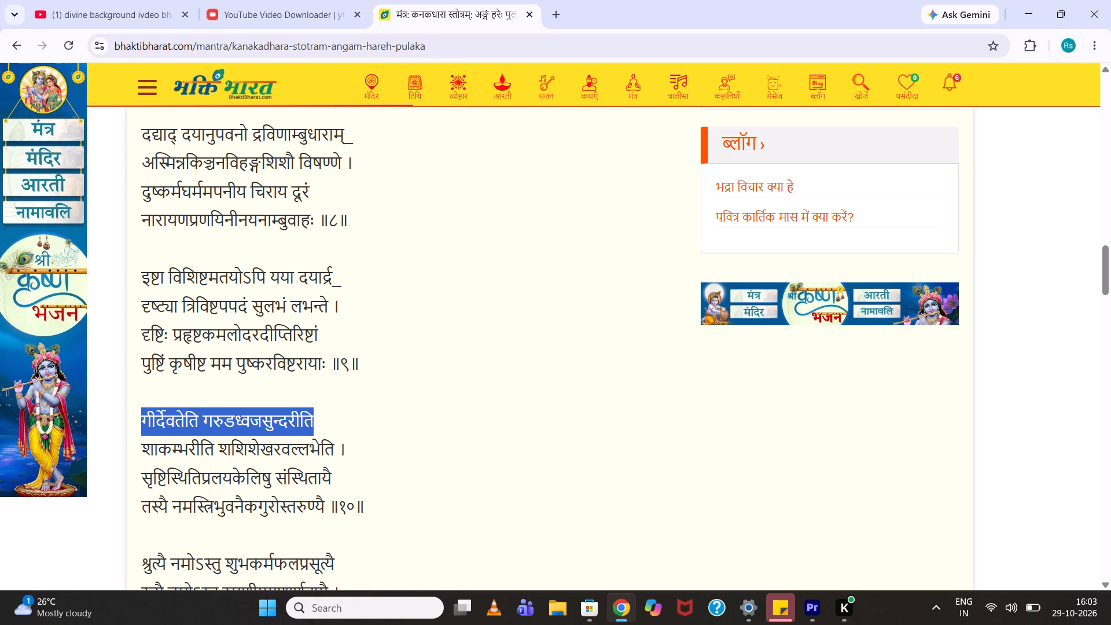
drag(140, 450, 332, 451)
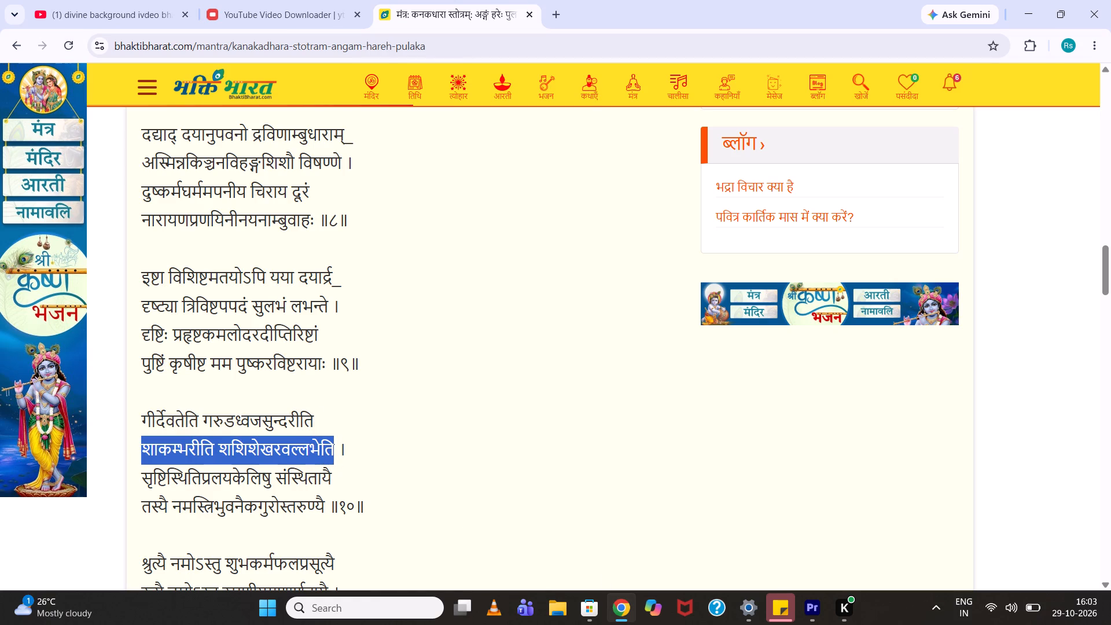
key(ctrl+c)
click(805, 604)
click(718, 446)
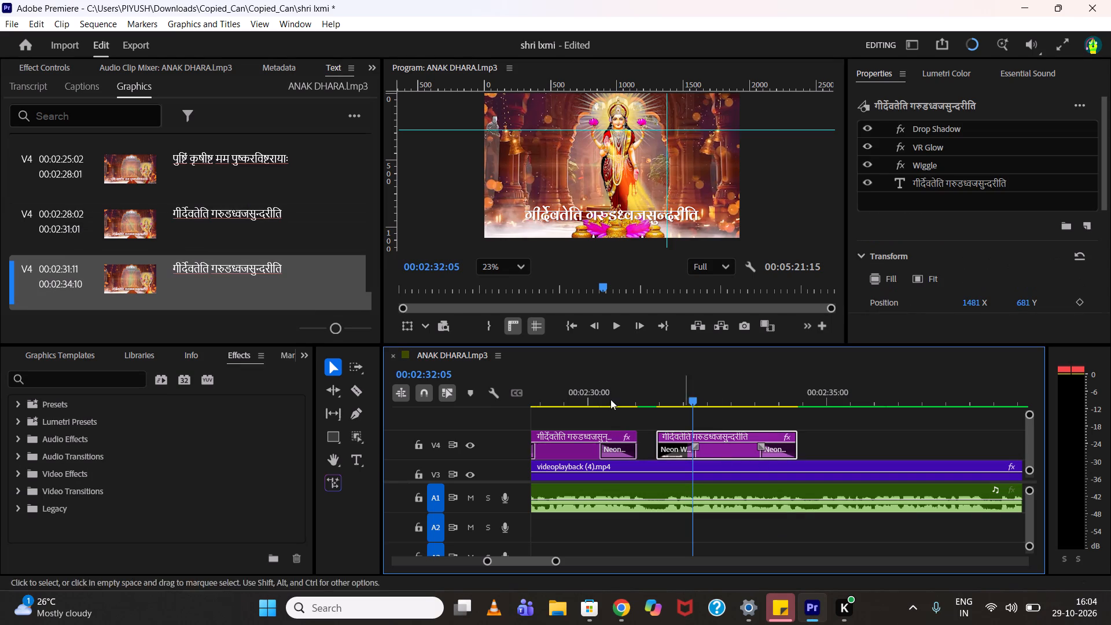
scroll(238, 270, down, 1)
double_click(238, 270)
key(ctrl+v)
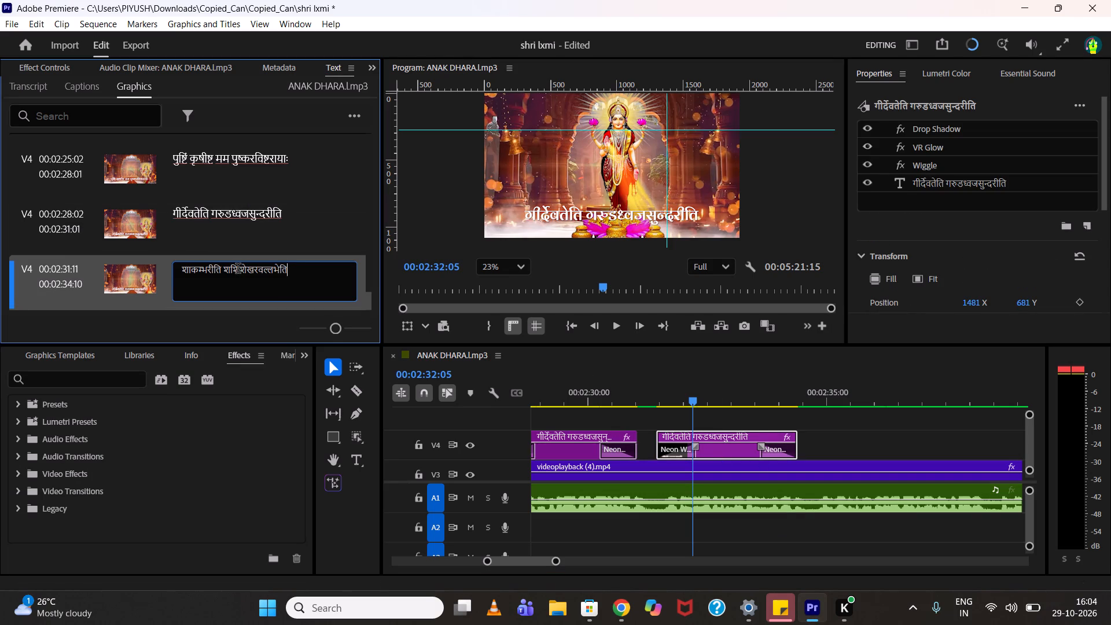
click(829, 451)
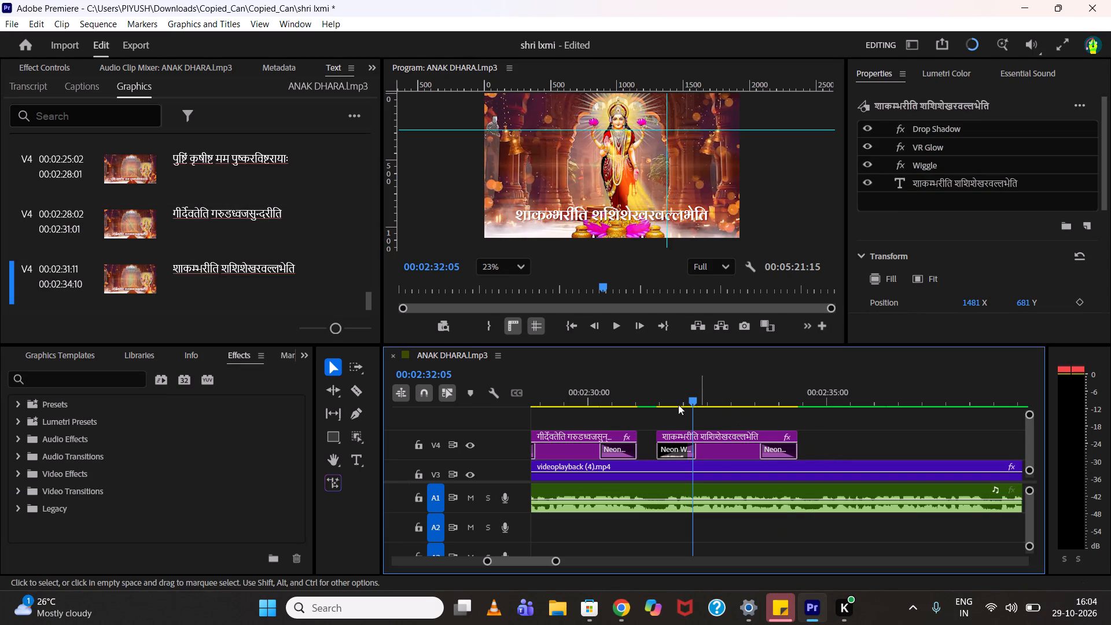
Play through the शाकम्भरीति title from its start to check it against the vocals.
click(663, 399)
key(space)
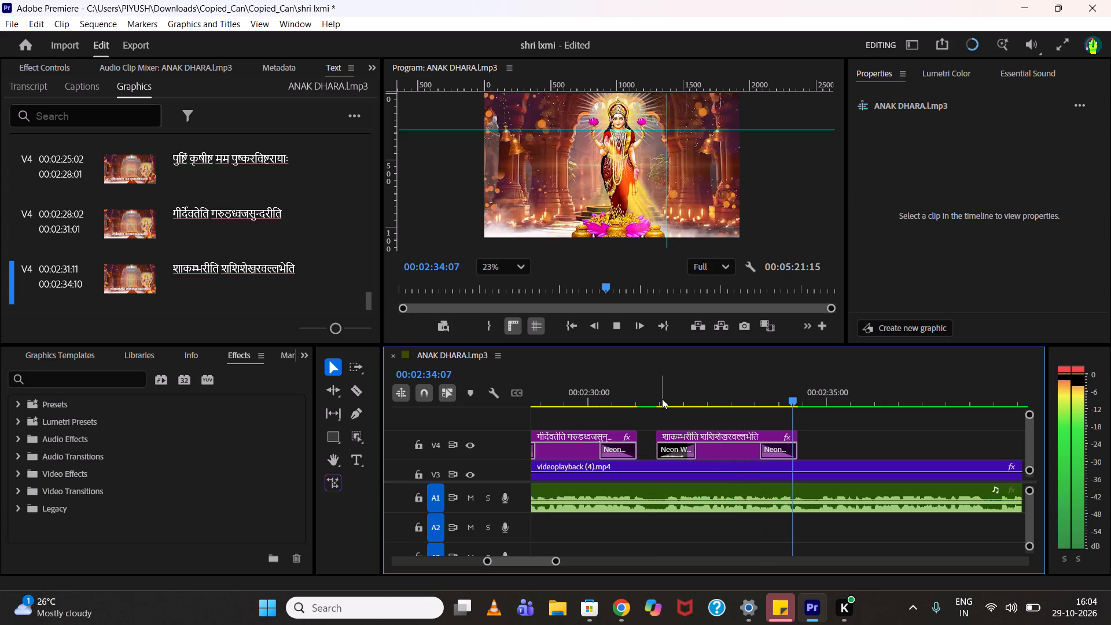
key(space)
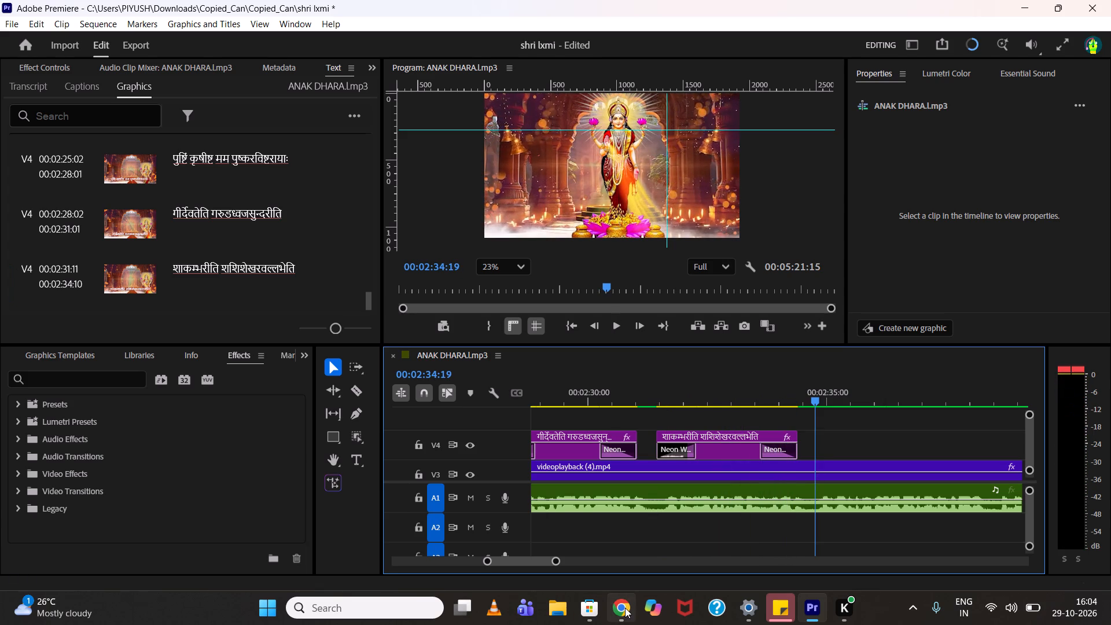
Switch to the lyrics page in Chrome and copy the verse line सृष्टिस्थितिप्रलयकेलिषु संस्थितायै.
click(624, 608)
drag(139, 473, 279, 473)
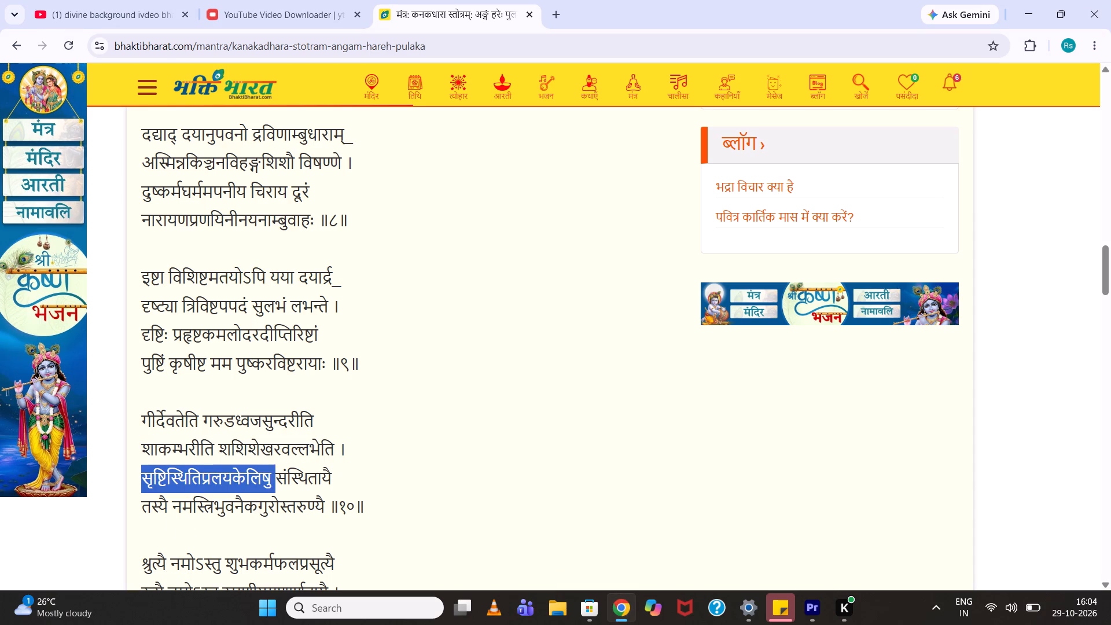
drag(279, 473, 333, 473)
key(ctrl+c)
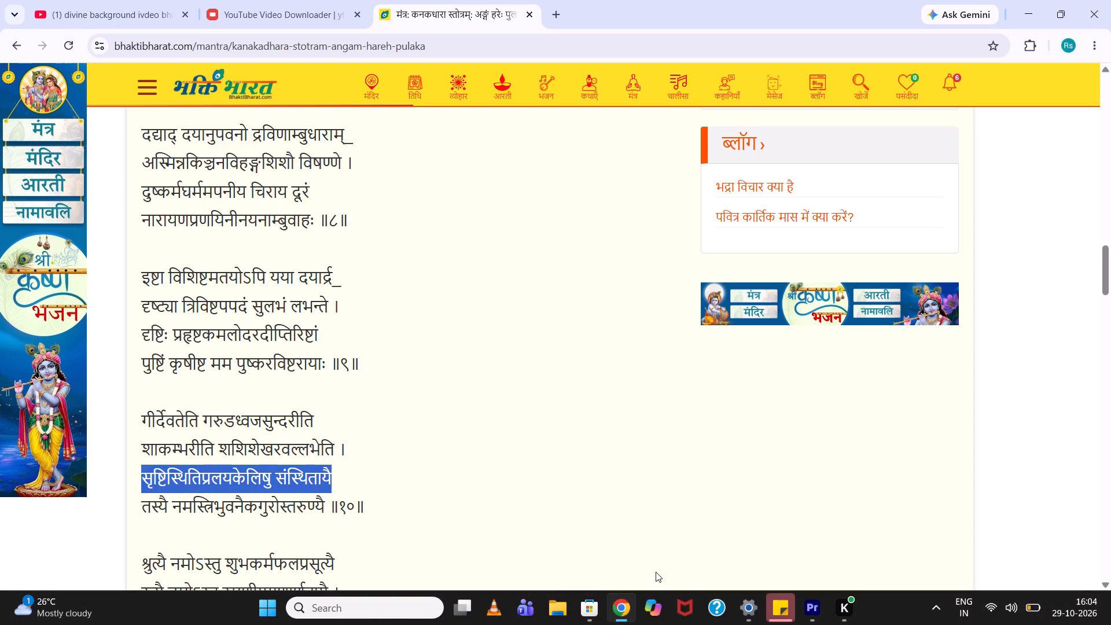
Return to Premiere and replay the शाकम्भरीति title to find where the next sung line begins.
click(809, 606)
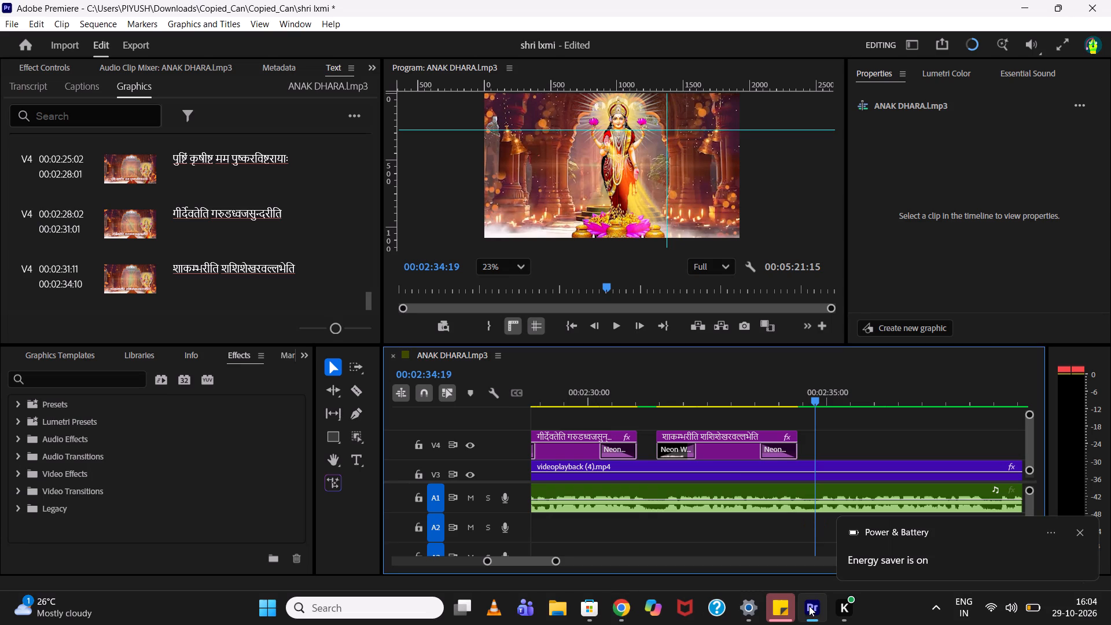
click(648, 398)
key(space)
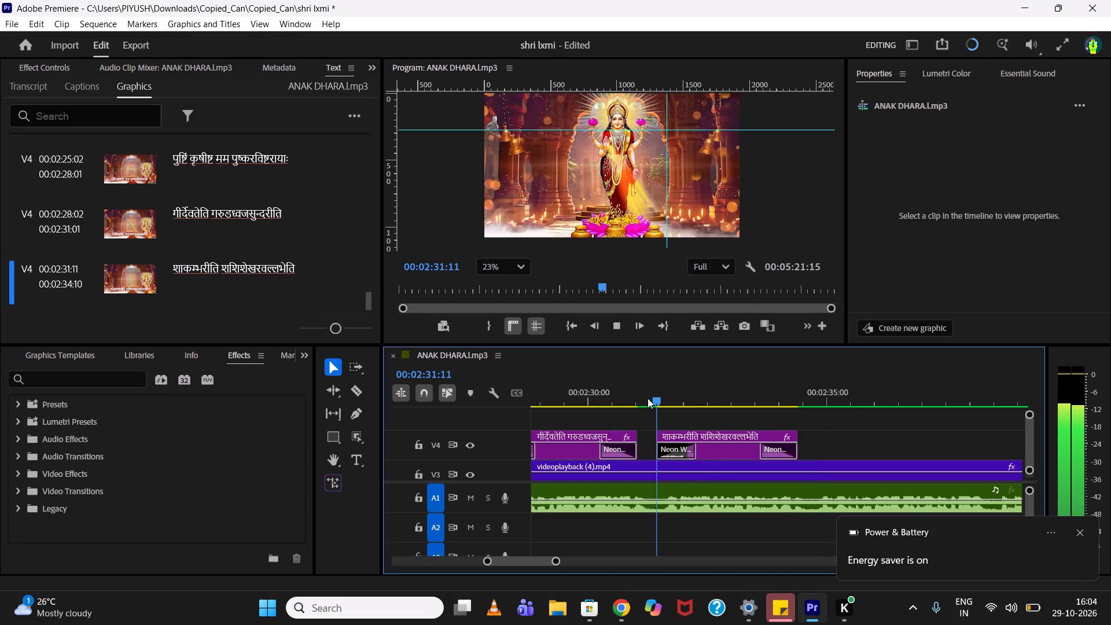
key(space)
key(space)
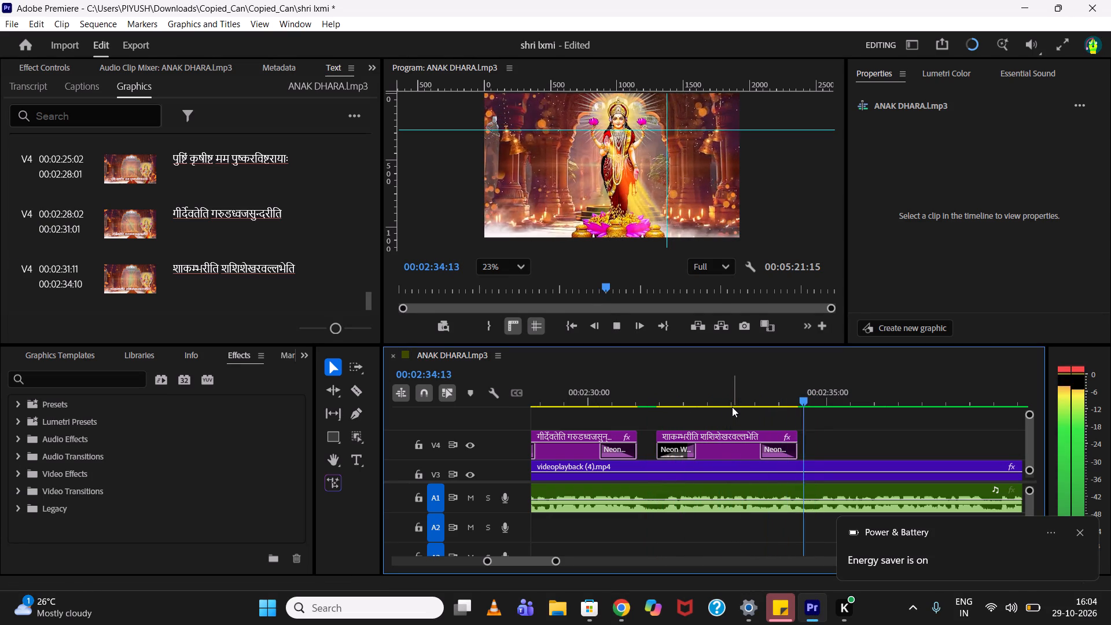
key(space)
Duplicate the शाकम्भरीति title on V4 to start at 00:02:34:18 and preview the copy's opening.
scroll(731, 455, down, 4)
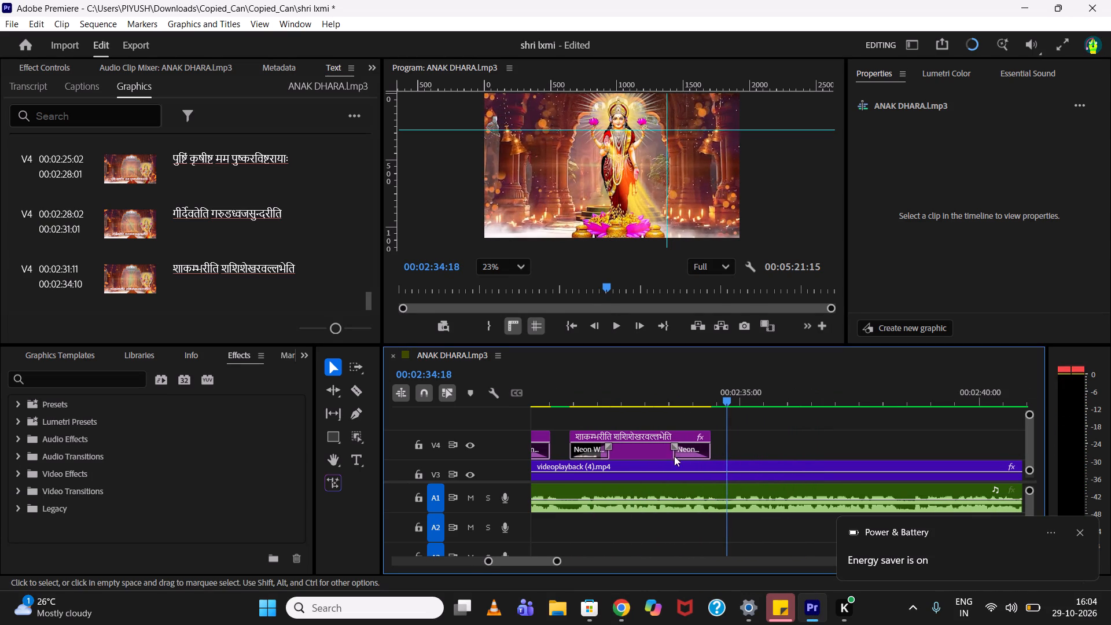
click(627, 458)
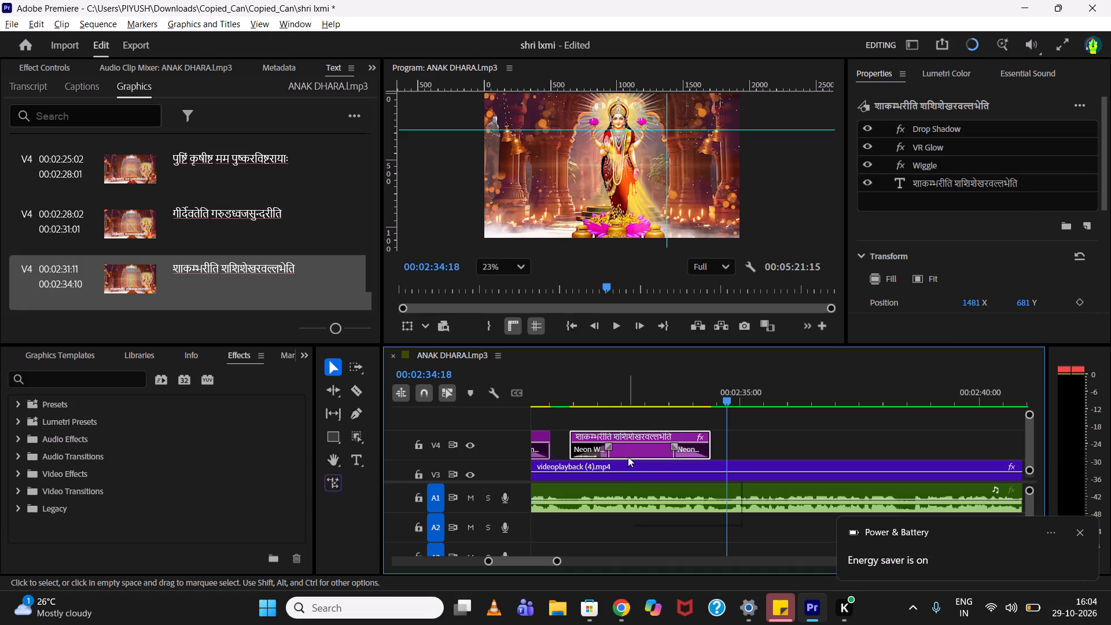
alt+drag(628, 454, 783, 433)
key(space)
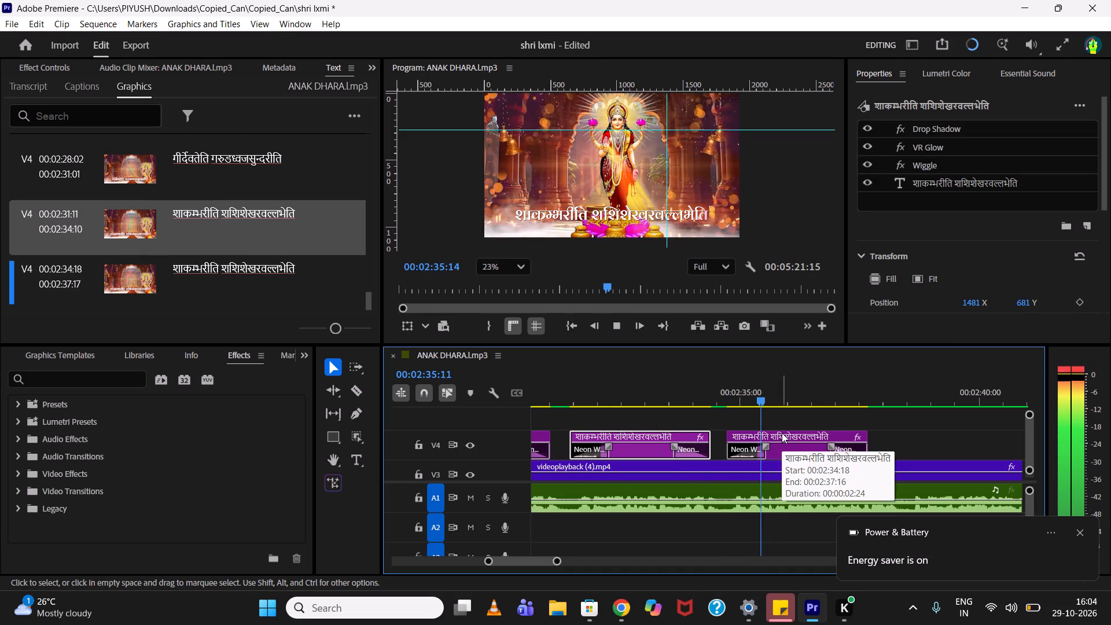
key(space)
Replace the text of the title copy at 00:02:34:18 with the copied line सृष्टिस्थितिप्रलयकेलिषु संस्थितायै.
scroll(234, 270, down, 1)
click(234, 270)
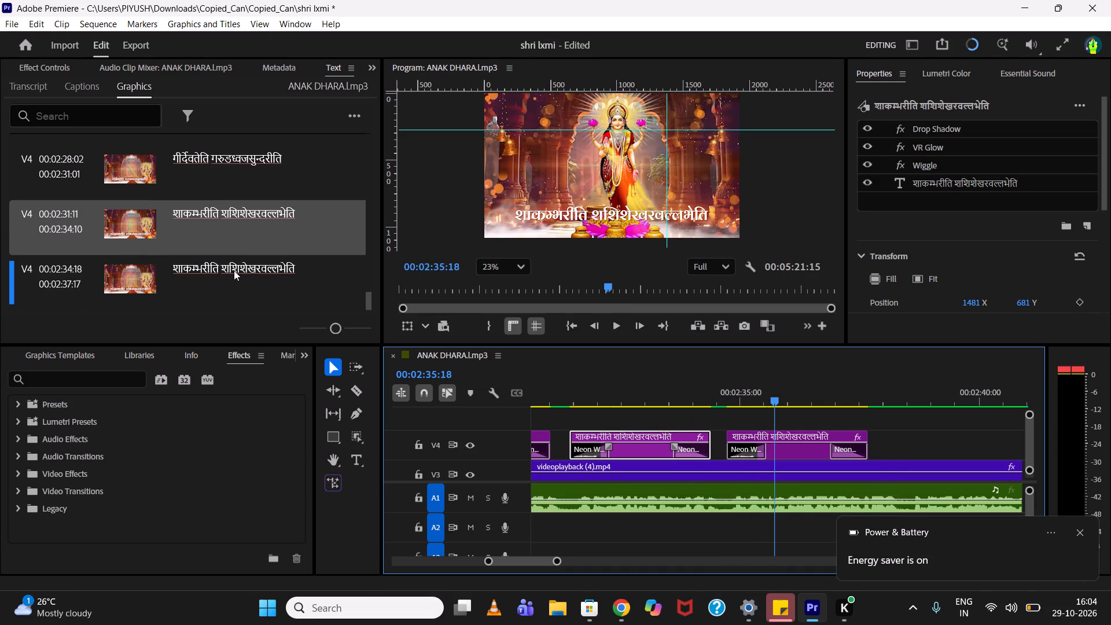
click(282, 284)
double_click(271, 273)
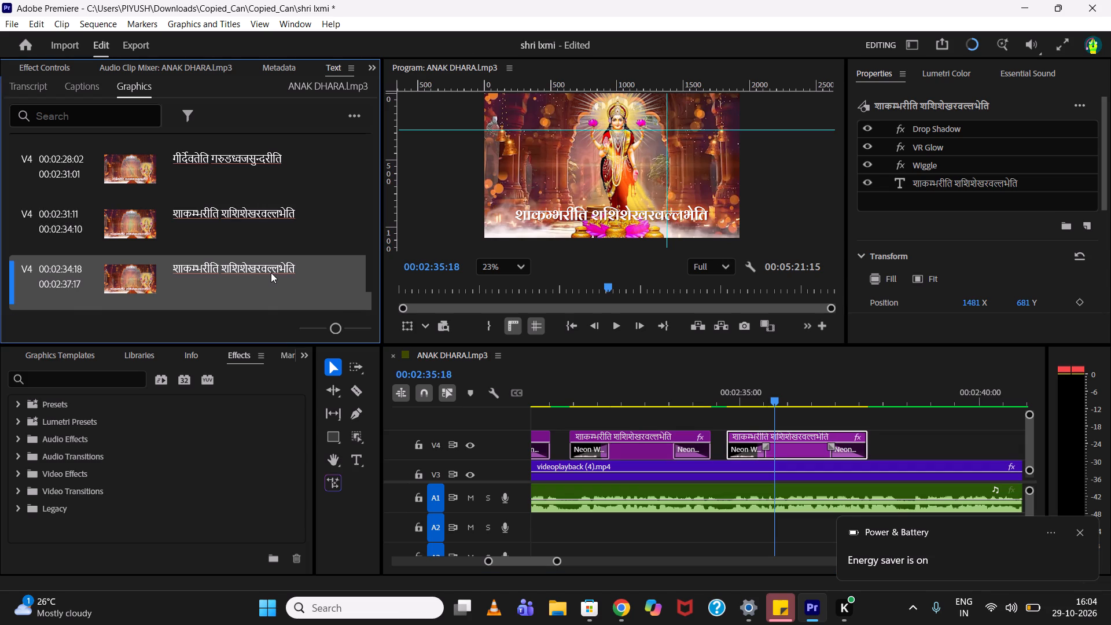
key(ctrl+v)
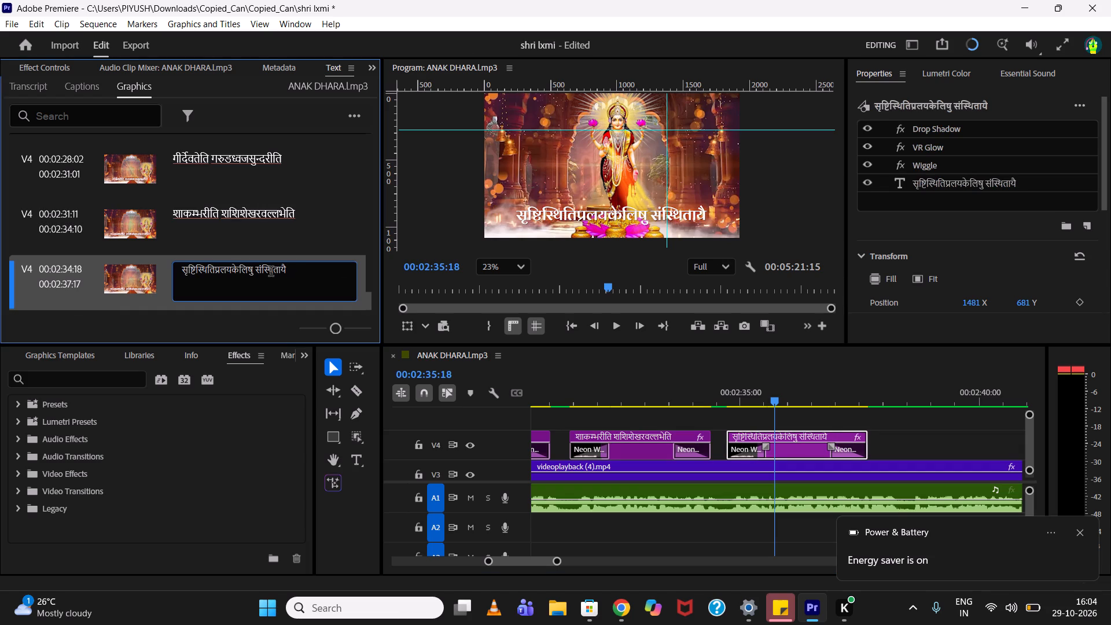
click(262, 334)
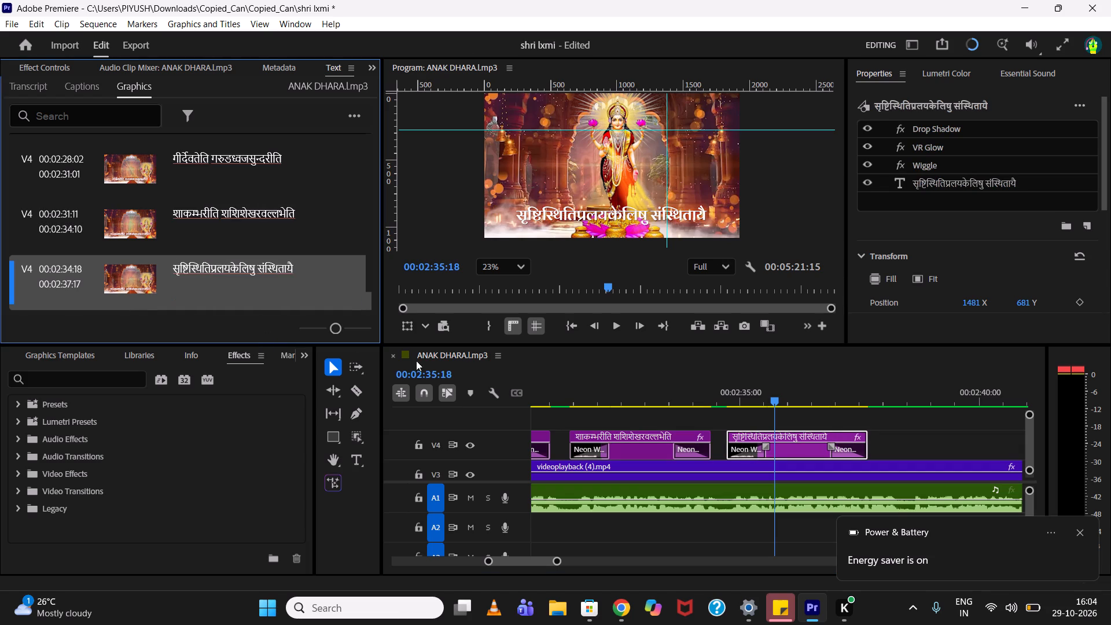
Replay the opening of the सृष्टिस्थिति title against the vocals and move its start to 00:02:34:16.
click(727, 396)
key(space)
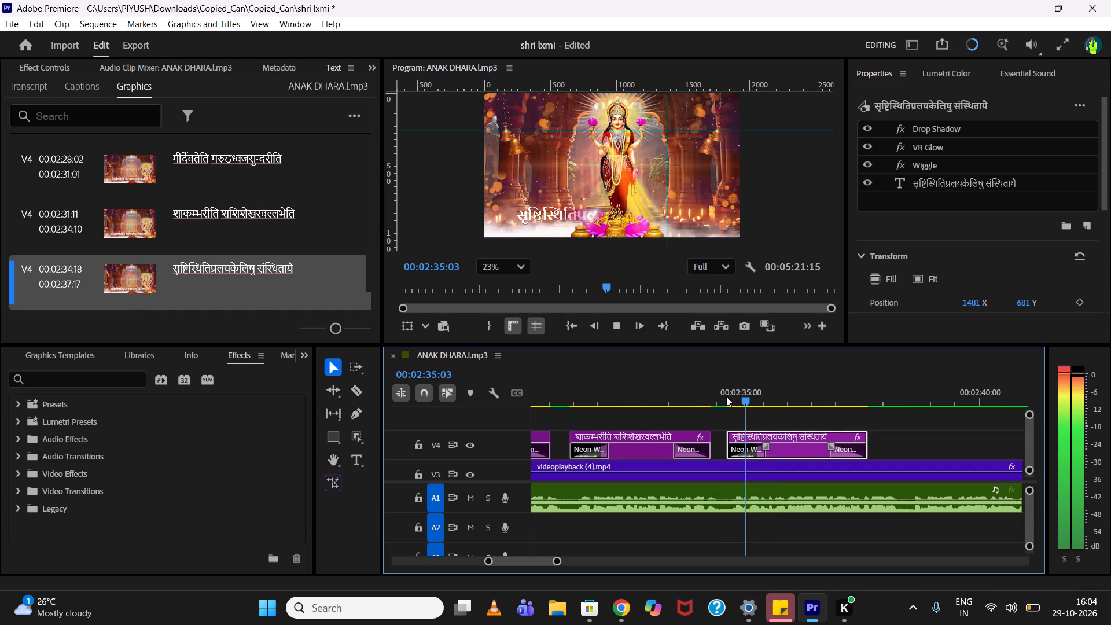
click(726, 396)
key(space)
click(726, 396)
key(space)
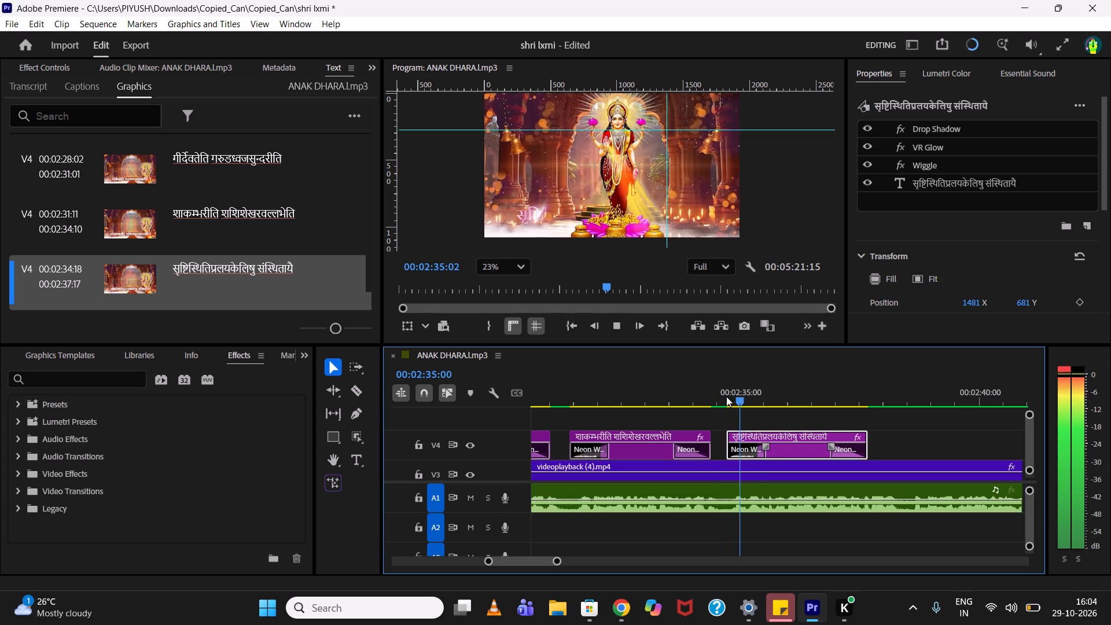
click(726, 396)
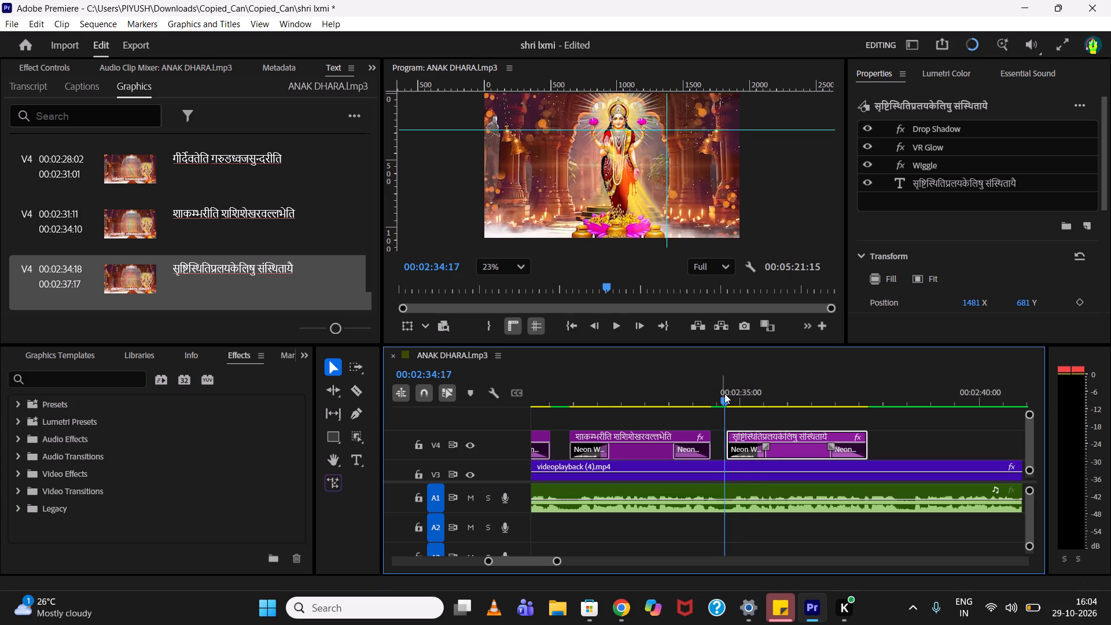
click(724, 394)
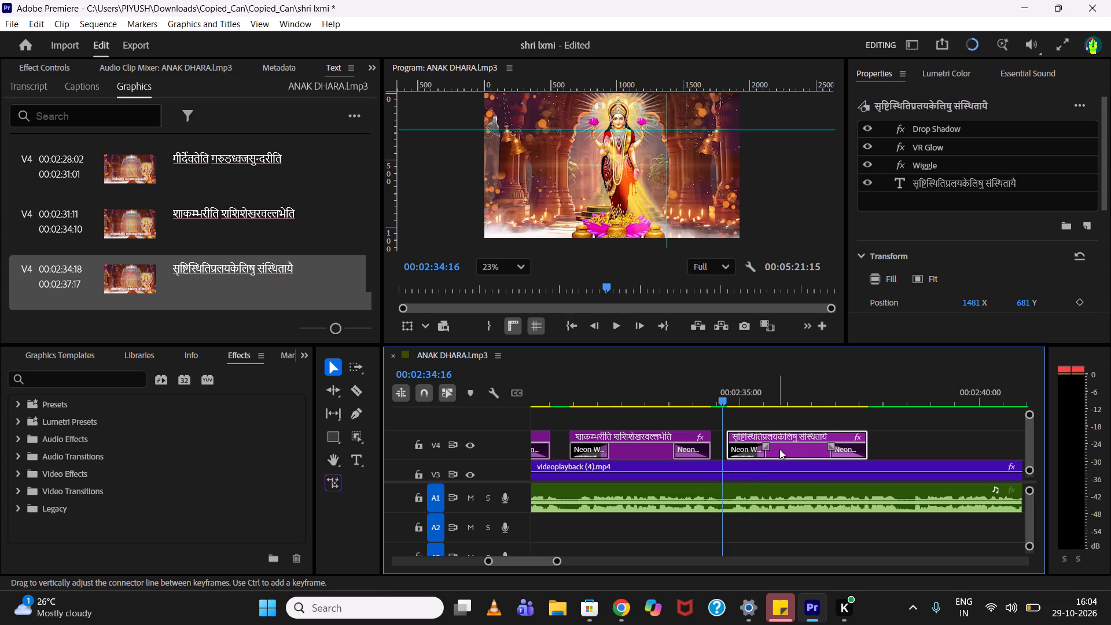
click(785, 450)
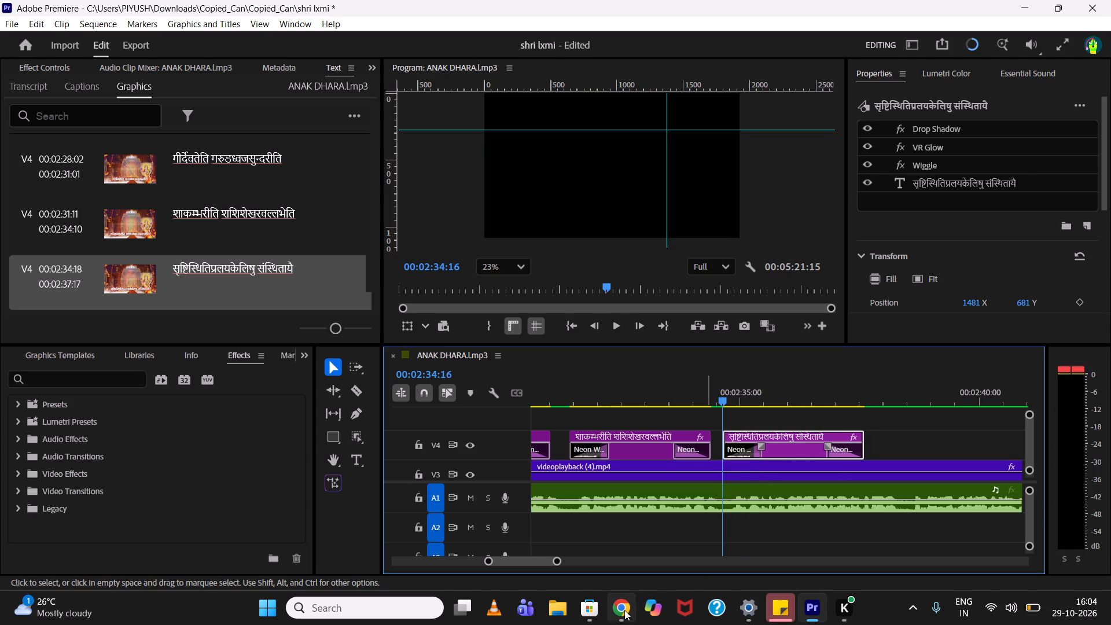
Switch to the lyrics page in Chrome and copy the verse line तस्यै नमस्त्रिभुवनैकगुरोस्तरुण्यै.
click(624, 610)
scroll(133, 498, down, 1)
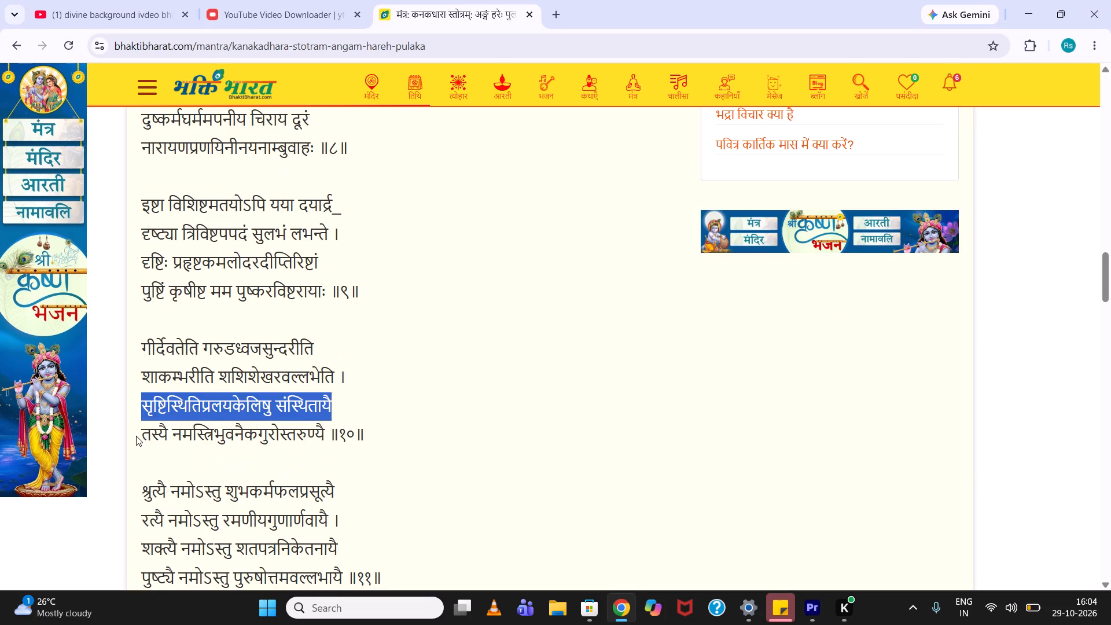
drag(136, 436, 327, 435)
key(ctrl+c)
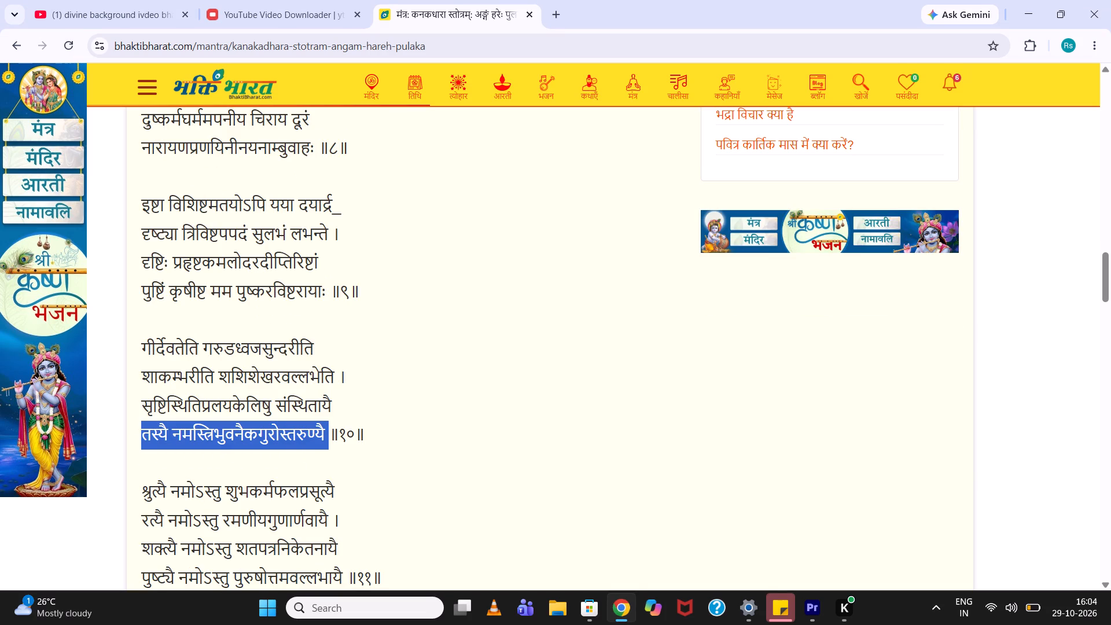
Return to Premiere and play through the सृष्टिस्थिति title to check its timing against the vocals.
click(815, 603)
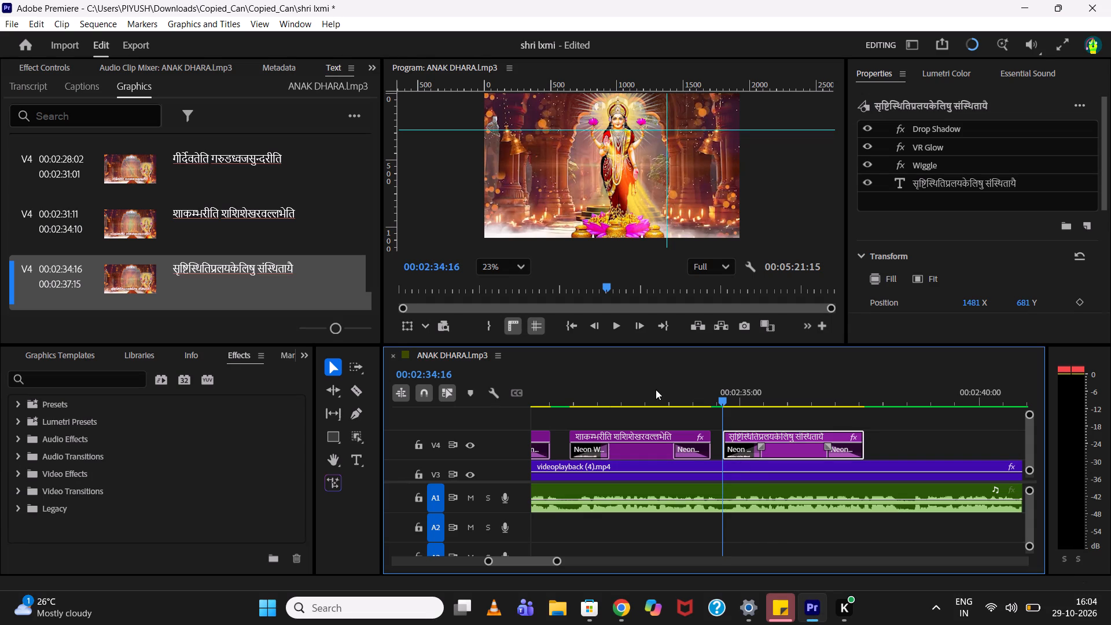
drag(656, 389, 645, 389)
drag(658, 386, 686, 391)
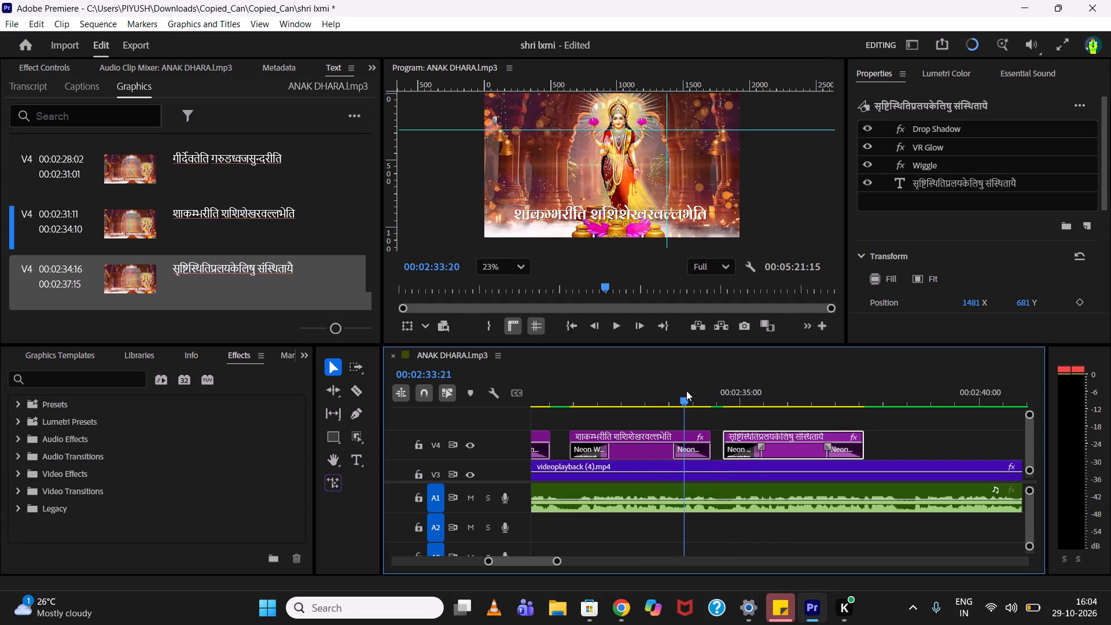
drag(686, 391, 714, 396)
key(space)
scroll(720, 427, down, 1)
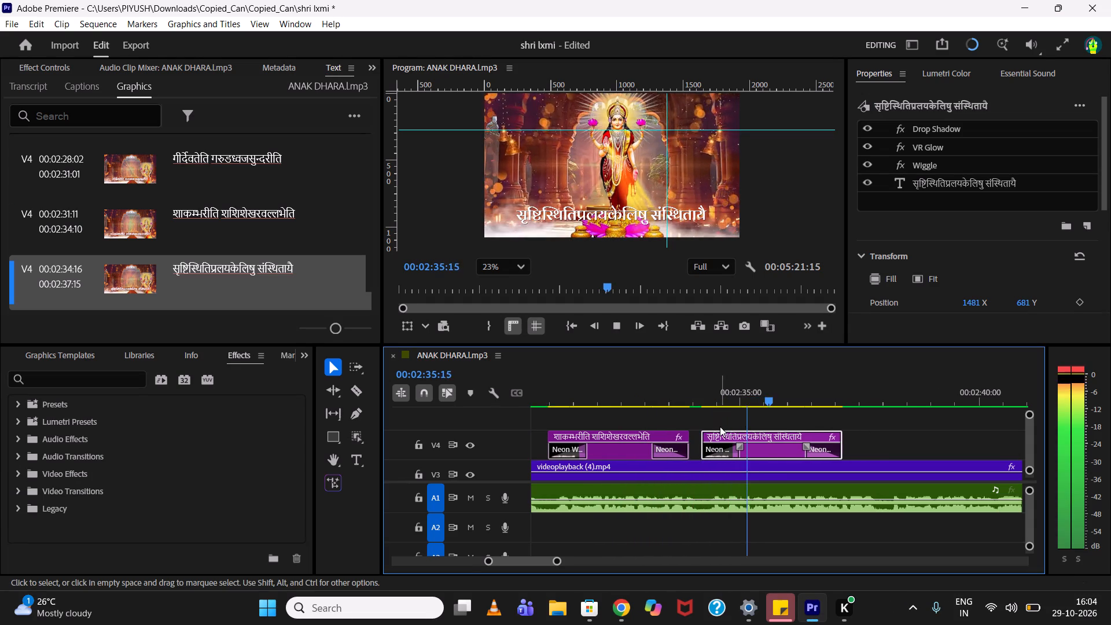
scroll(720, 427, down, 3)
key(space)
key(space)
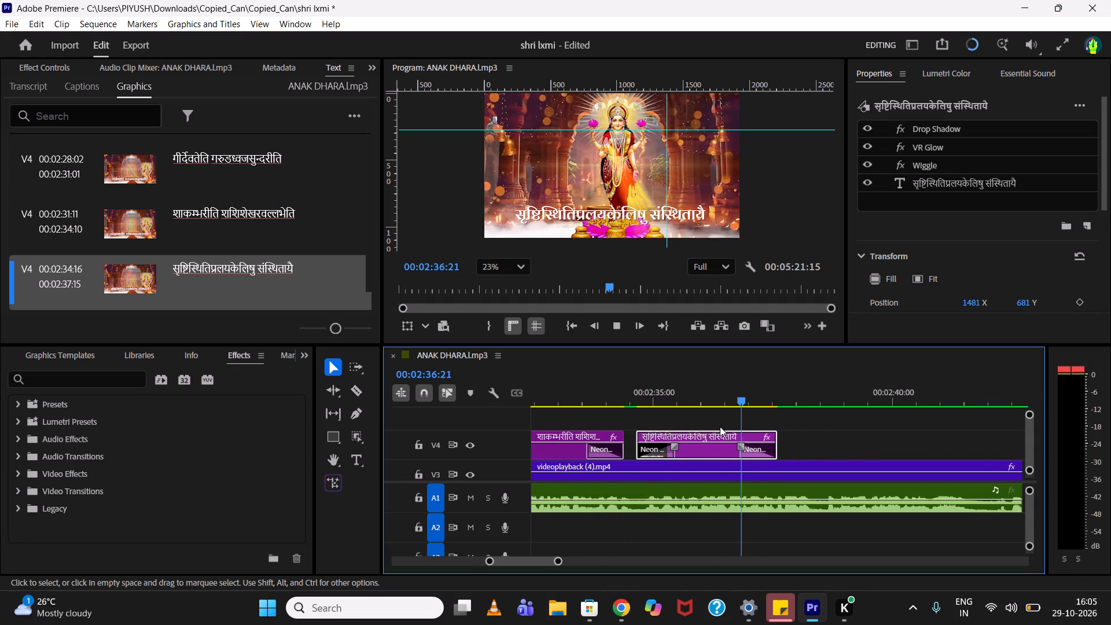
key(space)
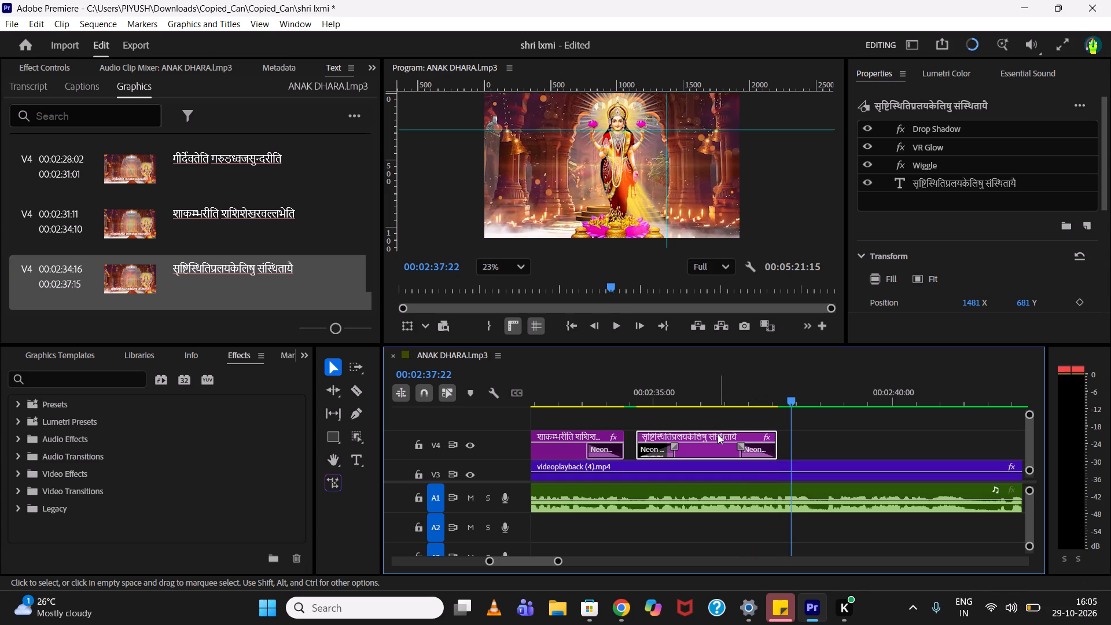
Duplicate the सृष्टिस्थिति title further along V4 and align the copy's start with the sung line at 00:02:38:08.
alt+drag(709, 448, 865, 452)
key(space)
key(space)
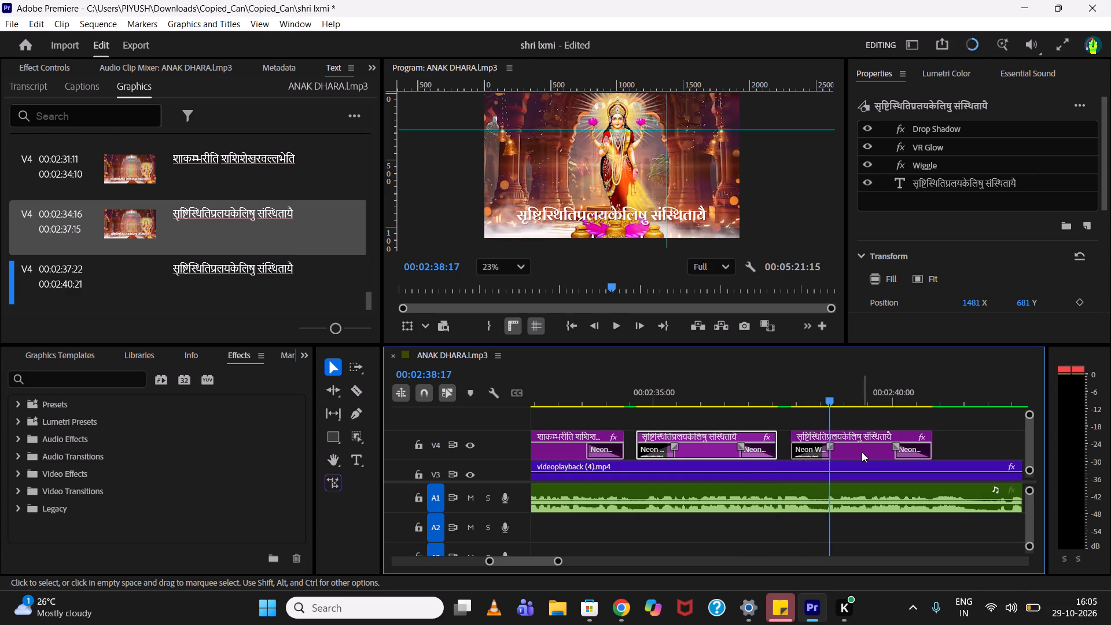
drag(825, 398, 819, 399)
key(space)
drag(819, 399, 811, 399)
click(811, 399)
drag(841, 446, 849, 446)
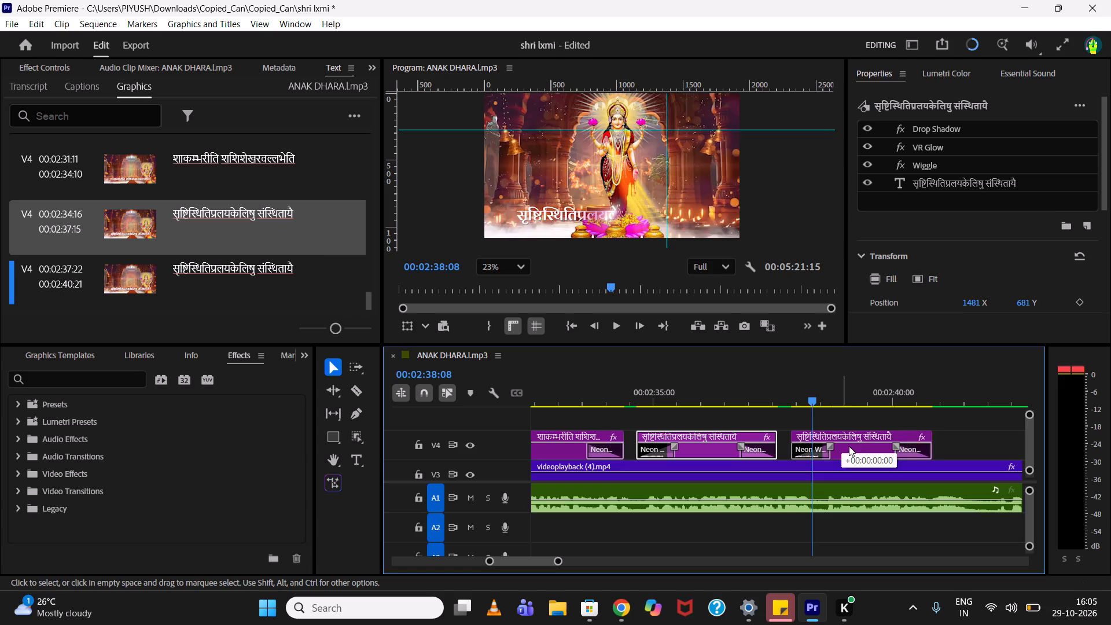
drag(849, 446, 856, 446)
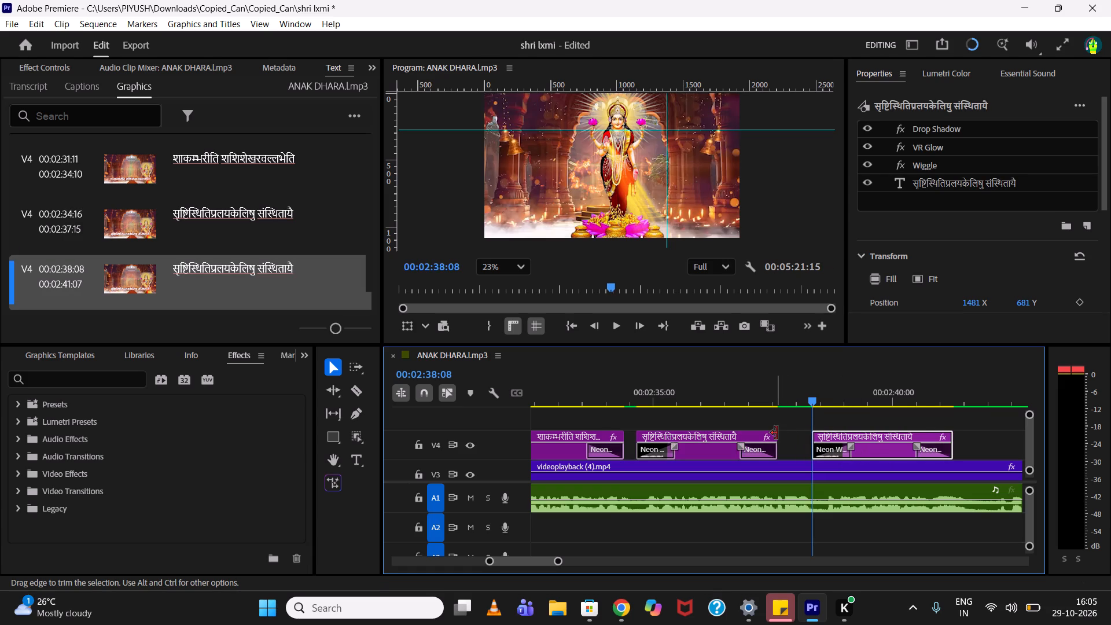
Extend the end of the original सृष्टिस्थिति title on V4 to 00:02:37:23.
drag(778, 434, 793, 434)
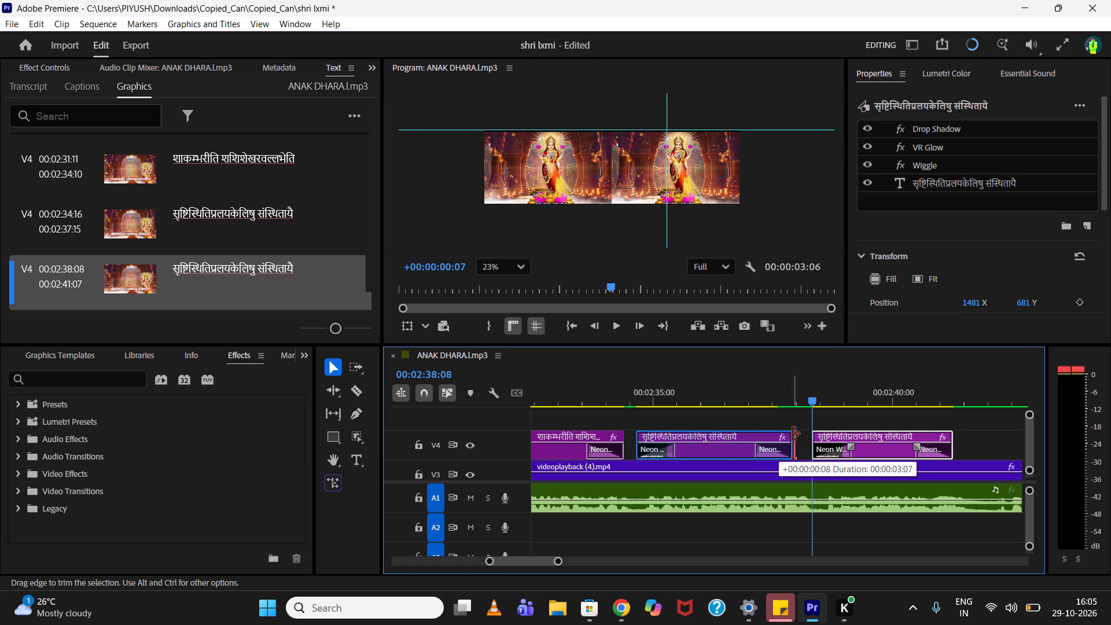
drag(793, 434, 793, 436)
Replace the text of the title copy at 00:02:38:08 with the copied line तस्यै नमस्त्रिभुवनैकगुरोस्तरुण्यै.
scroll(812, 405, down, 2)
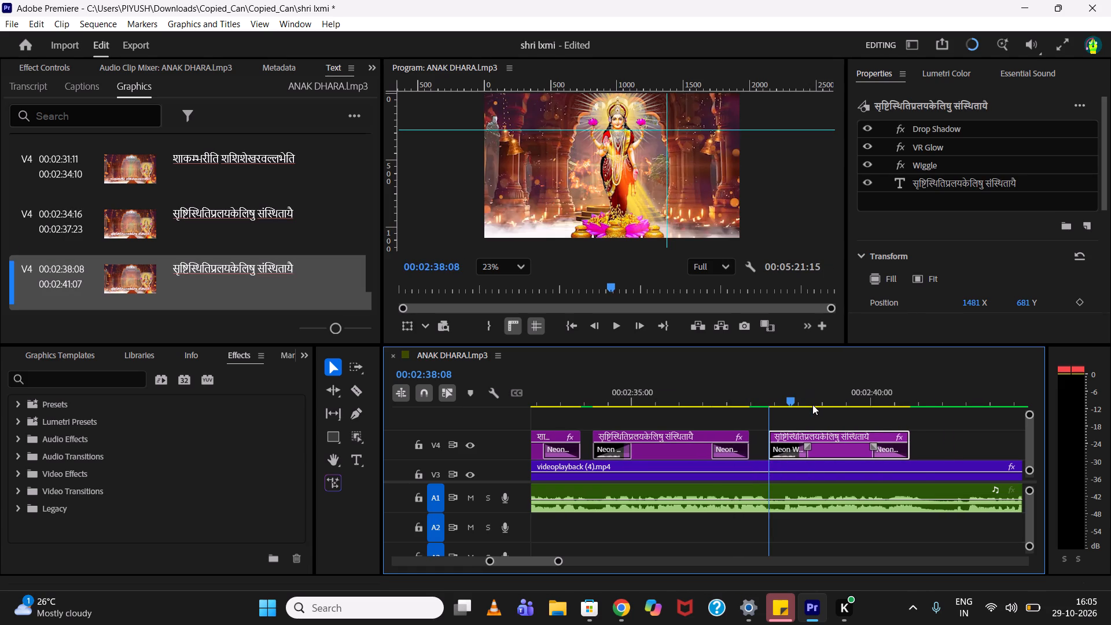
scroll(812, 405, down, 1)
scroll(211, 255, down, 2)
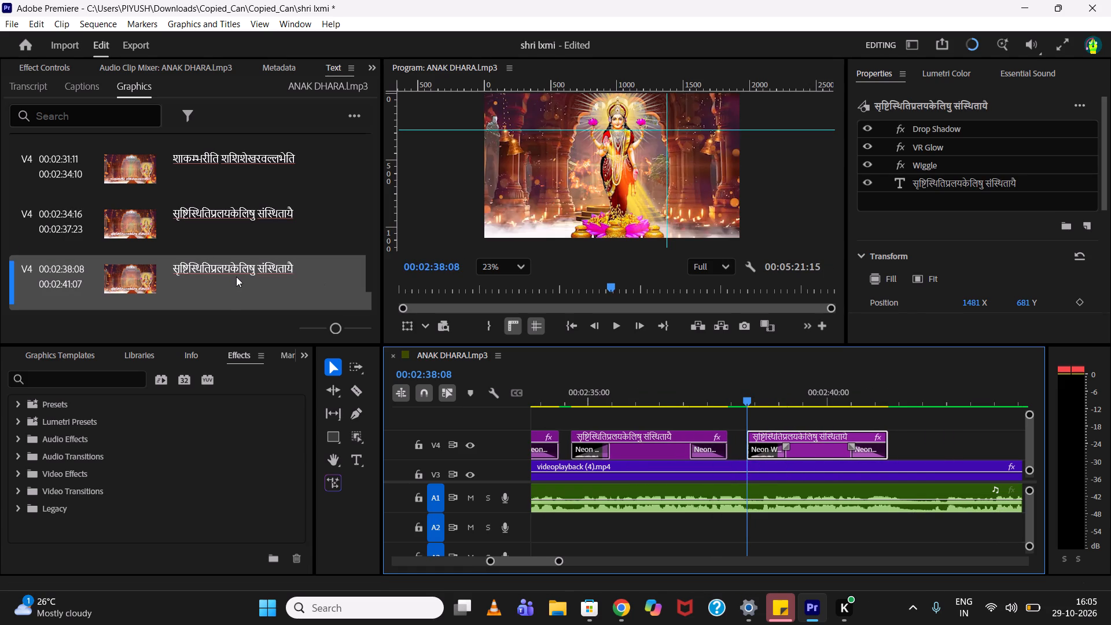
double_click(236, 277)
double_click(241, 264)
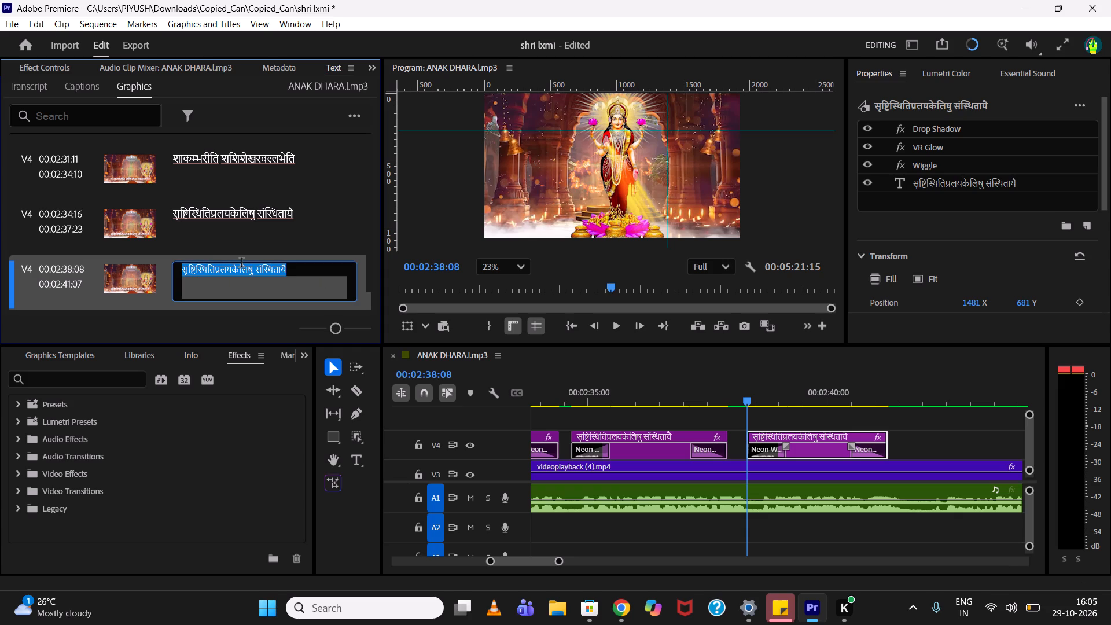
key(ctrl+v)
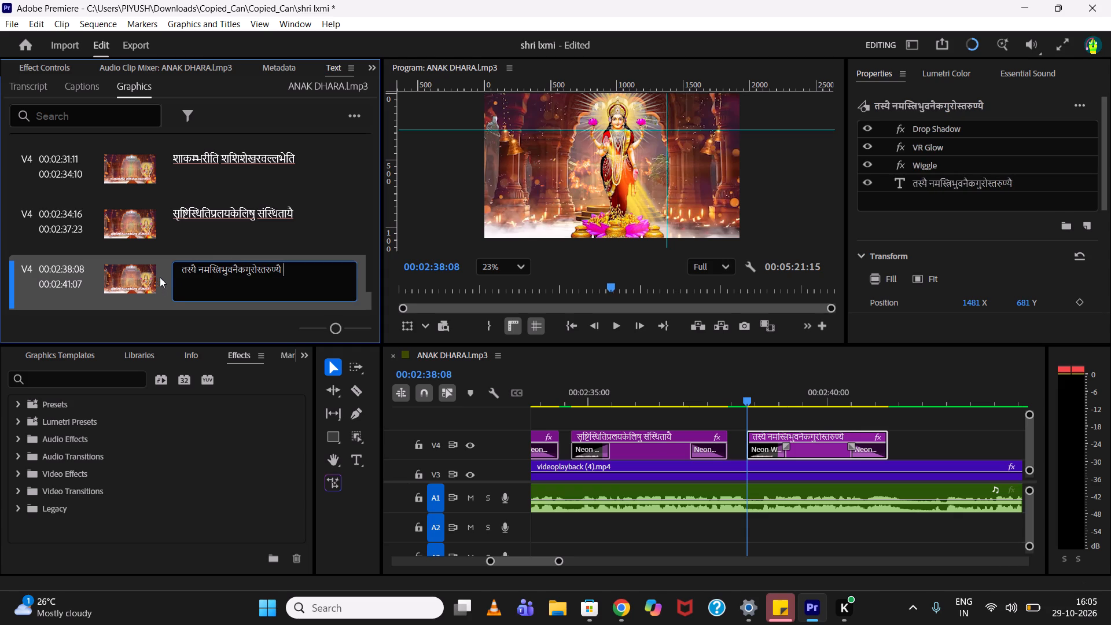
click(160, 277)
Play through the तस्यै title from just before its start to check it and listen for the next sung line.
drag(745, 387, 737, 387)
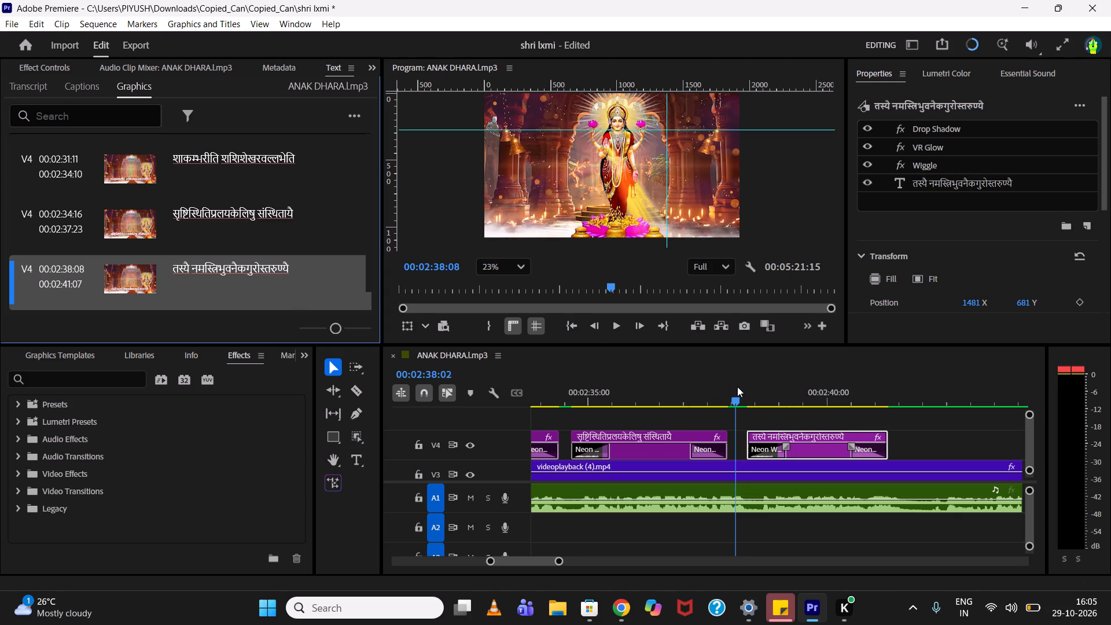
drag(737, 387, 737, 387)
key(space)
scroll(737, 387, down, 2)
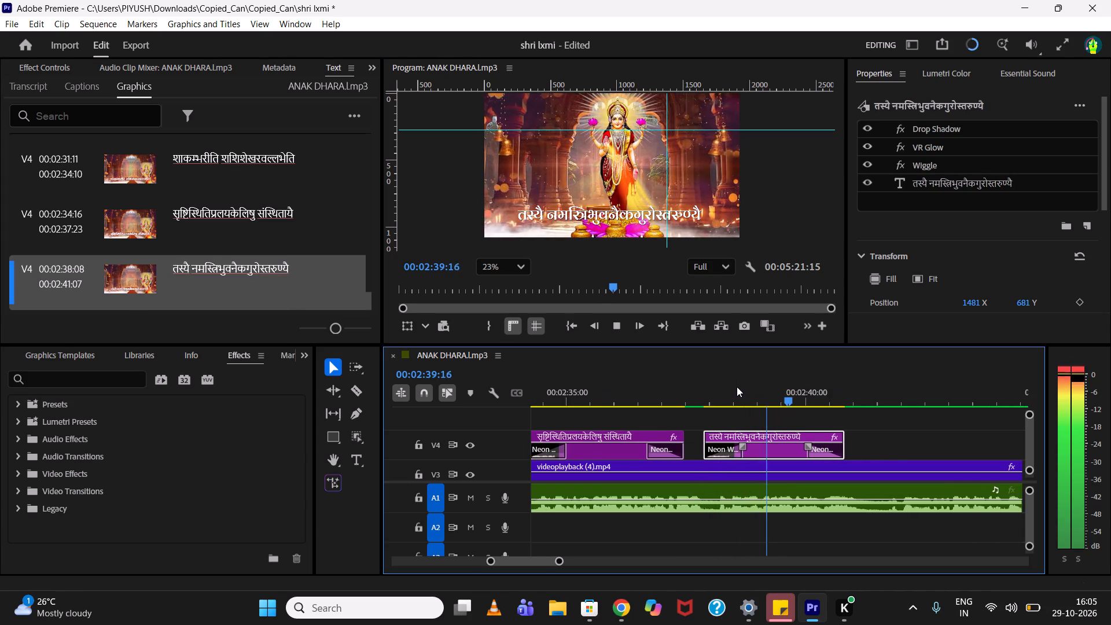
scroll(735, 387, down, 4)
key(space)
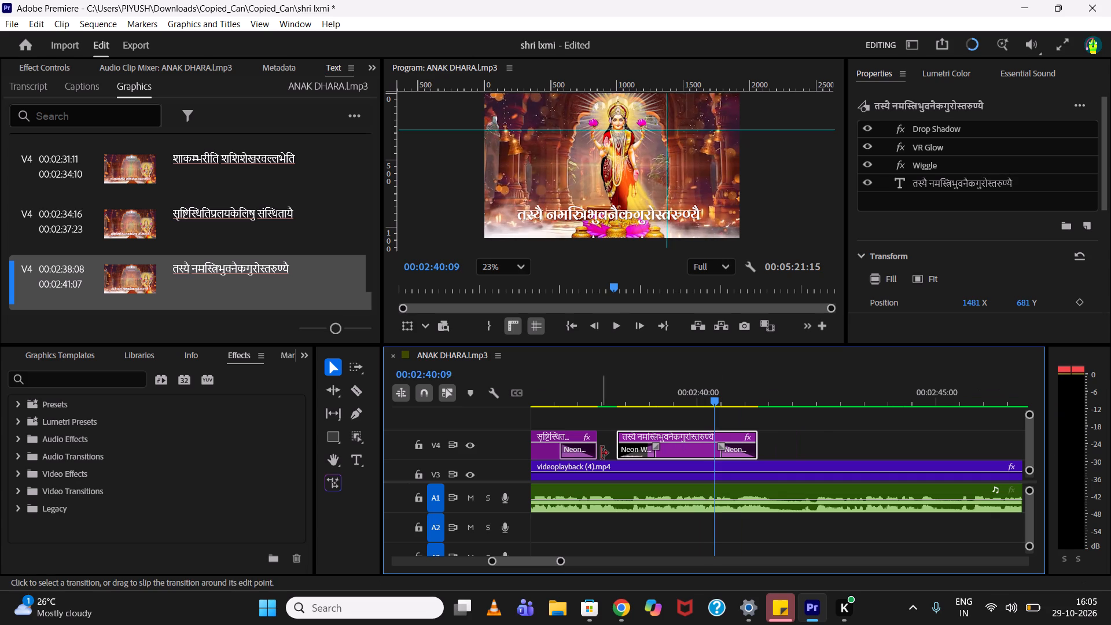
key(space)
key(space)
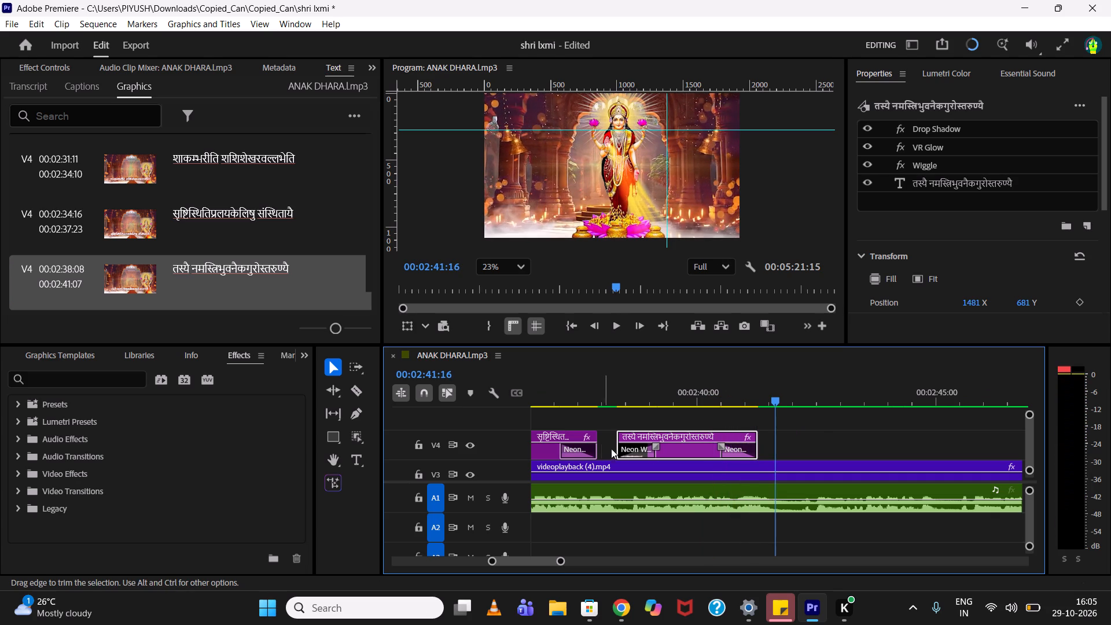
key(space)
key(space)
Locate the next line's vocal start and duplicate the तस्यै title on V4 to begin at 00:02:41:23.
drag(799, 400, 797, 400)
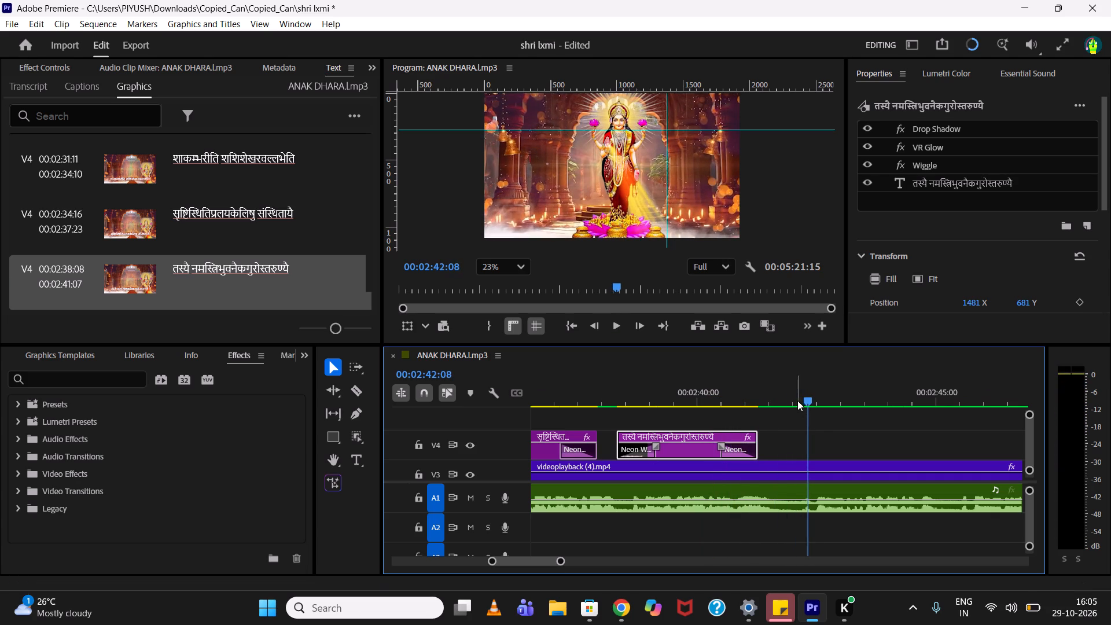
drag(797, 400, 790, 401)
key(space)
key(space)
click(790, 401)
scroll(782, 414, down, 4)
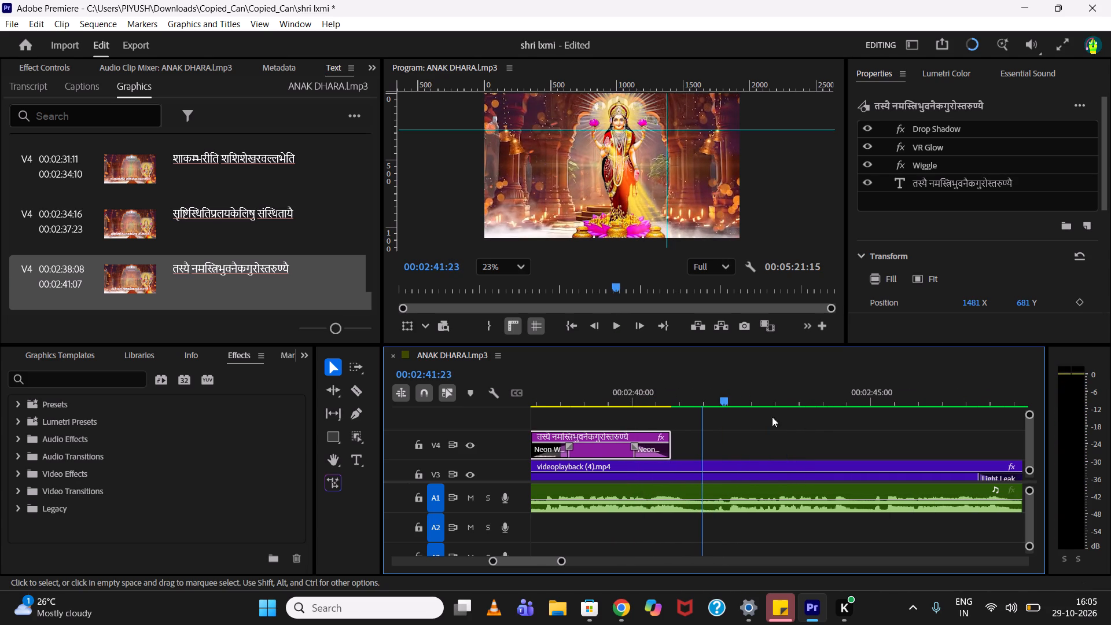
alt+drag(604, 451, 788, 440)
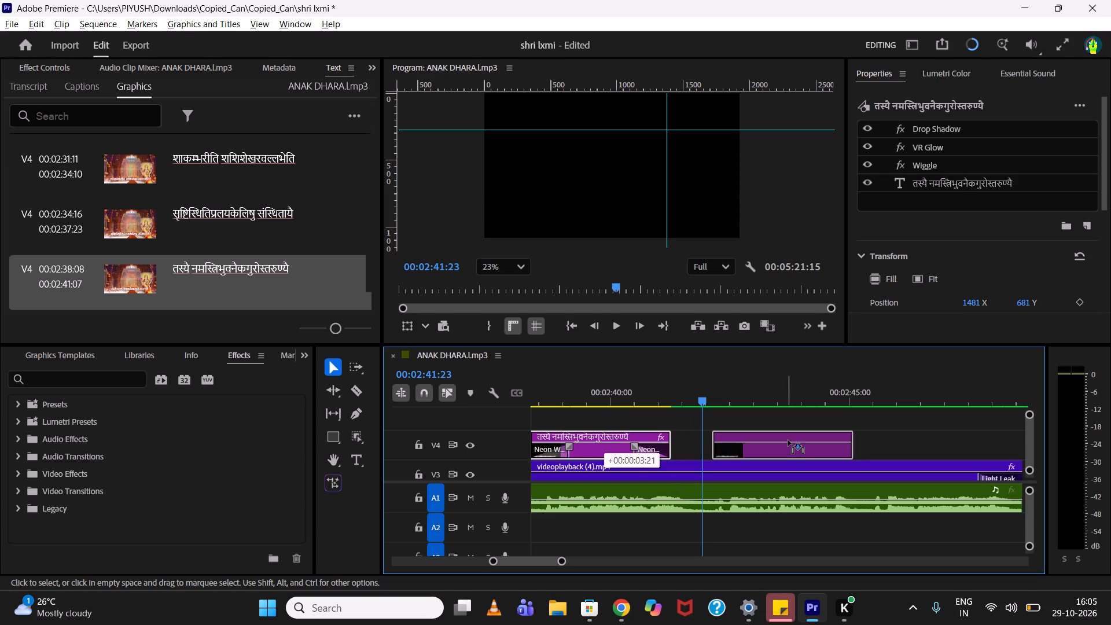
alt+drag(788, 440, 783, 441)
Switch to the lyrics page in Chrome and copy the verse line श्रुत्यै नमोऽस्तु शुभकर्मफलप्रसूत्यै.
click(619, 598)
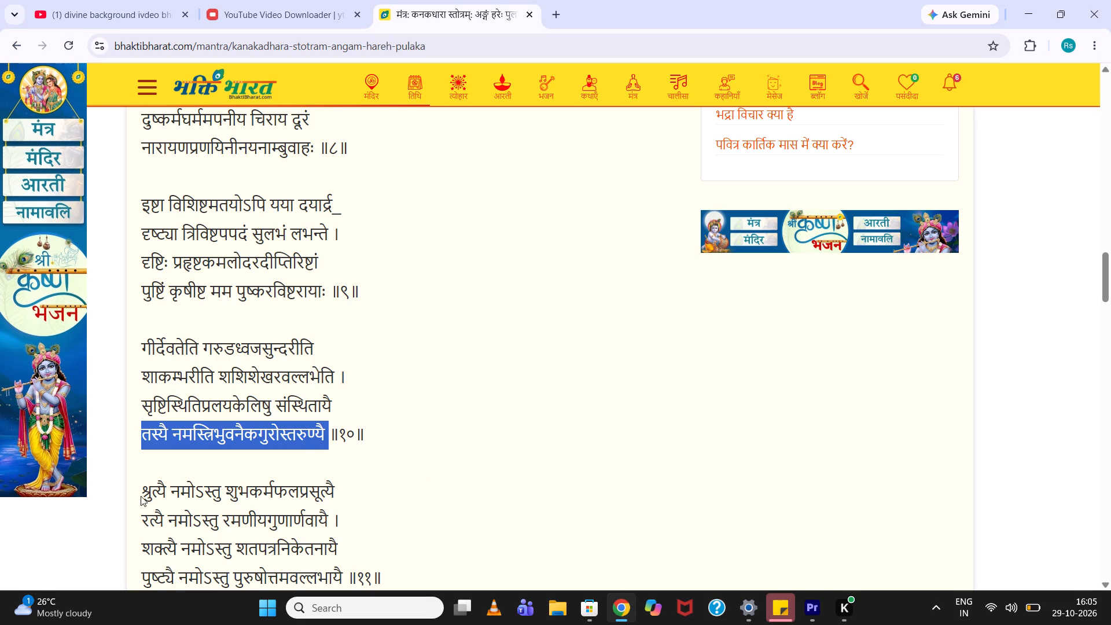
drag(141, 496, 340, 488)
key(ctrl+c)
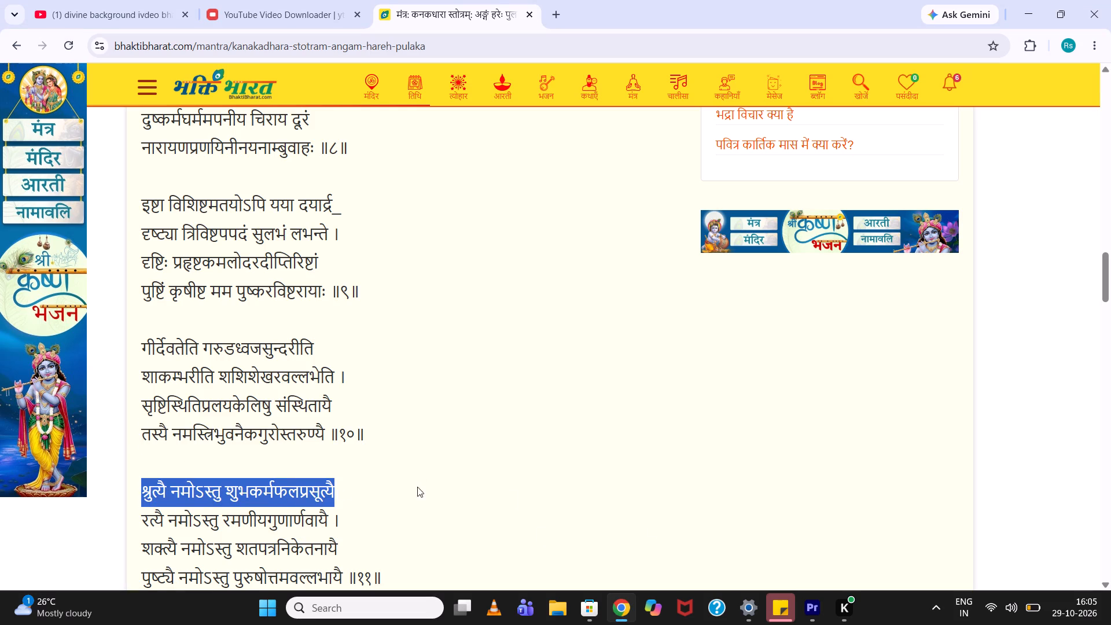
Switch to Premiere, listen for the exact vocal start and shift the last title copy on V4 to begin at 00:02:41:21.
click(807, 611)
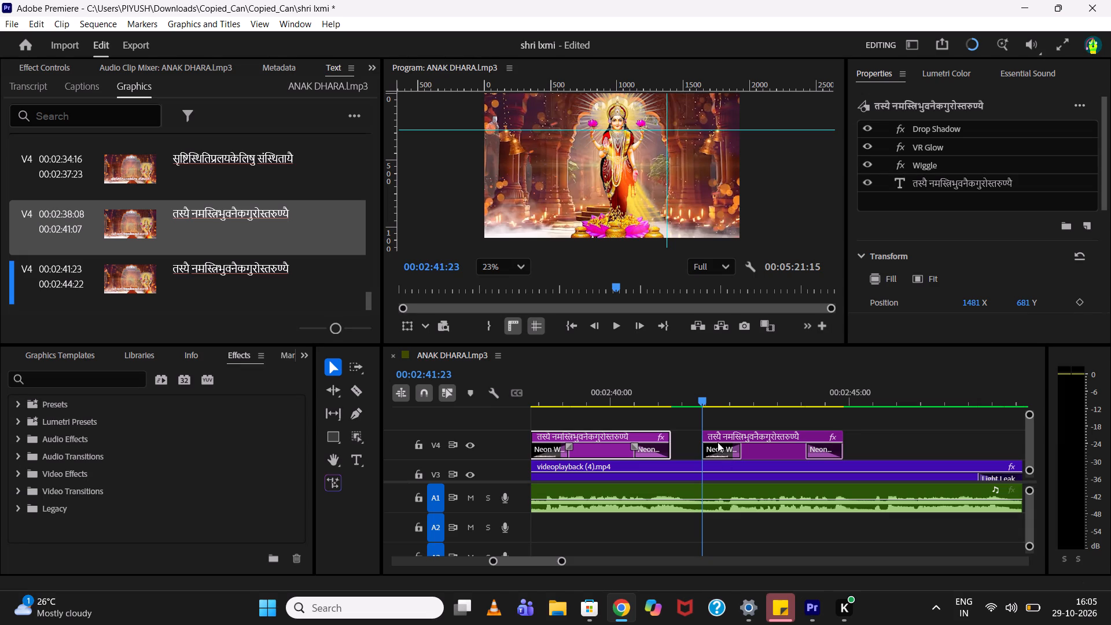
key(space)
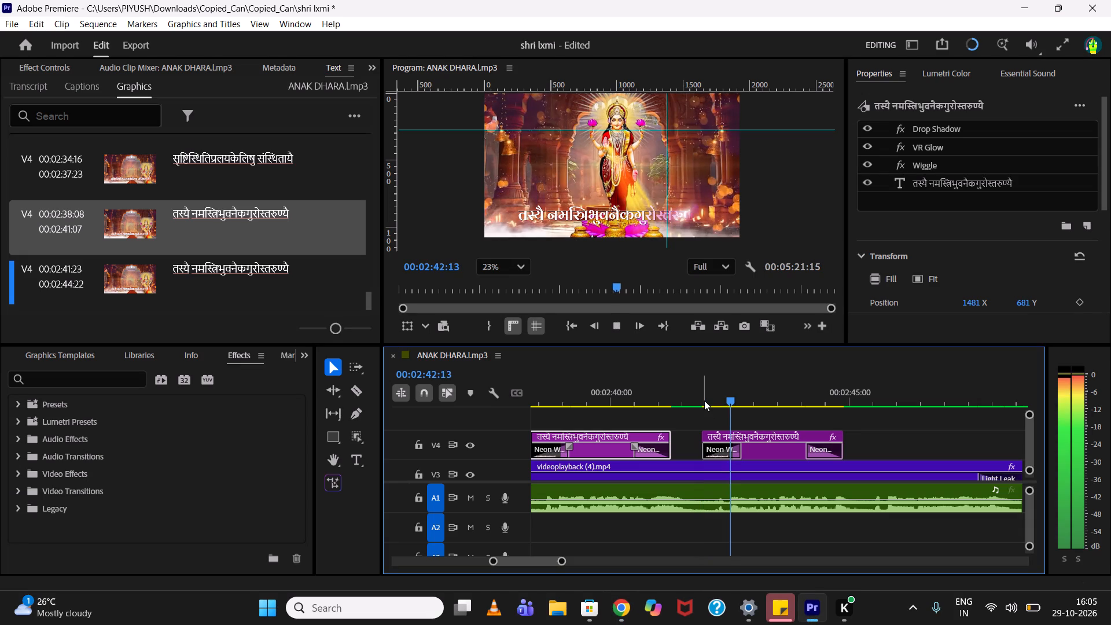
key(space)
click(704, 400)
key(space)
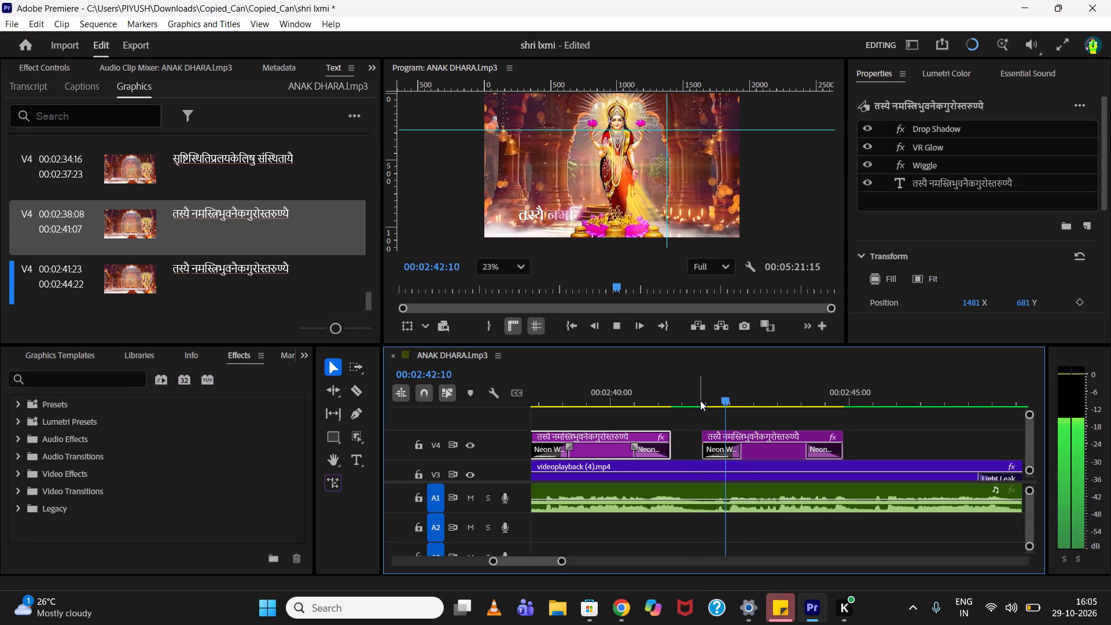
click(700, 400)
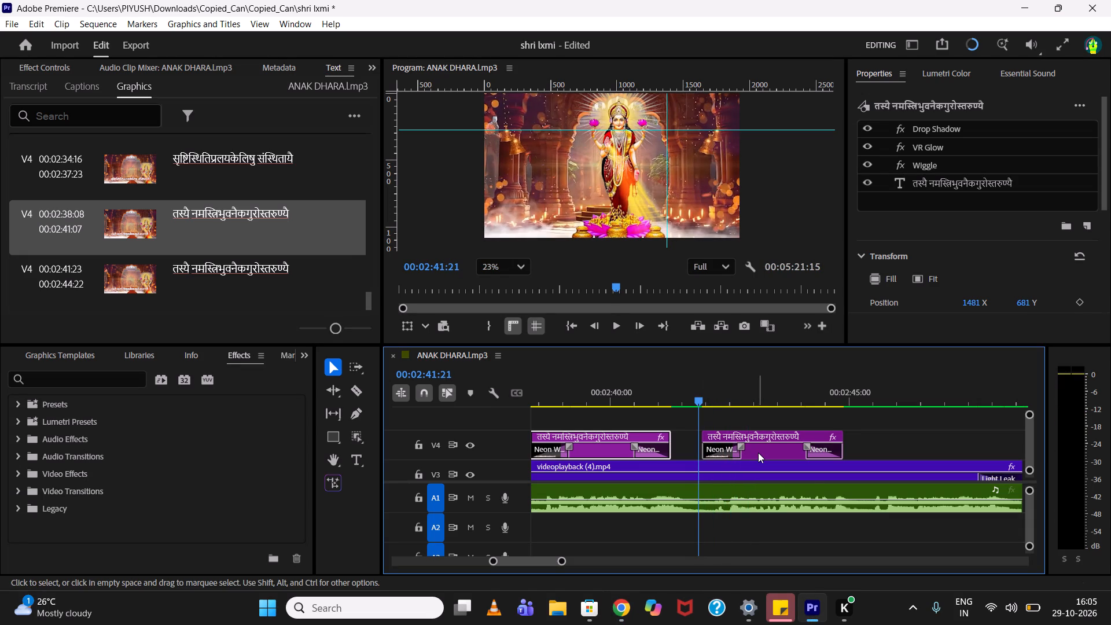
click(758, 453)
key(space)
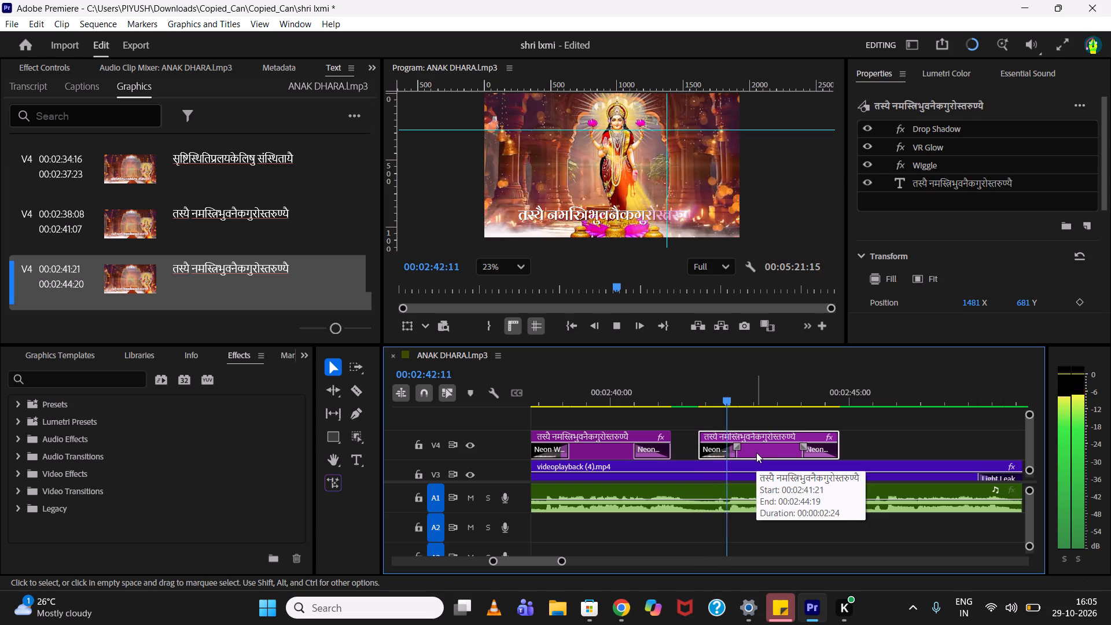
key(space)
Replace the text of the title copy at 00:02:41:21 with the copied line श्रुत्यै नमोऽस्तु शुभकर्मफलप्रसूत्यै.
scroll(231, 266, down, 1)
double_click(230, 266)
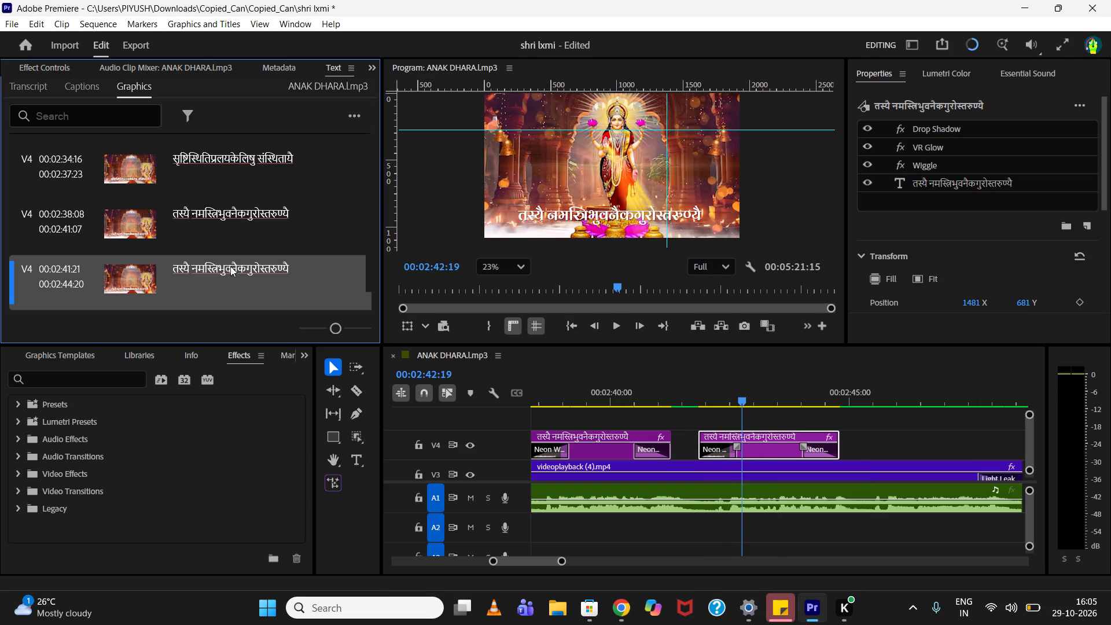
key(ctrl+v)
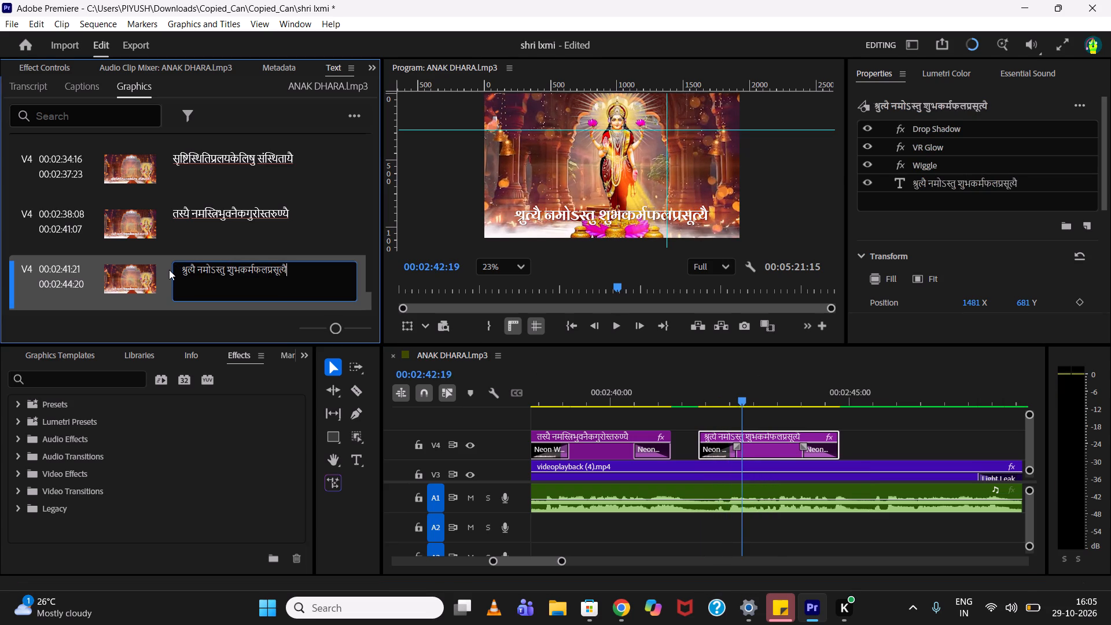
click(168, 270)
Play through the श्रुत्यै title from just before its start to check its text and timing.
click(678, 394)
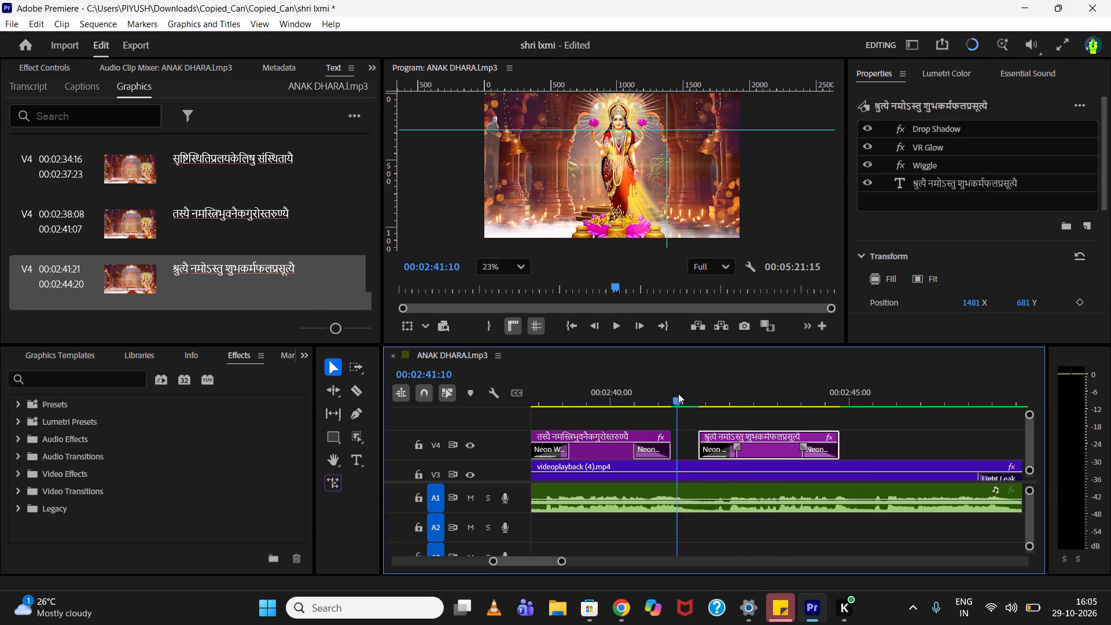
key(space)
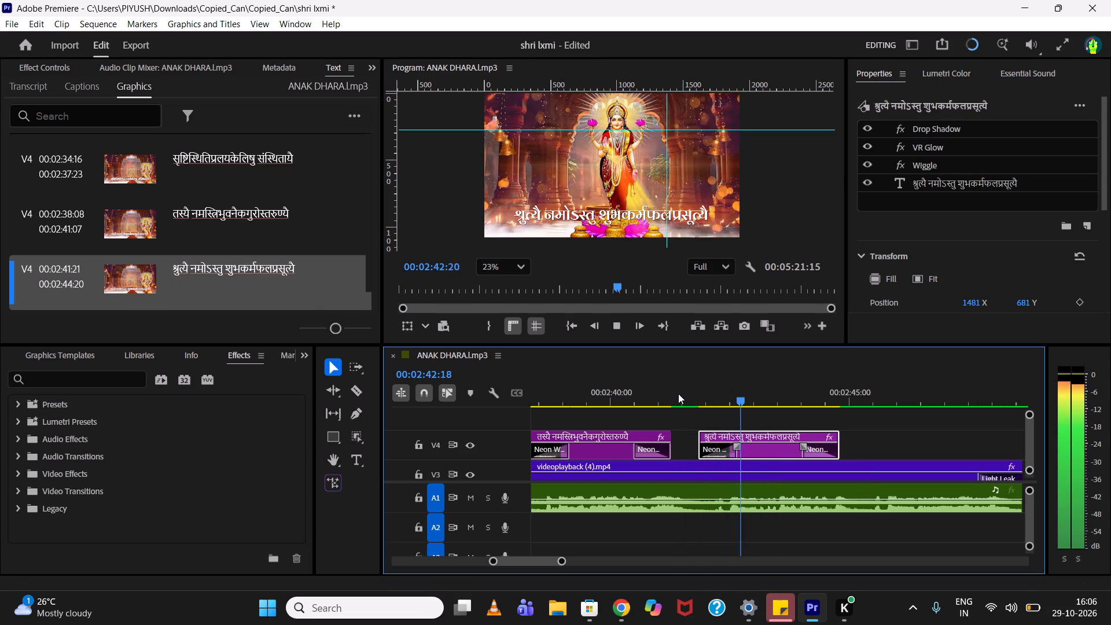
key(space)
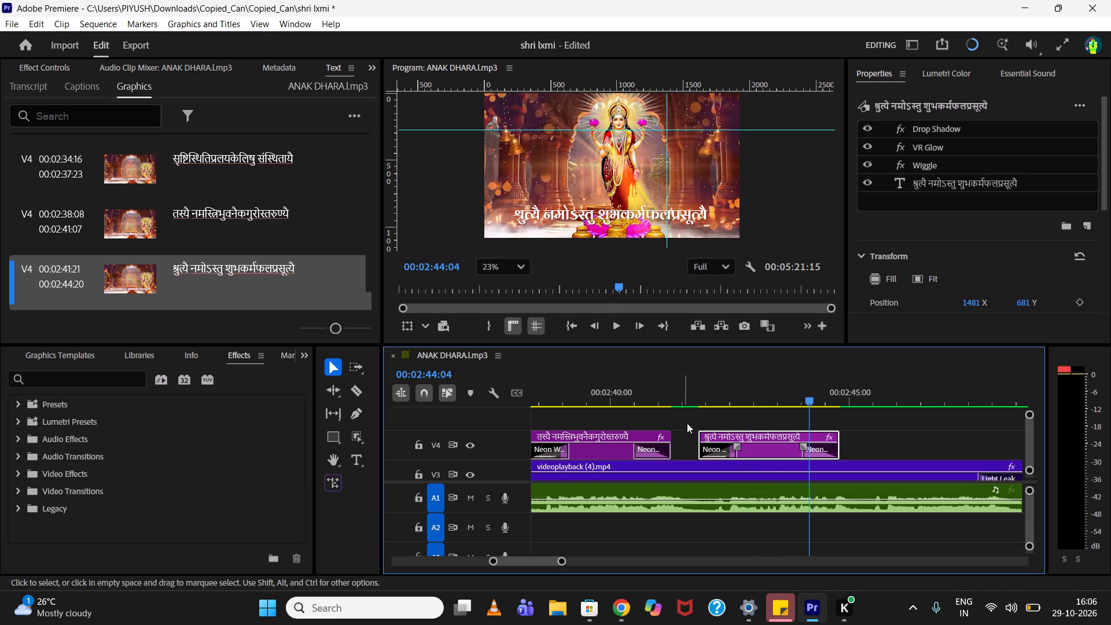
Centre the श्रुत्यै title's text layer horizontally in the frame.
scroll(874, 231, down, 11)
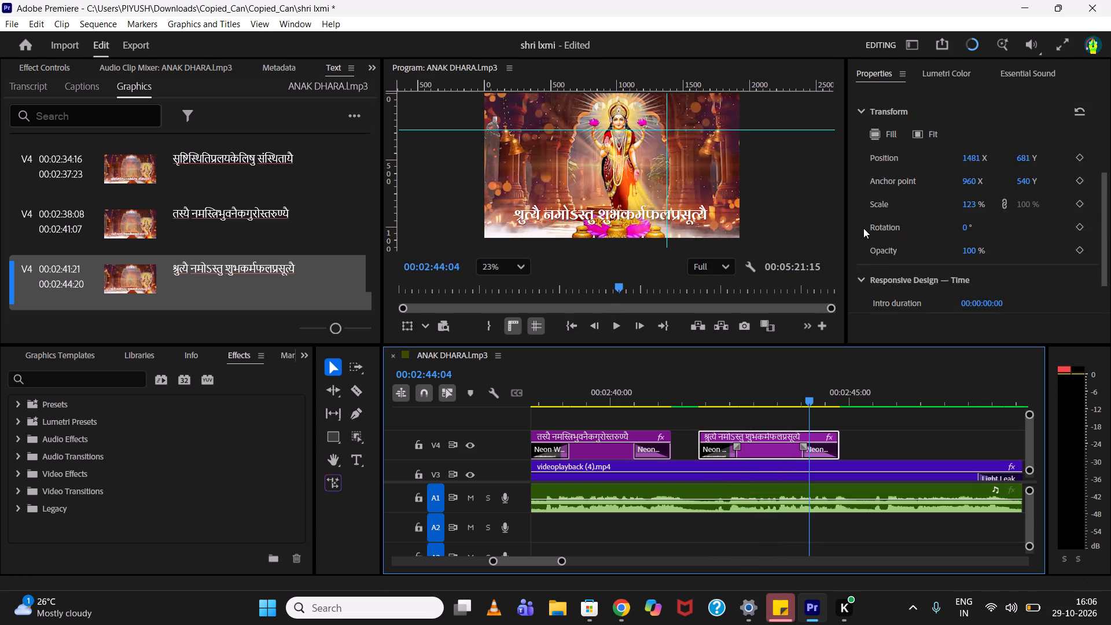
scroll(863, 228, down, 12)
scroll(863, 228, up, 11)
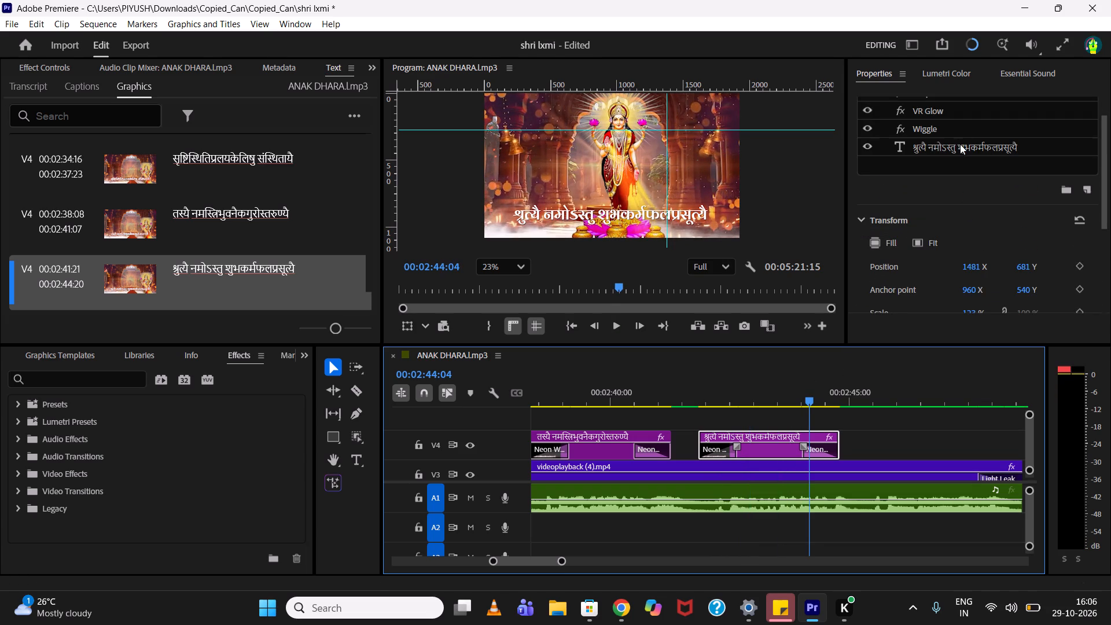
click(960, 144)
scroll(869, 229, down, 14)
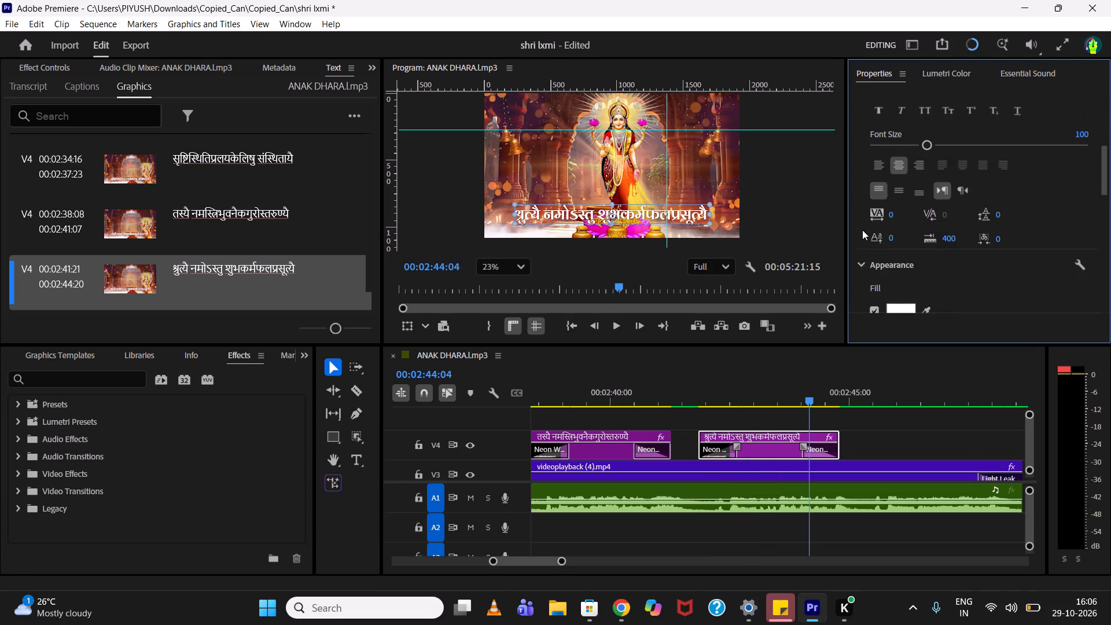
scroll(862, 230, down, 20)
scroll(862, 230, down, 5)
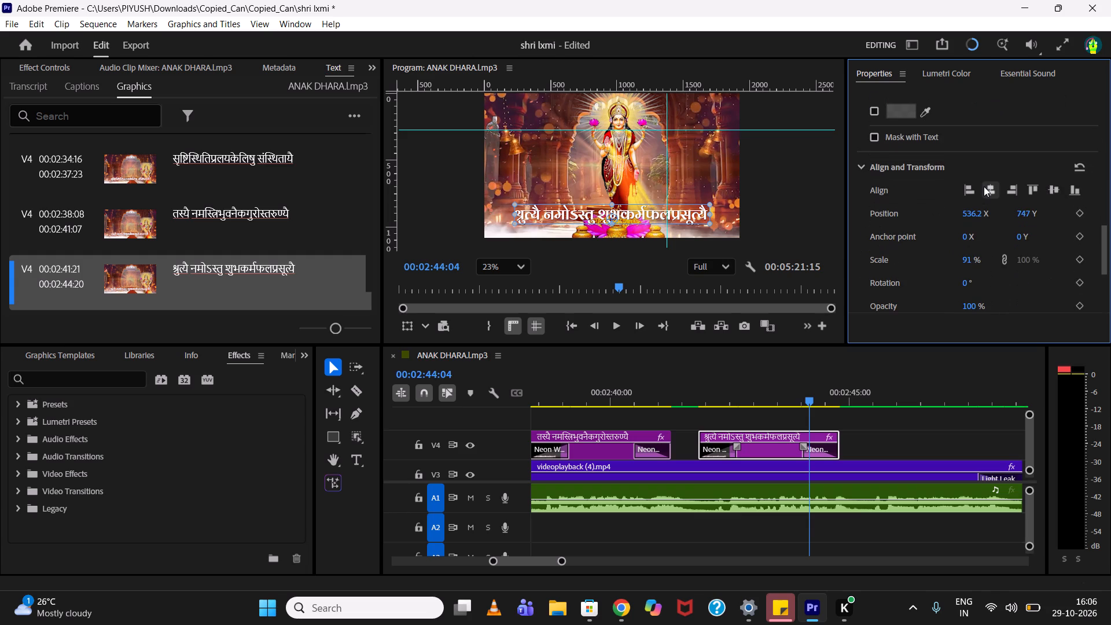
click(985, 186)
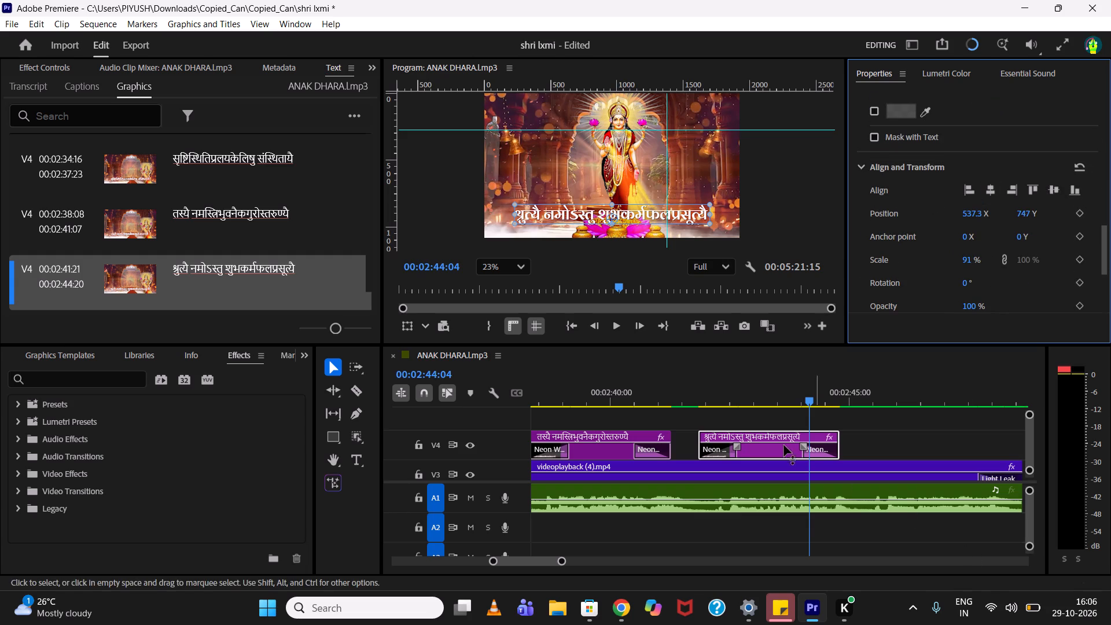
Locate the next line's vocal start by playback and duplicate the श्रुत्यै title on V4 to begin at 00:02:45:05.
click(693, 398)
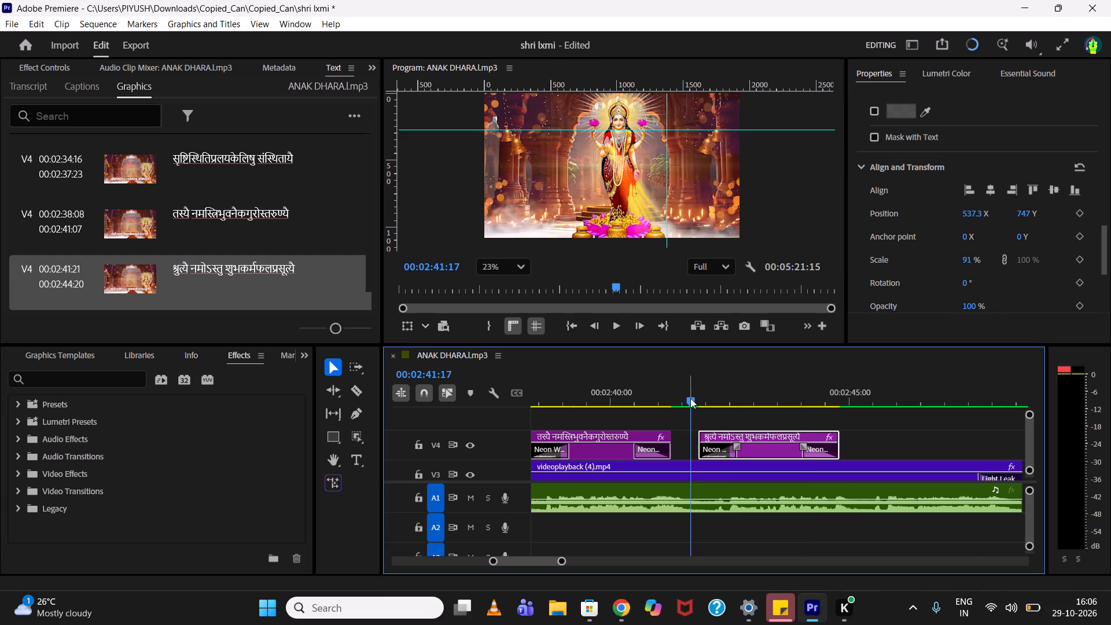
key(space)
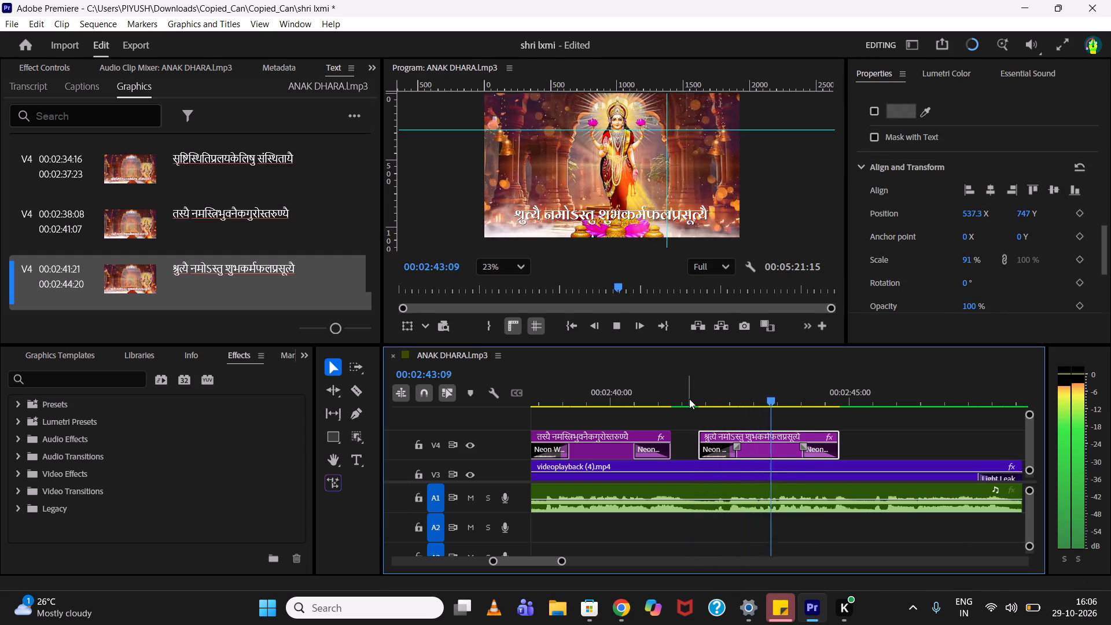
key(space)
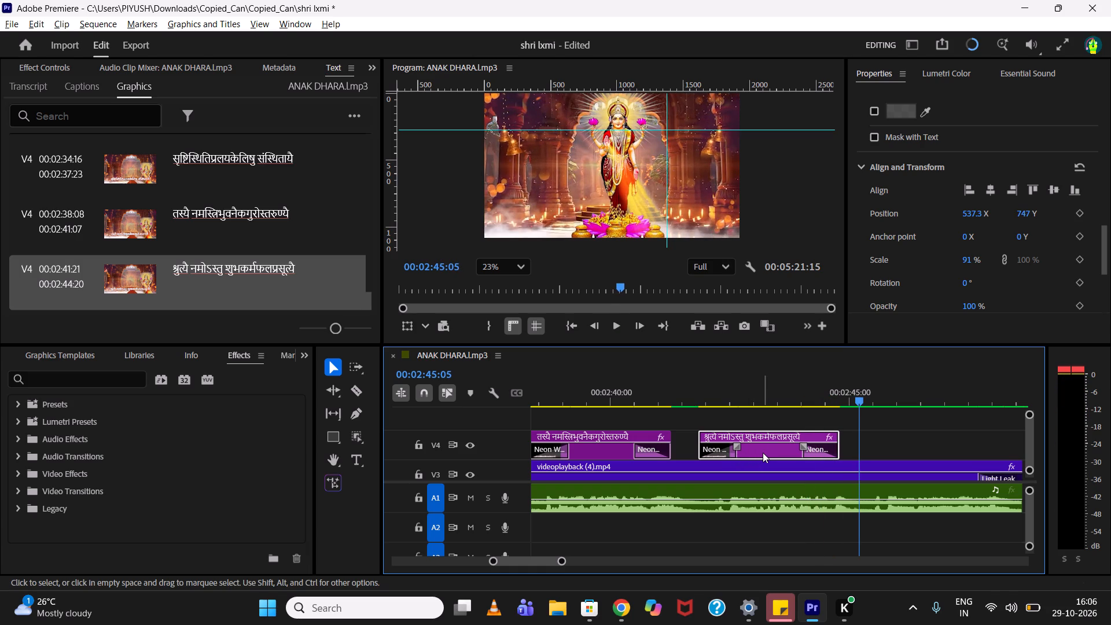
alt+drag(764, 453, 924, 437)
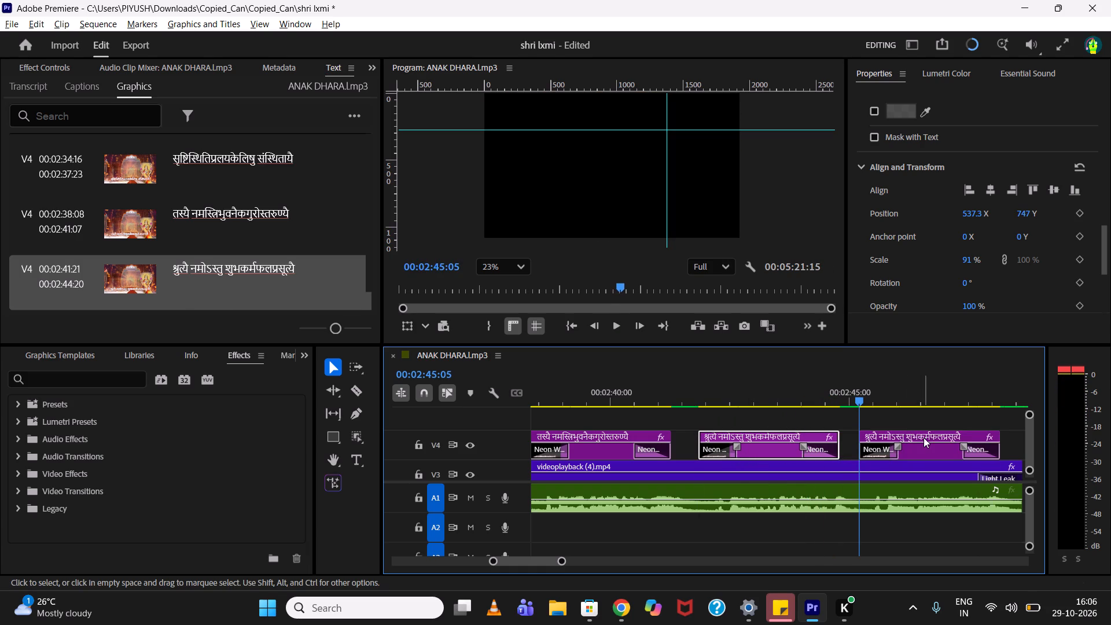
key(space)
key(space)
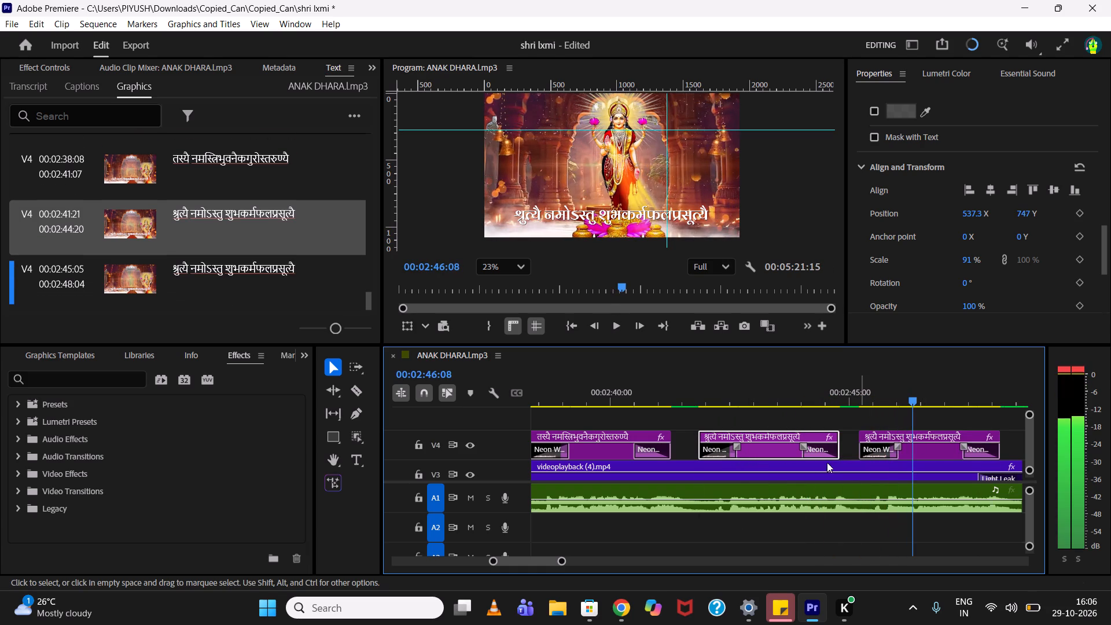
Switch to the lyrics page in Chrome and copy the verse line रत्यै नमोऽस्तु रमणीयगुणार्णवायै.
click(632, 597)
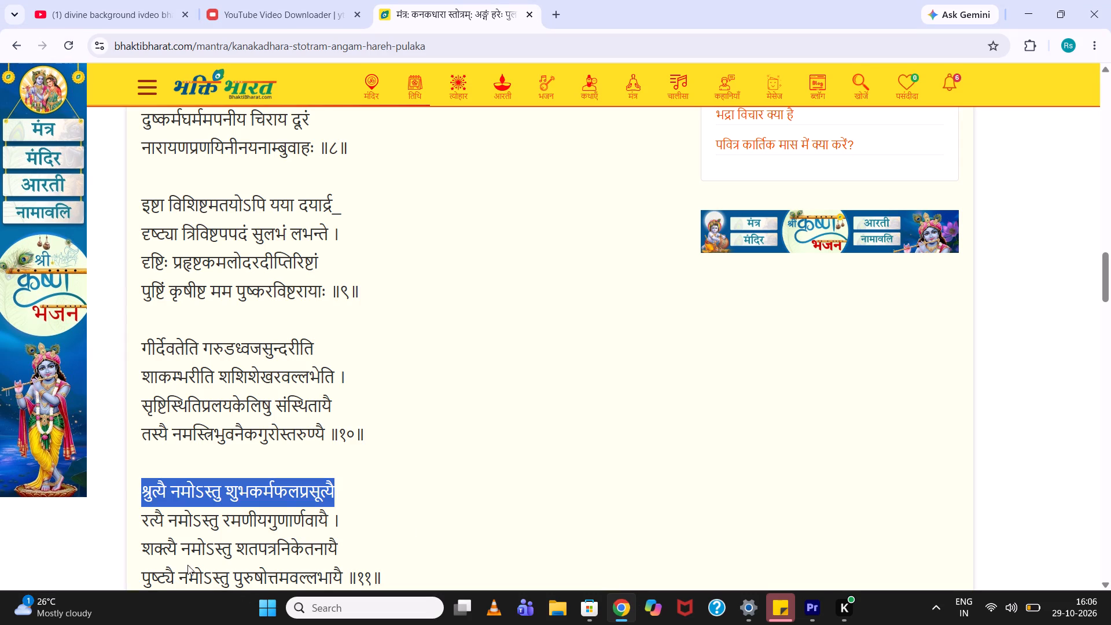
drag(146, 525, 184, 520)
drag(142, 523, 326, 517)
key(ctrl+c)
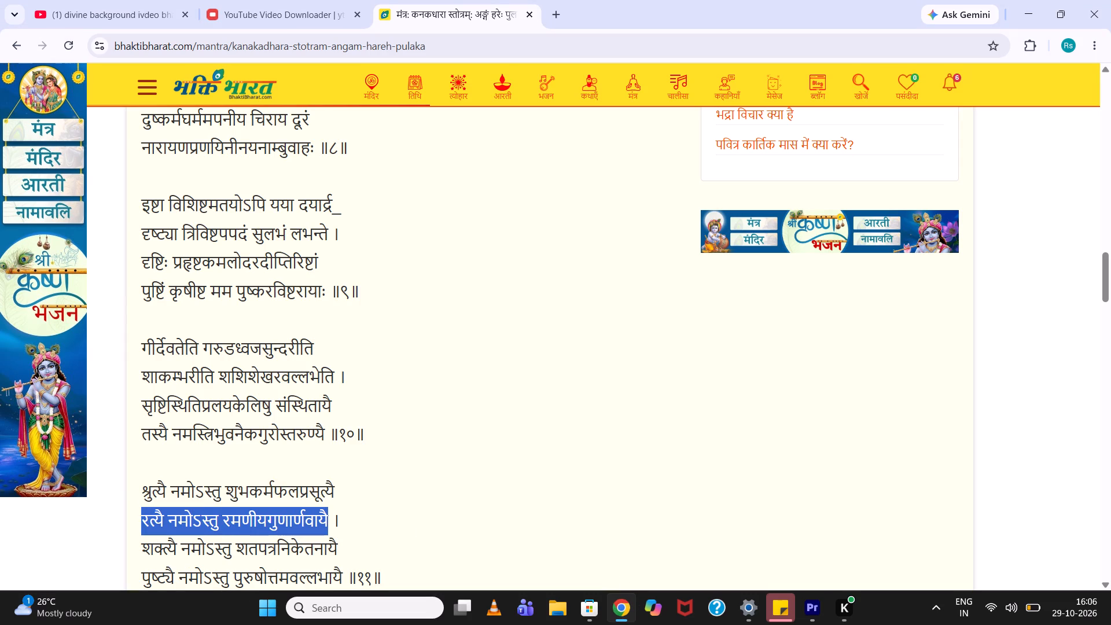
Switch back to Premiere and replace the text of the title copy at 00:02:45:05 with the copied line रत्यै नमोऽस्तु रमणीयगुणार्णवायै.
click(806, 612)
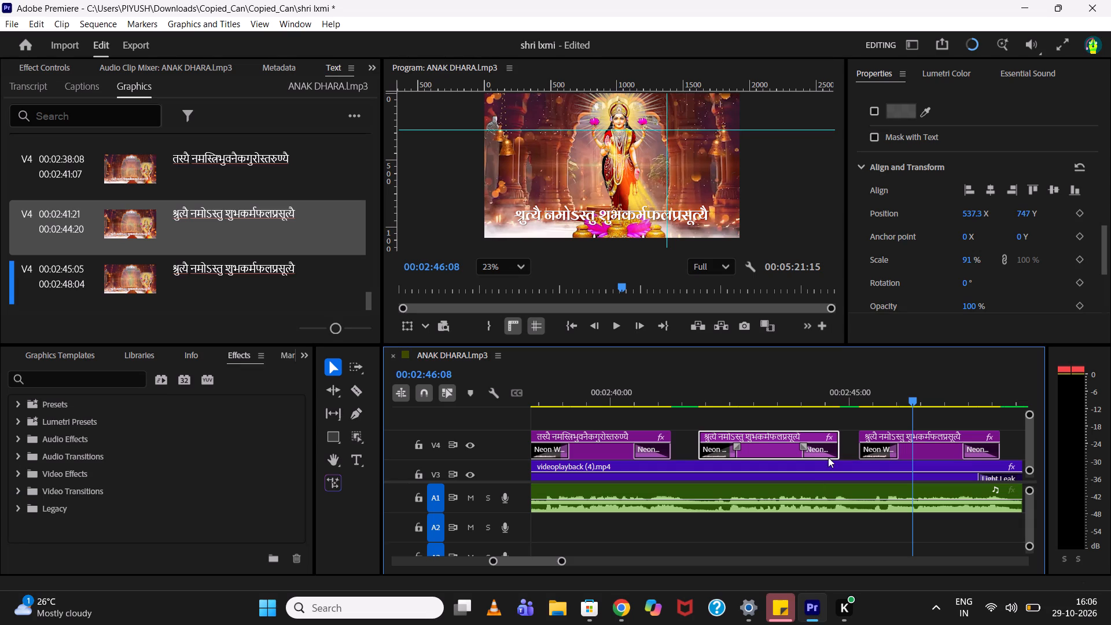
scroll(828, 457, down, 3)
scroll(781, 455, down, 1)
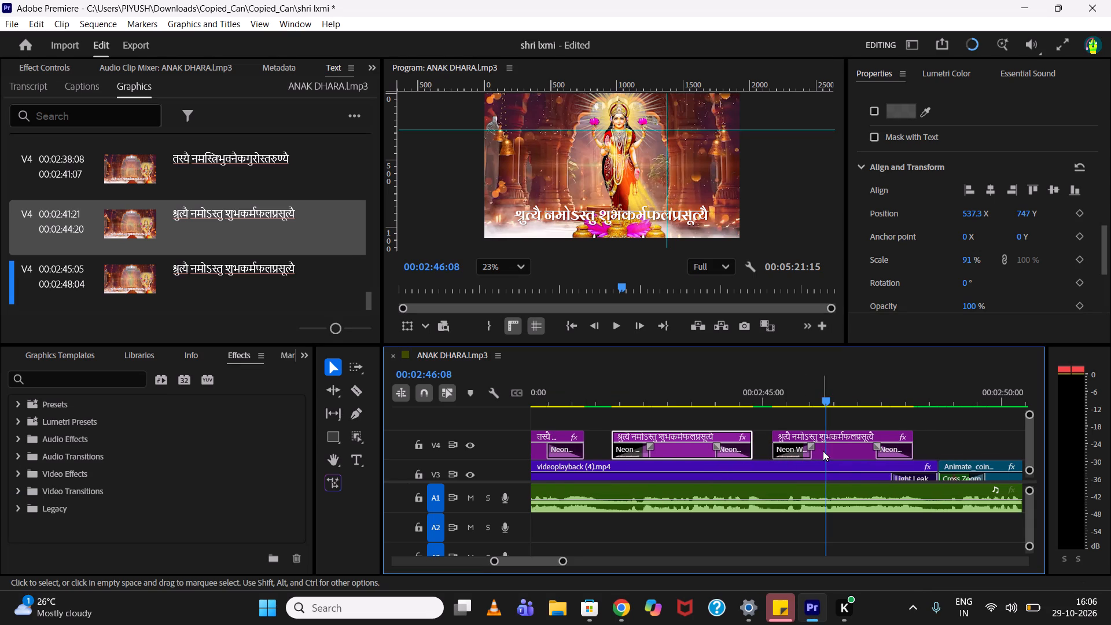
click(827, 452)
scroll(247, 300, down, 1)
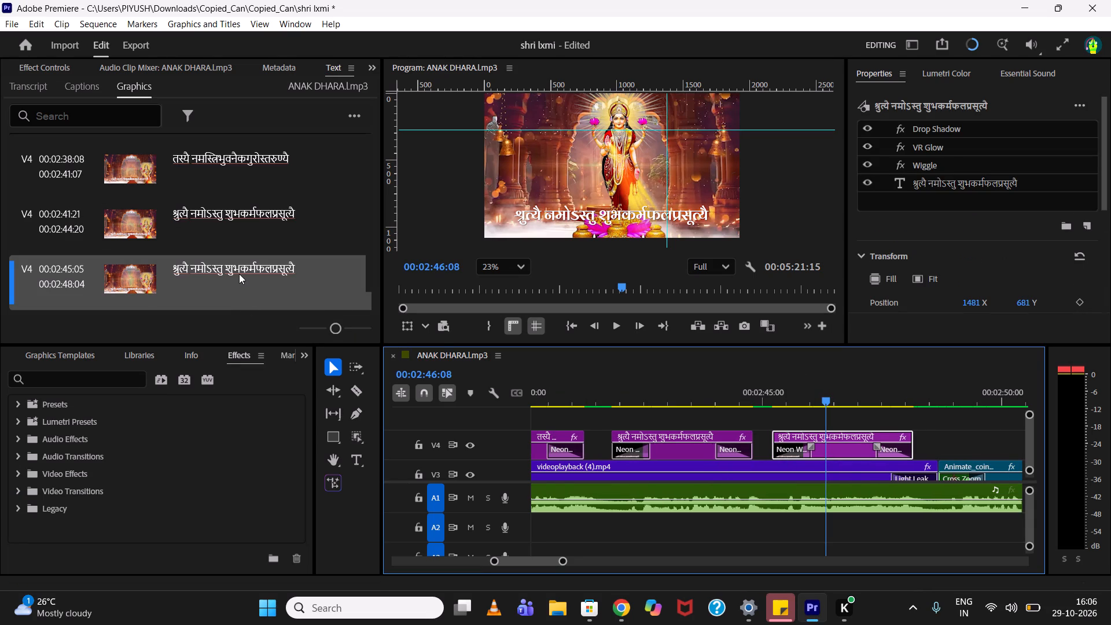
double_click(239, 274)
key(ctrl+v)
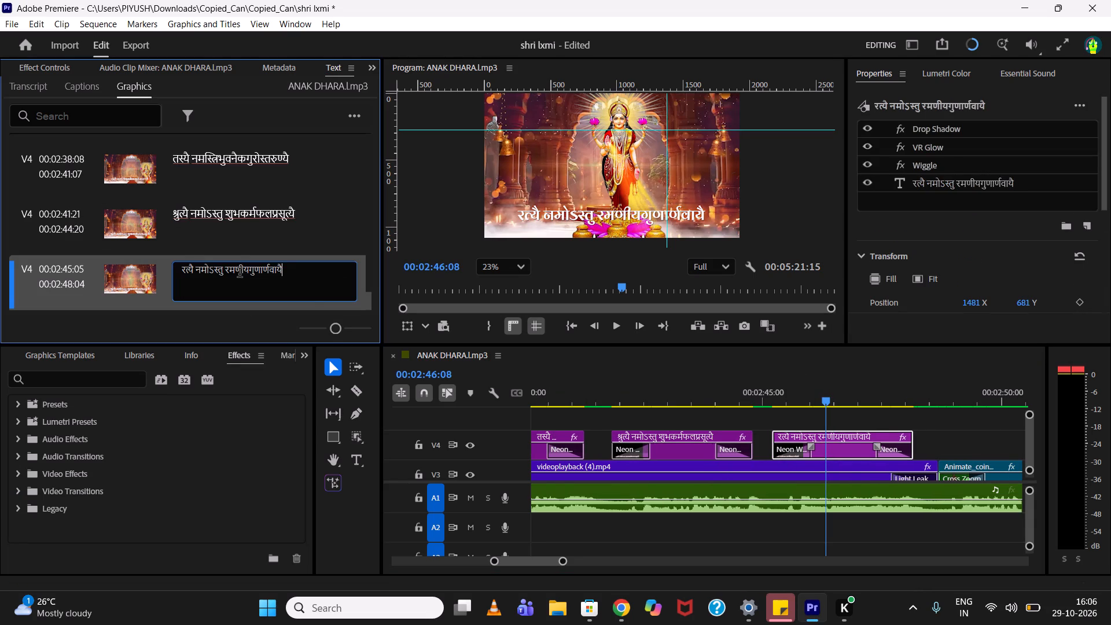
click(759, 413)
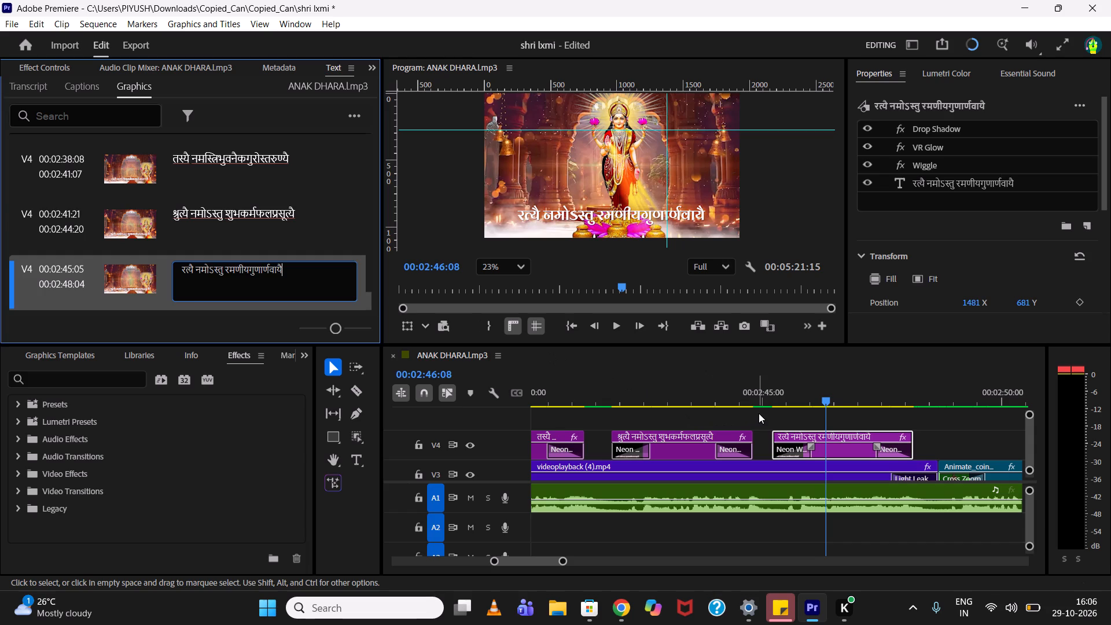
Play through the रत्यै title from just before its start to check its text and timing.
click(765, 400)
key(space)
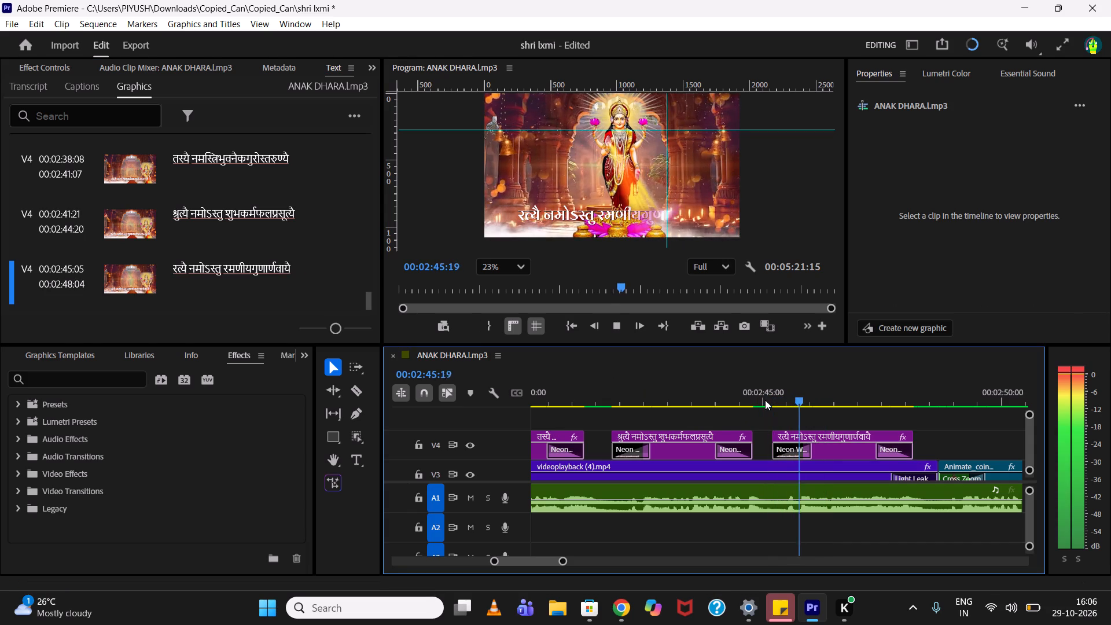
click(765, 400)
key(space)
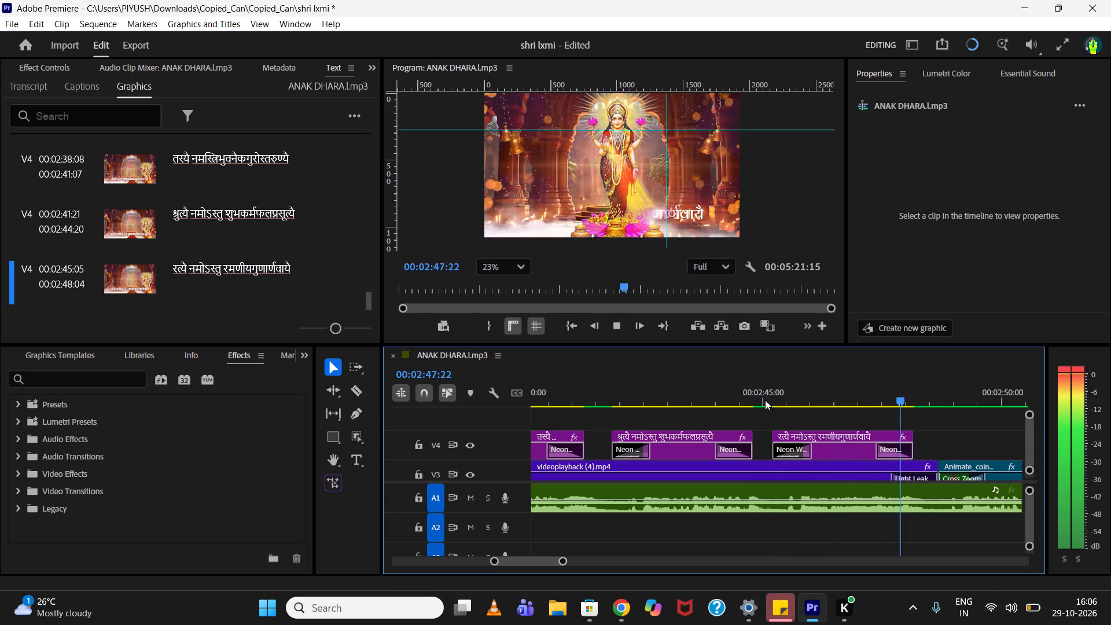
key(space)
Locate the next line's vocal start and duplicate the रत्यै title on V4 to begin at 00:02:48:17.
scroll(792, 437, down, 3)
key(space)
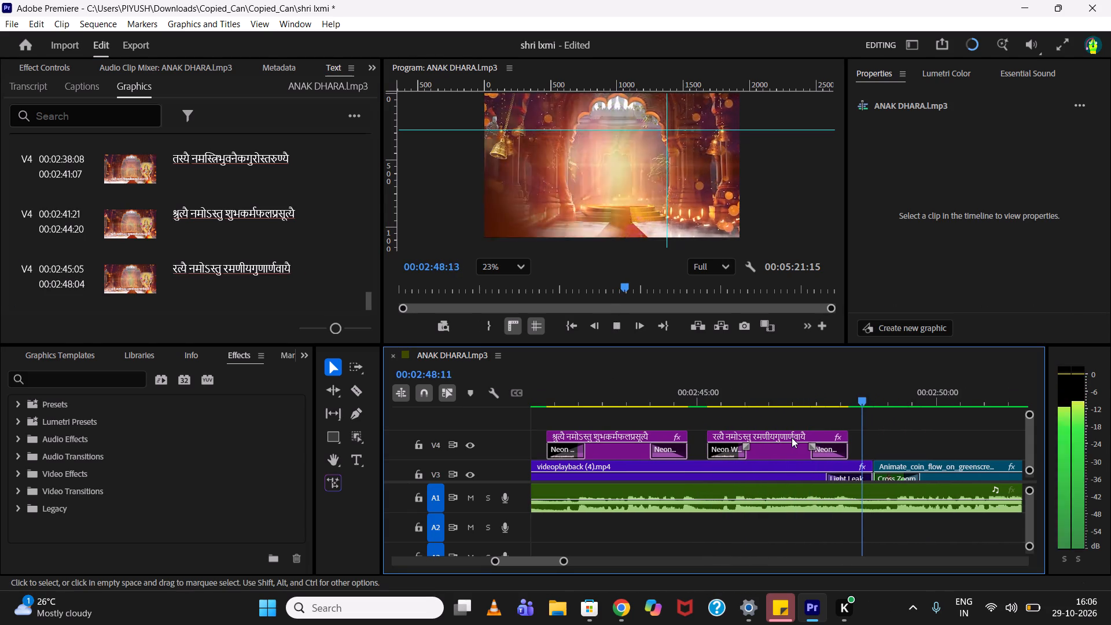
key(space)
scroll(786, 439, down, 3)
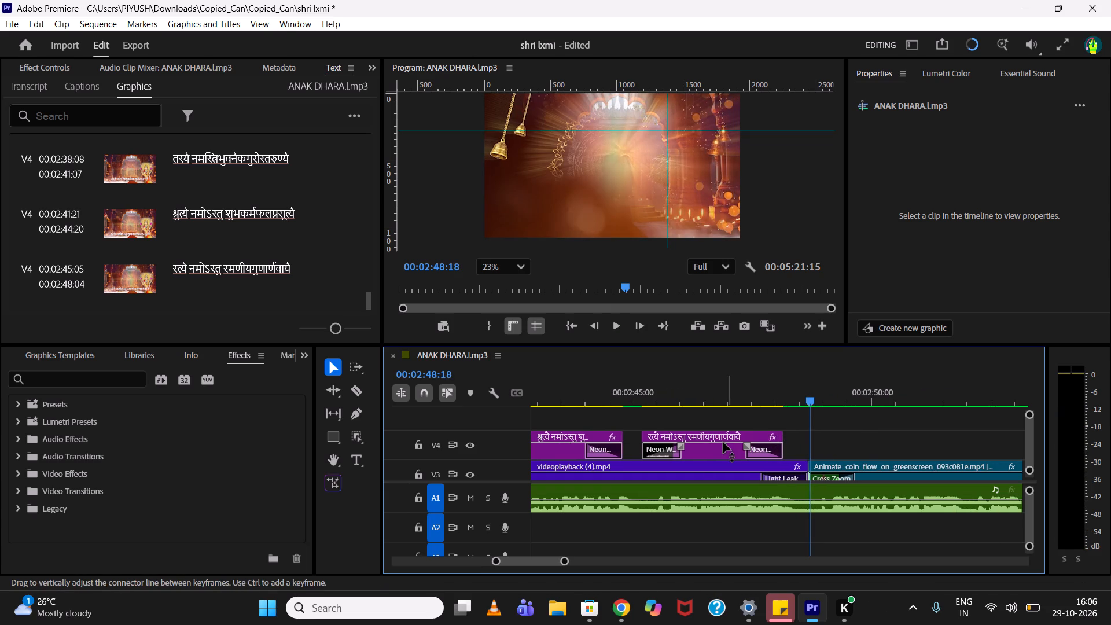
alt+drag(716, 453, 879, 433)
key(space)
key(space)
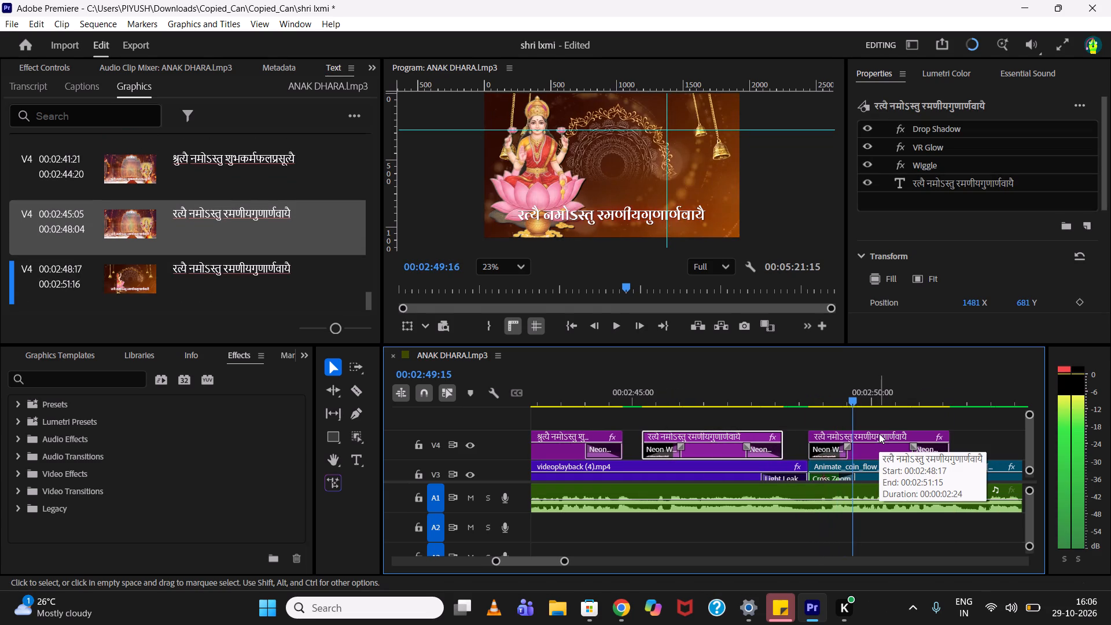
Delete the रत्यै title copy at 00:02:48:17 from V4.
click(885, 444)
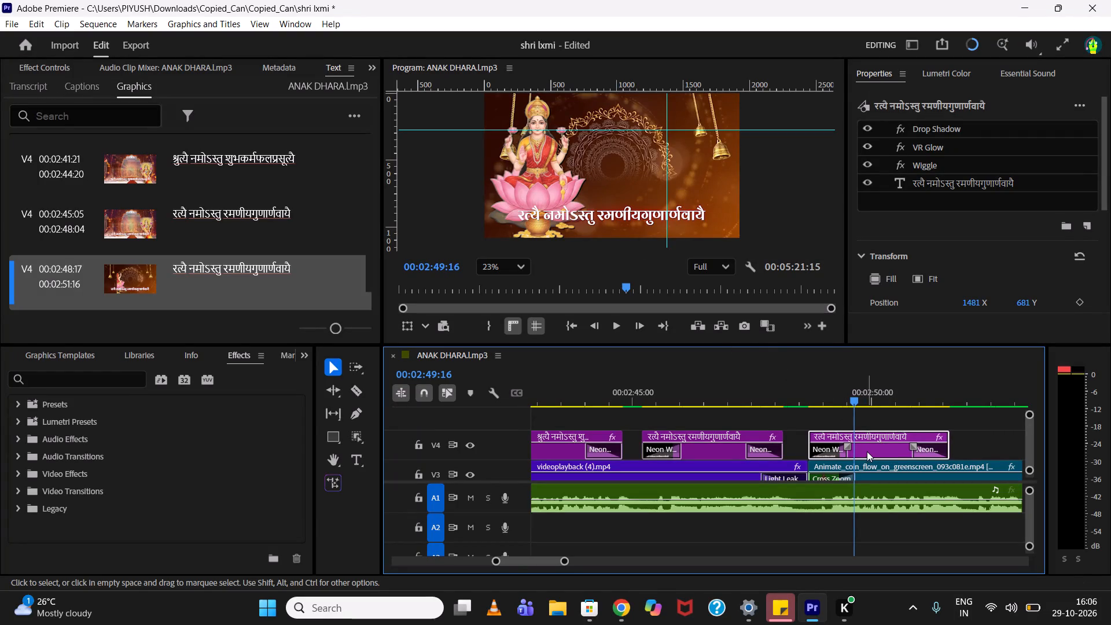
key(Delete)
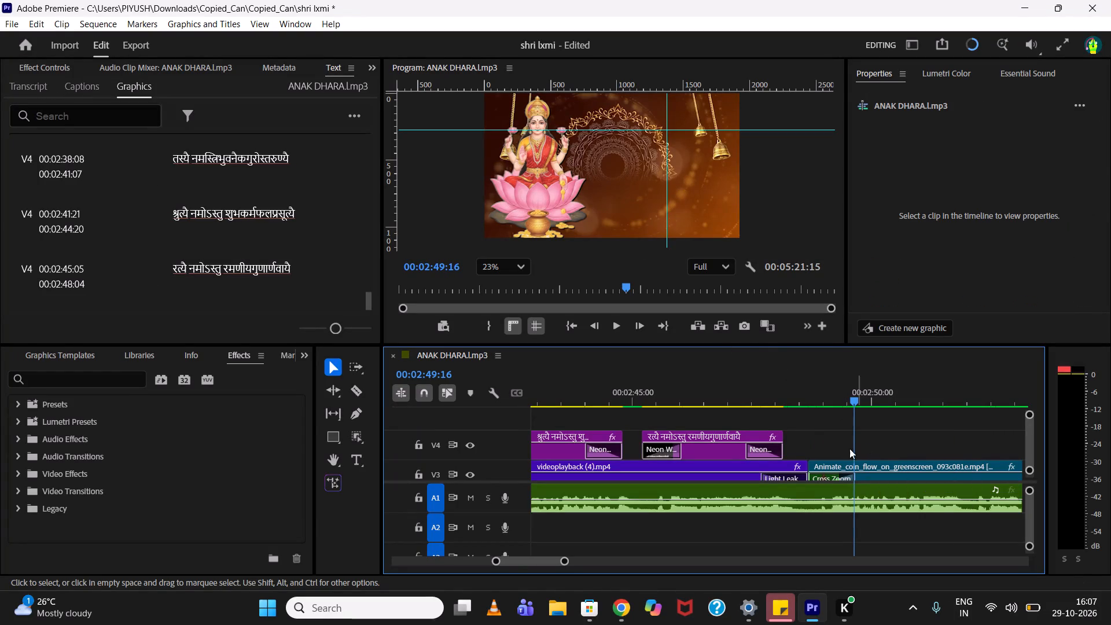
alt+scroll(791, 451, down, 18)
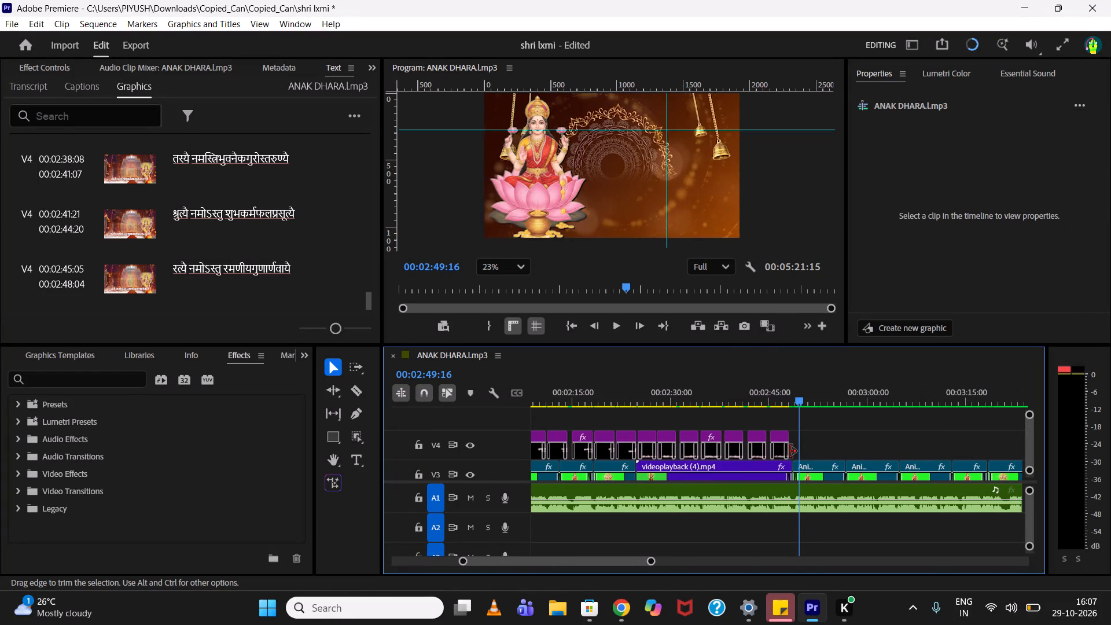
Copy the नारायणप्रणयिनी नयनाम्बुवाहः title at 00:02:11:06 and paste it on V4 at 00:02:49:07.
drag(763, 399, 694, 405)
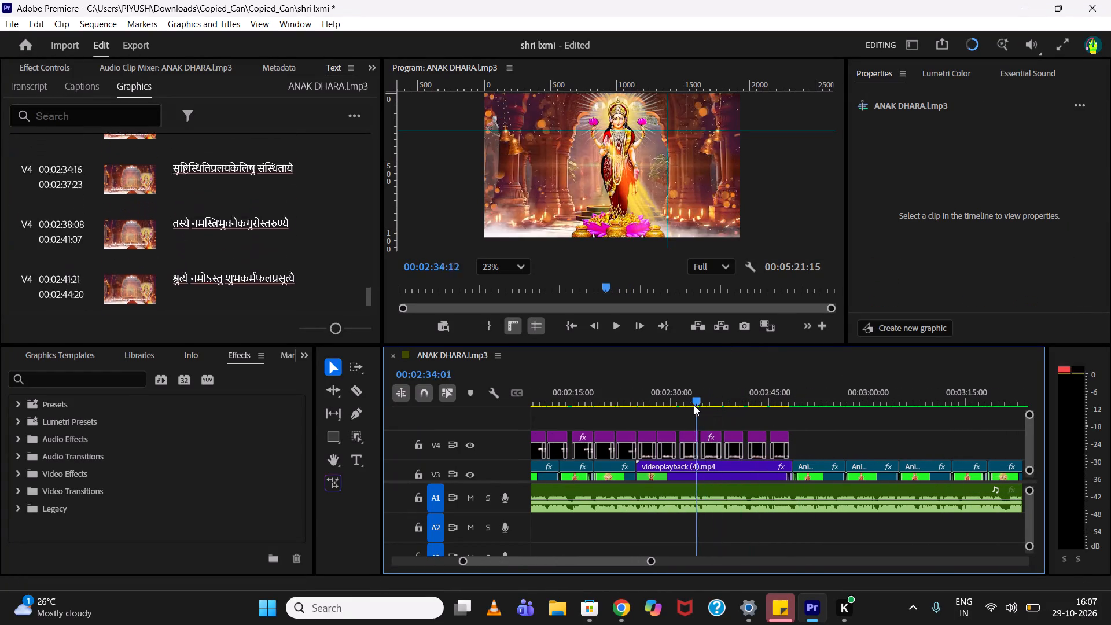
drag(694, 405, 553, 402)
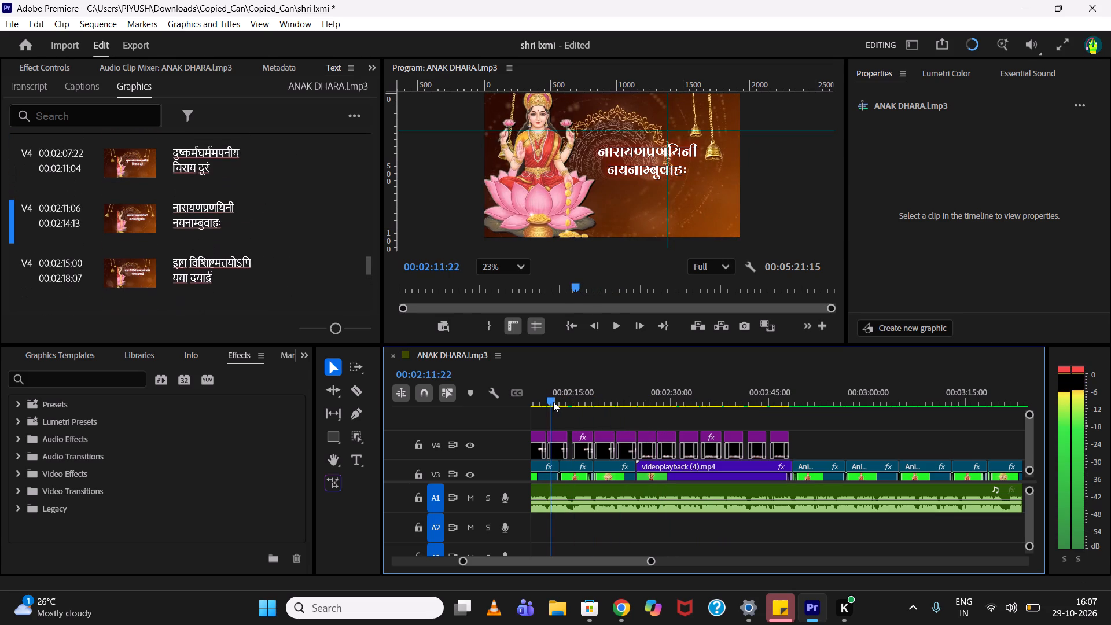
drag(553, 402, 555, 401)
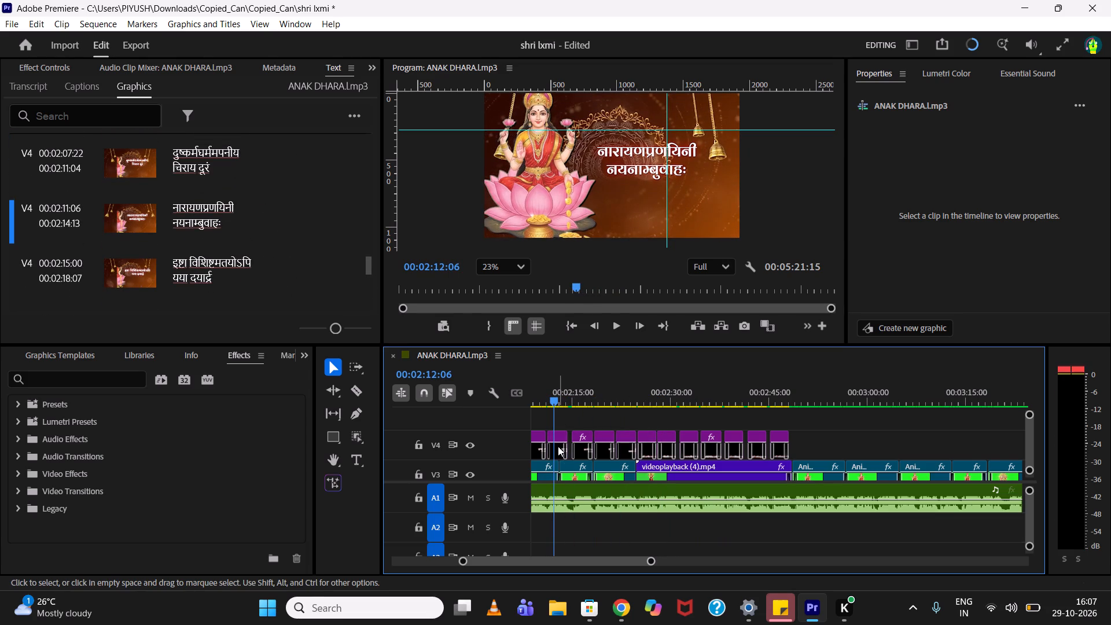
click(558, 446)
key(ctrl+c)
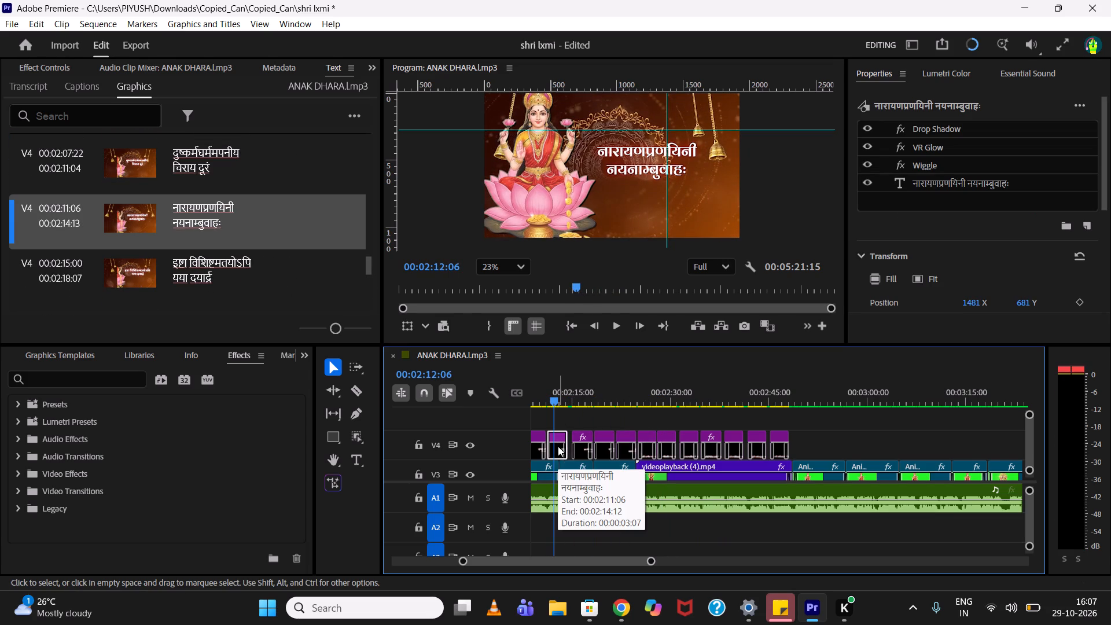
key(ctrl+c)
click(795, 404)
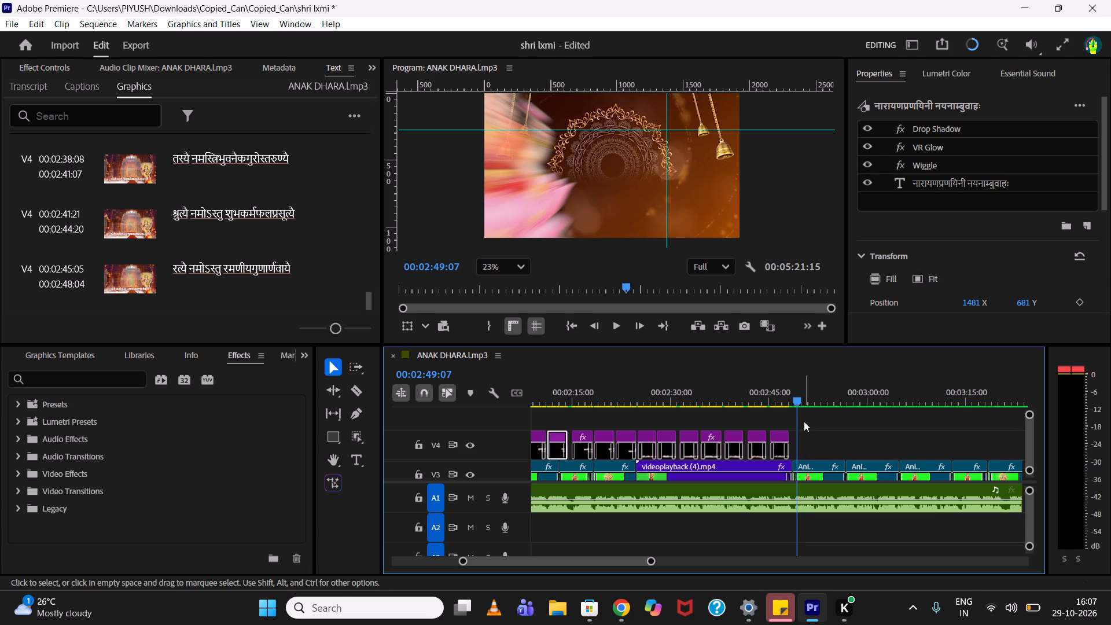
click(811, 437)
key(ctrl+v)
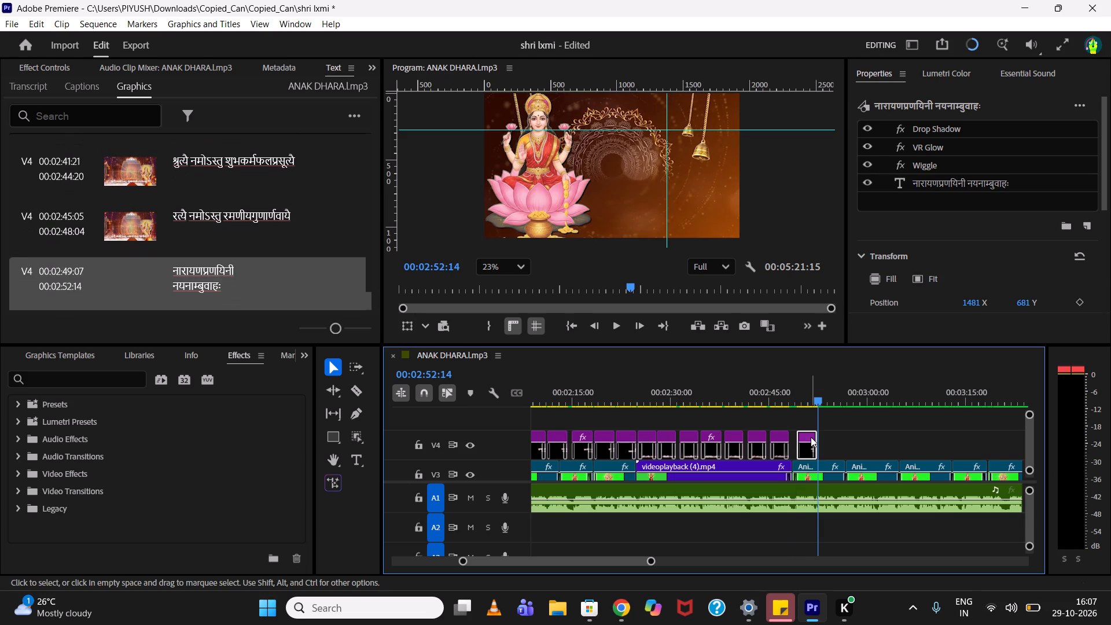
Listen to the vocal at the pasted title and copy the matching line शक्त्यै नमोऽस्तु शतपत्रनिकेतनायै from the lyrics page in Chrome.
click(796, 402)
key(space)
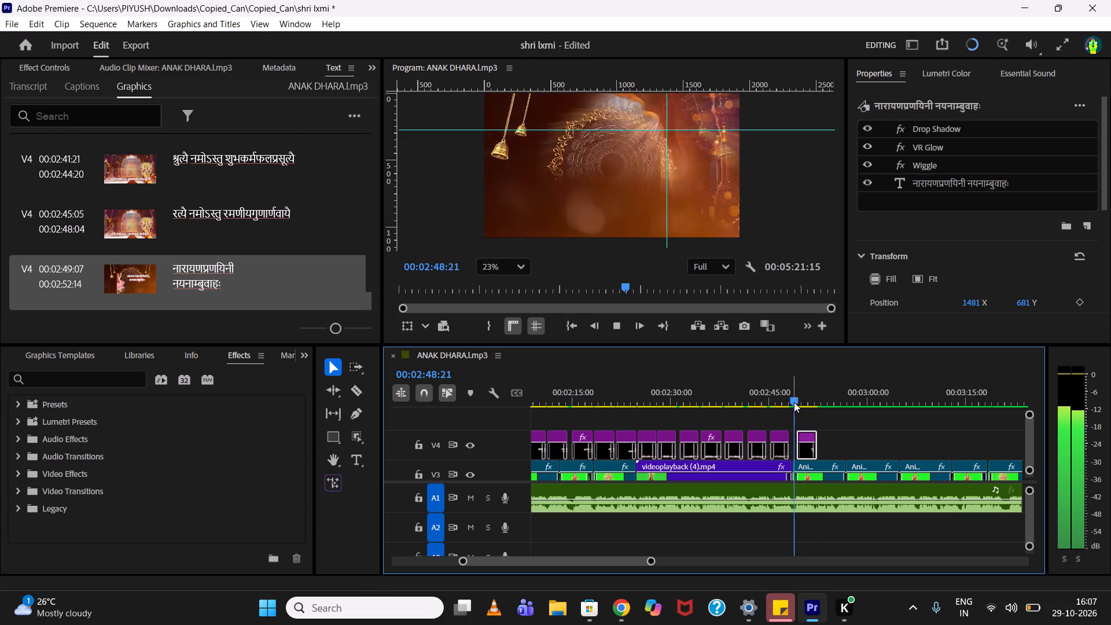
key(space)
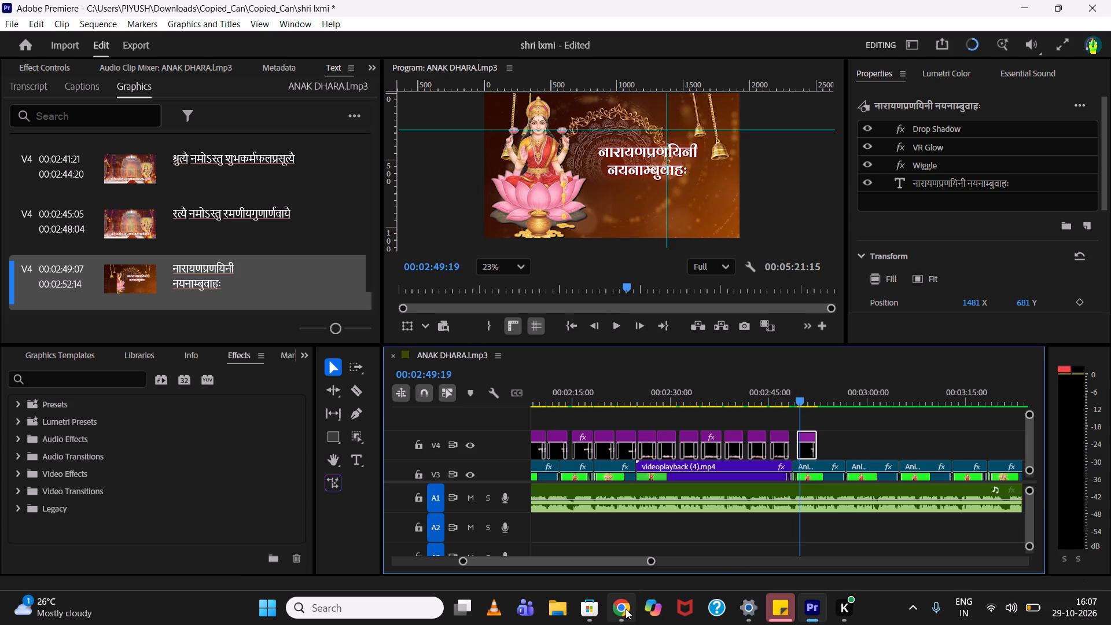
click(624, 609)
drag(145, 554, 182, 546)
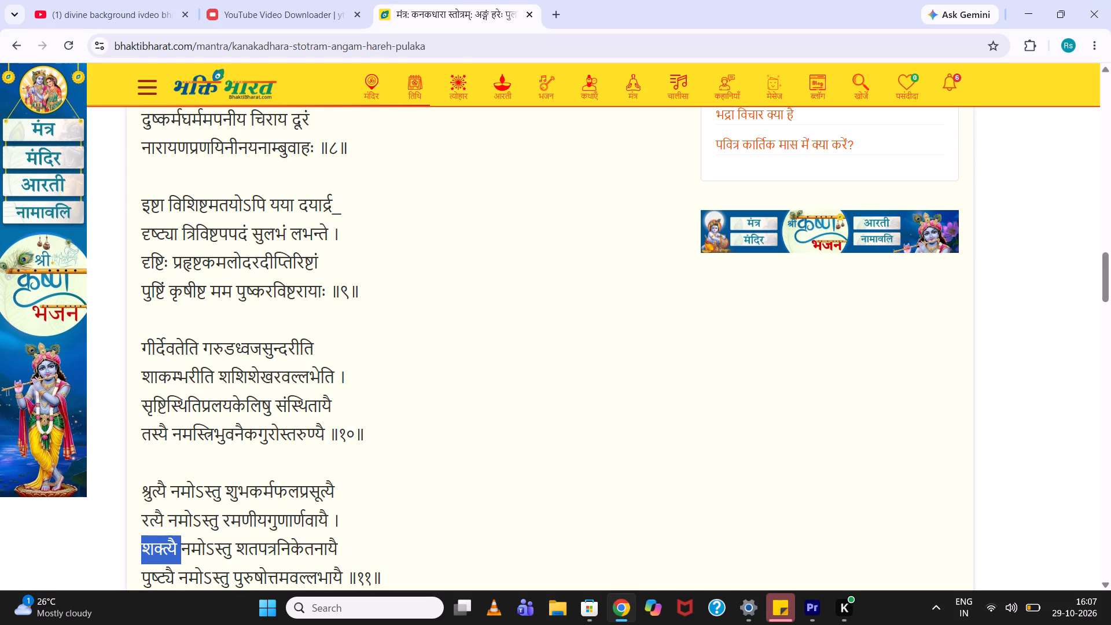
drag(182, 546, 336, 541)
key(ctrl+c)
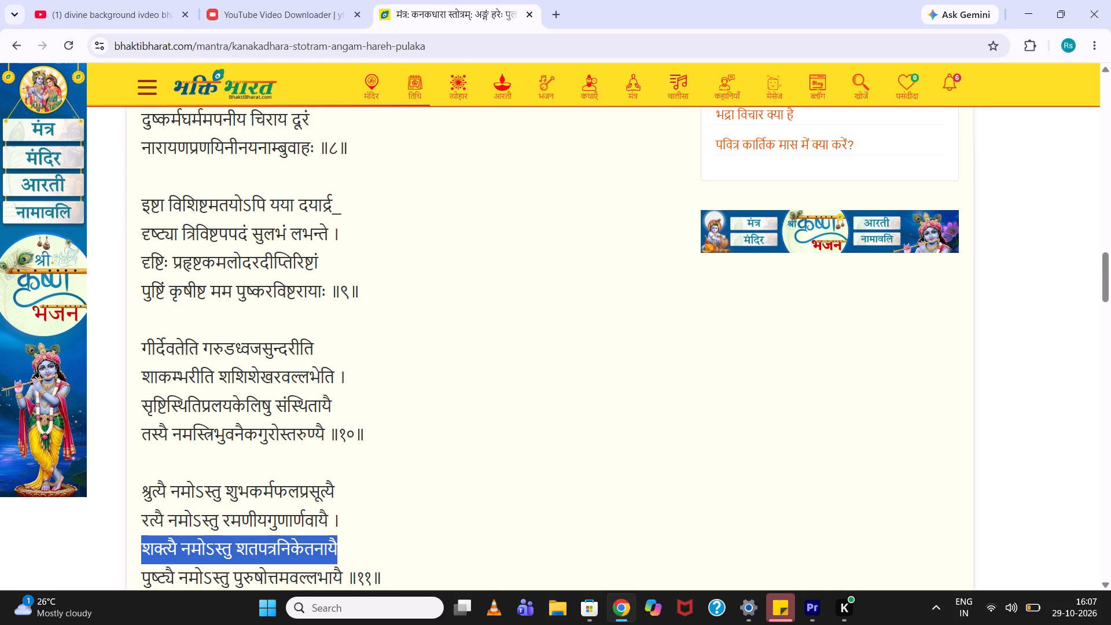
Back in Premiere, replace the text of the title at 00:02:49:07 with the copied line, breaking it into two lines after नमोऽस्तु.
click(804, 598)
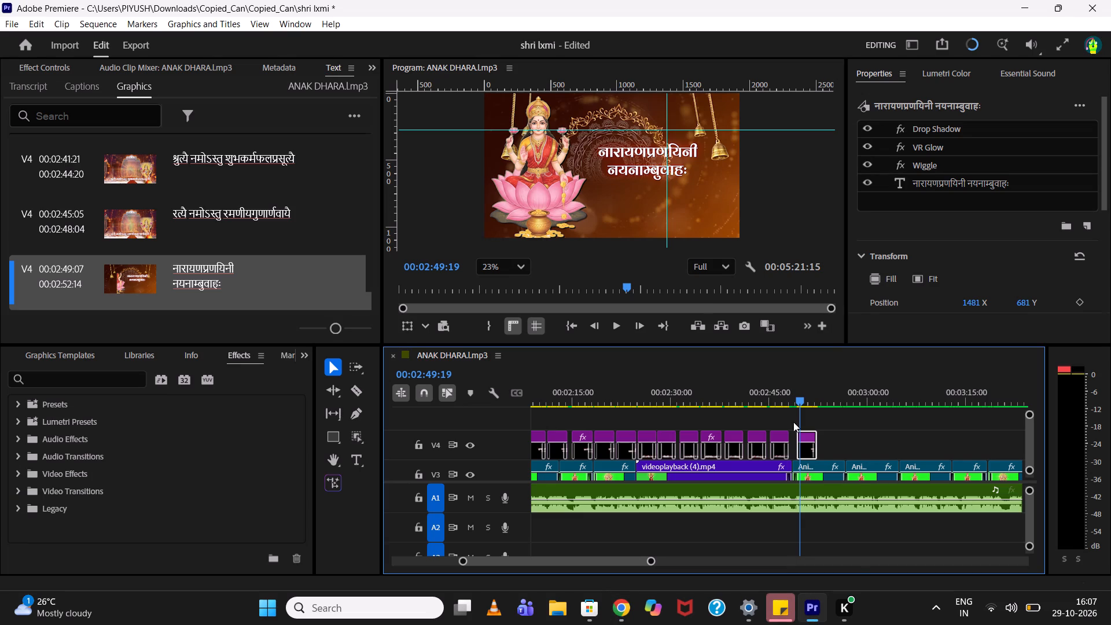
drag(800, 392, 810, 391)
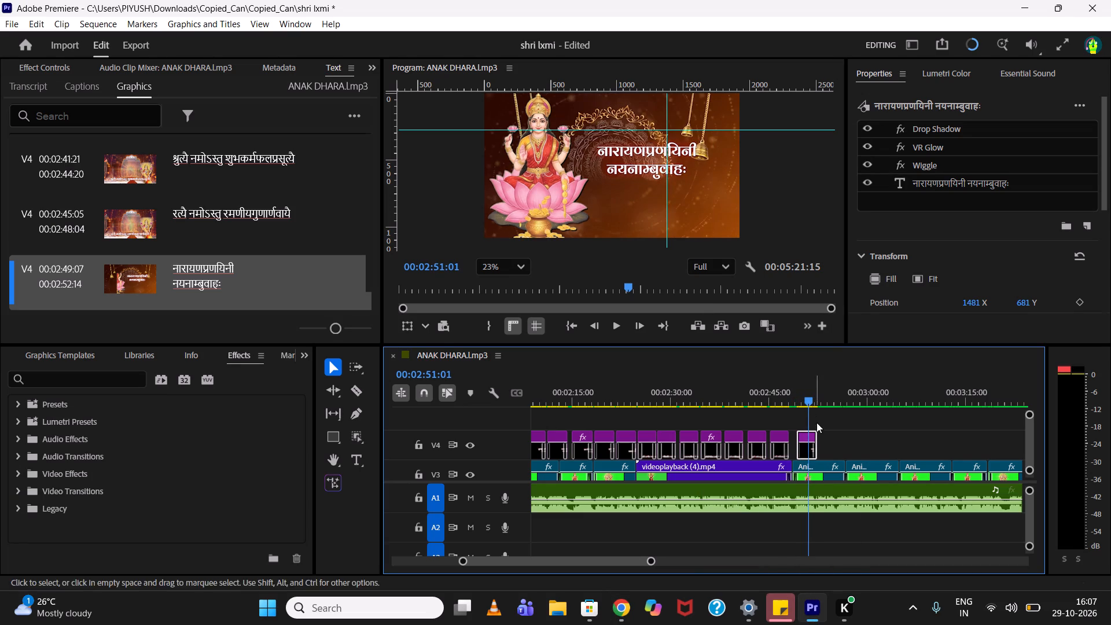
scroll(258, 302, down, 2)
double_click(202, 282)
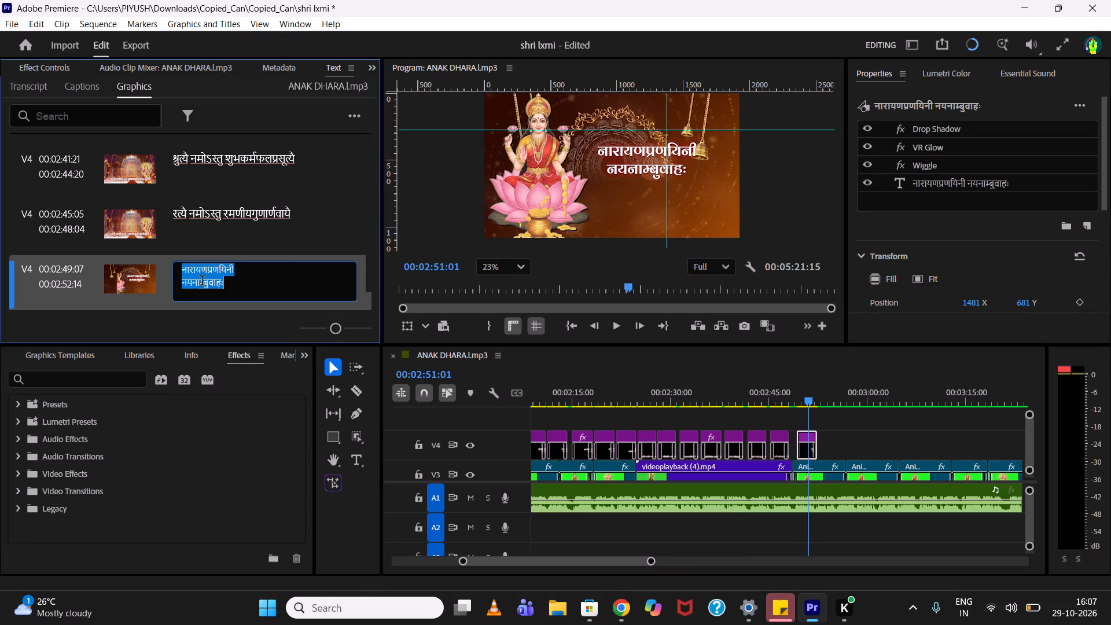
key(ctrl+v)
click(234, 271)
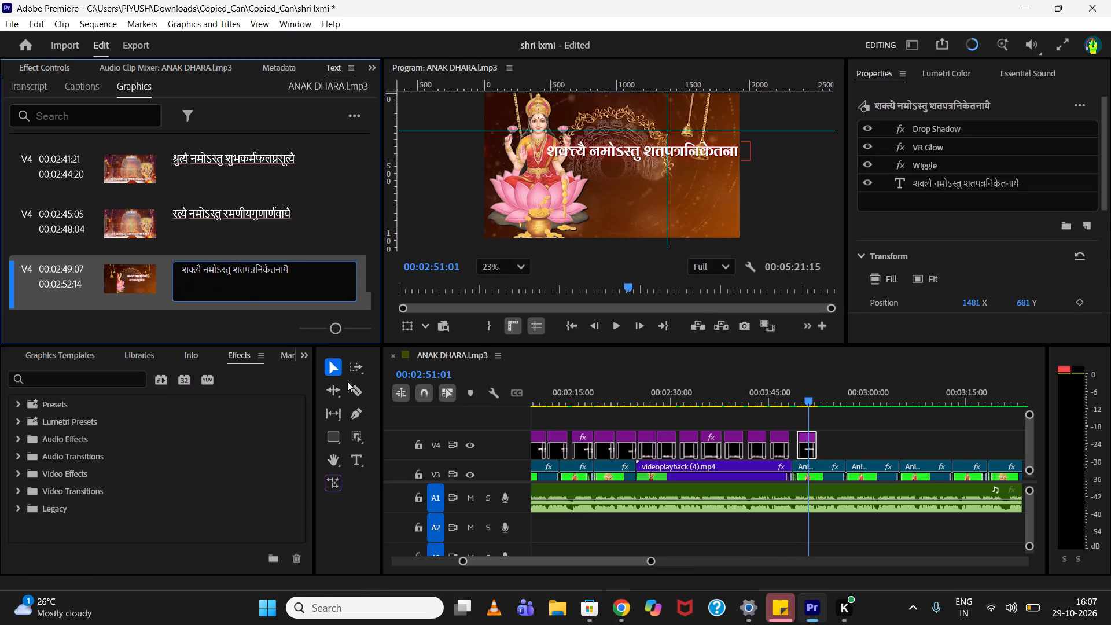
key(Return)
click(174, 321)
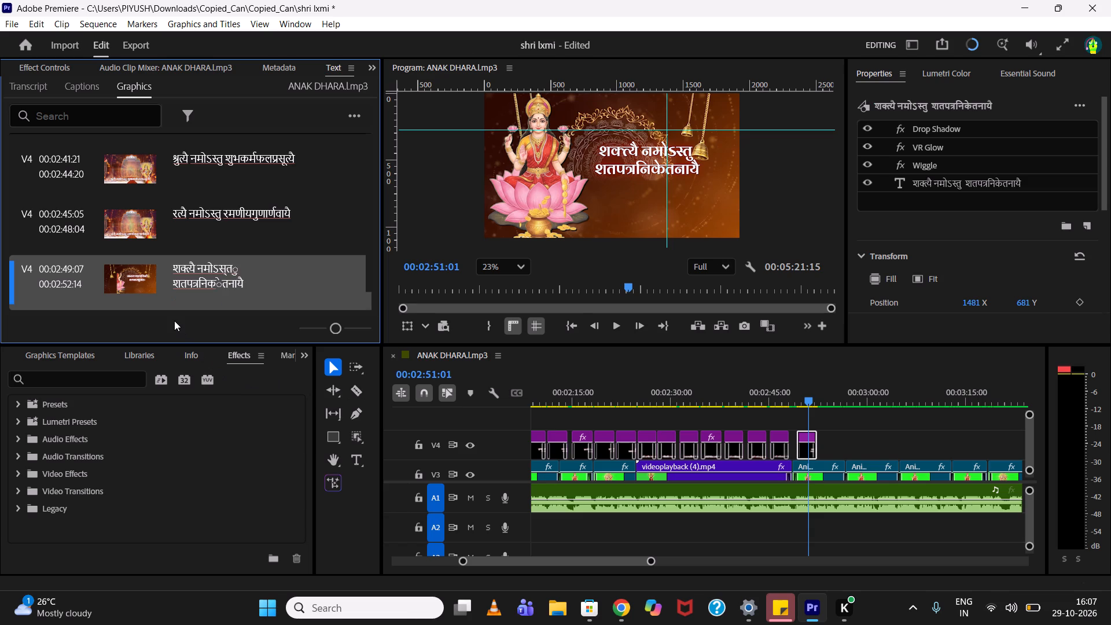
Check the शक्त्यै title against the background animation and set its text layer's horizontal position to 711.
drag(784, 387, 783, 387)
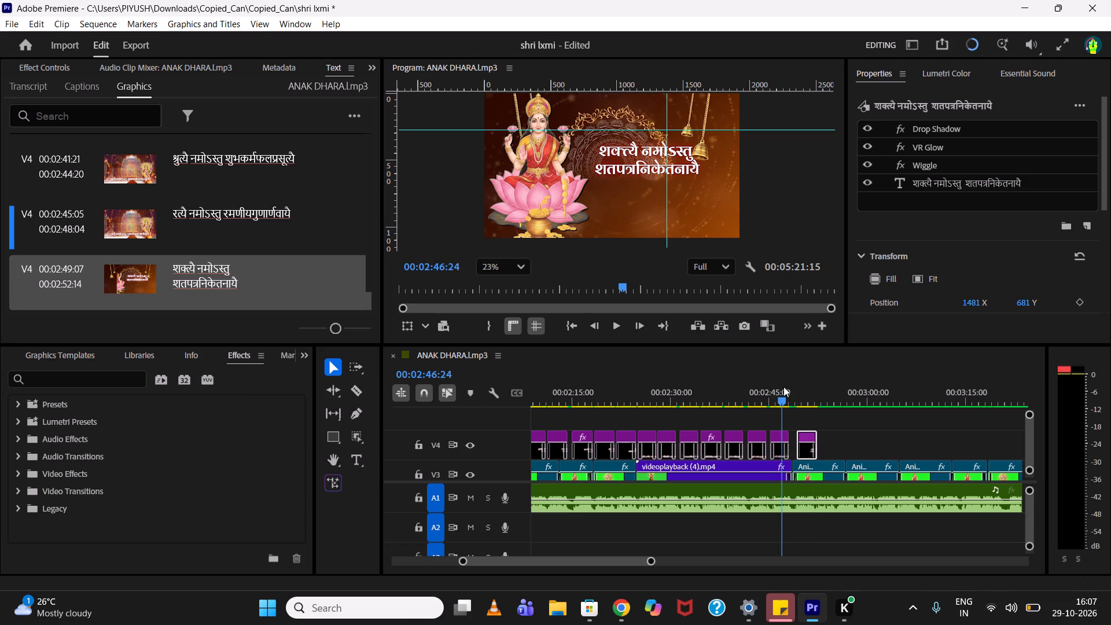
drag(783, 387, 790, 387)
drag(794, 384, 805, 380)
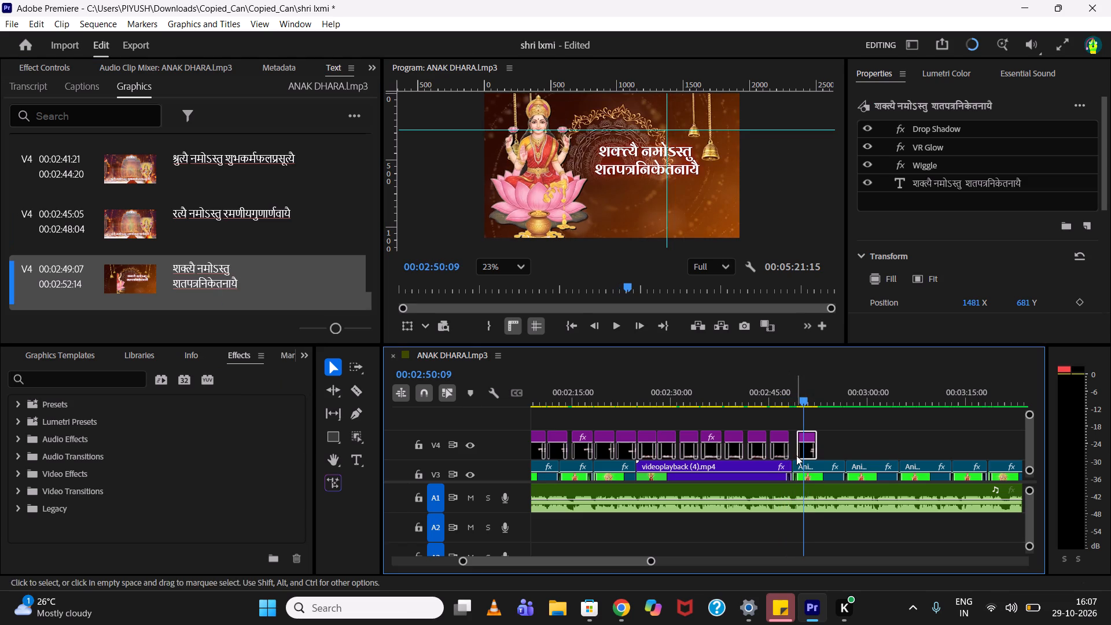
drag(806, 398, 814, 396)
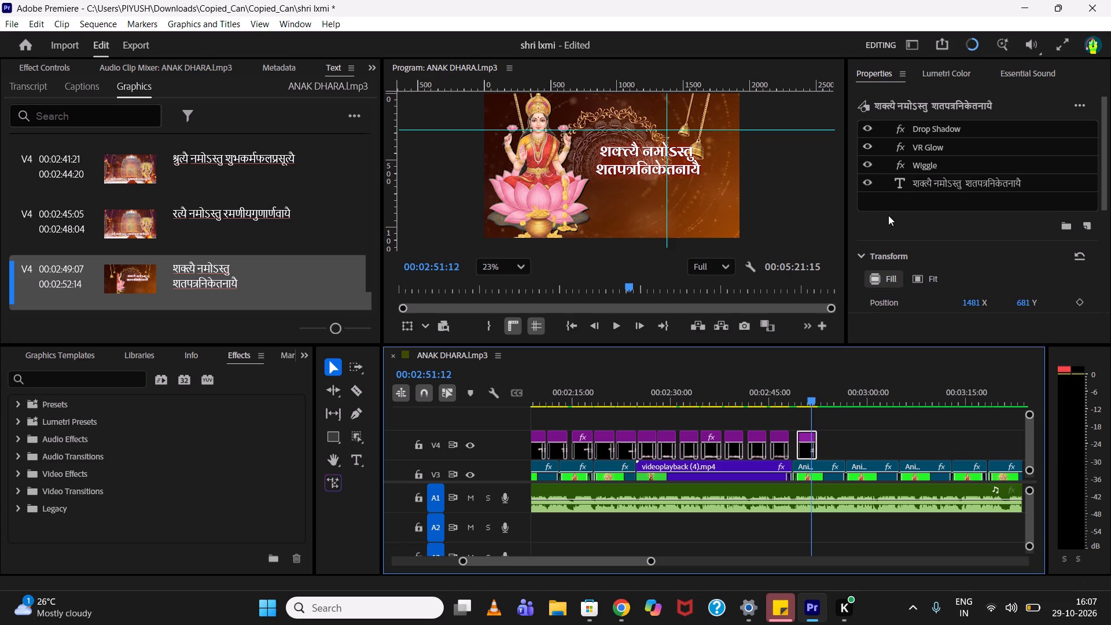
click(918, 186)
scroll(872, 227, down, 12)
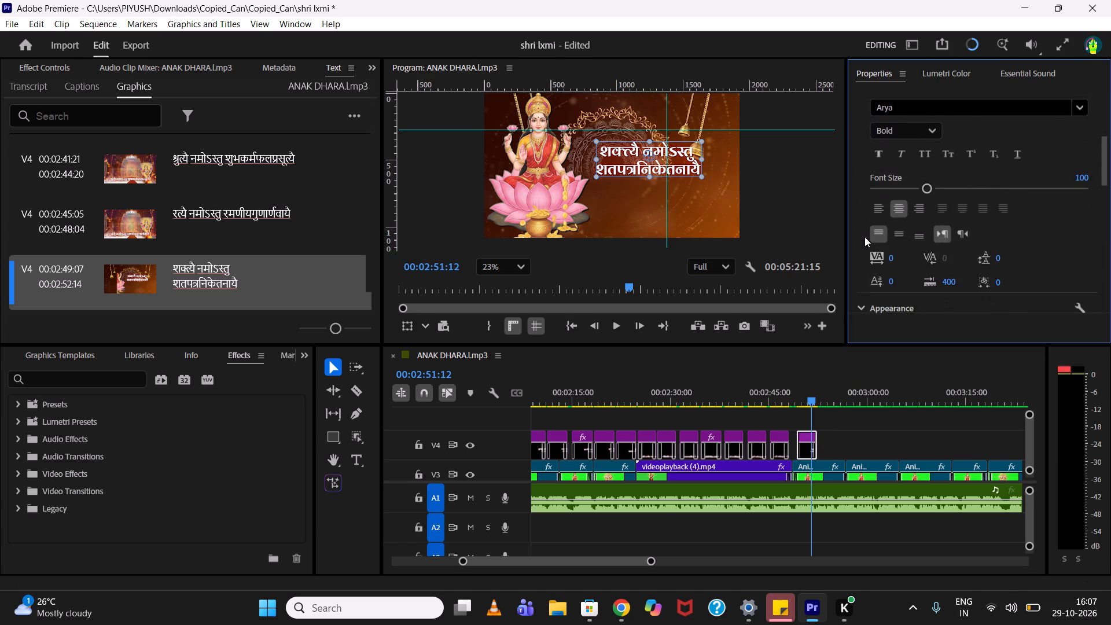
scroll(864, 237, down, 6)
scroll(864, 237, down, 18)
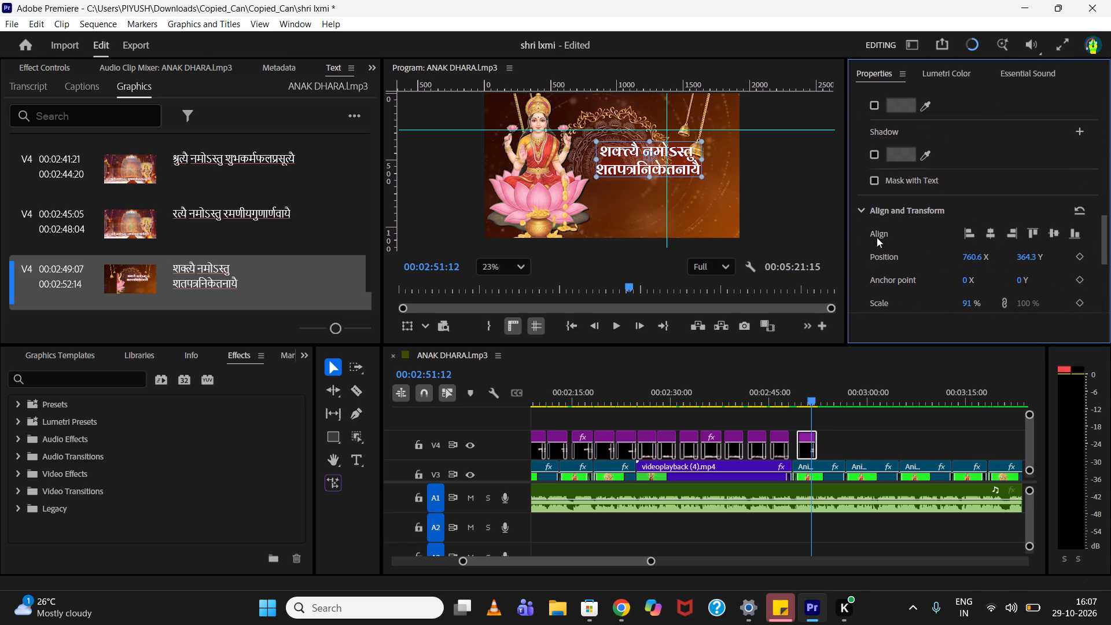
drag(977, 253, 945, 256)
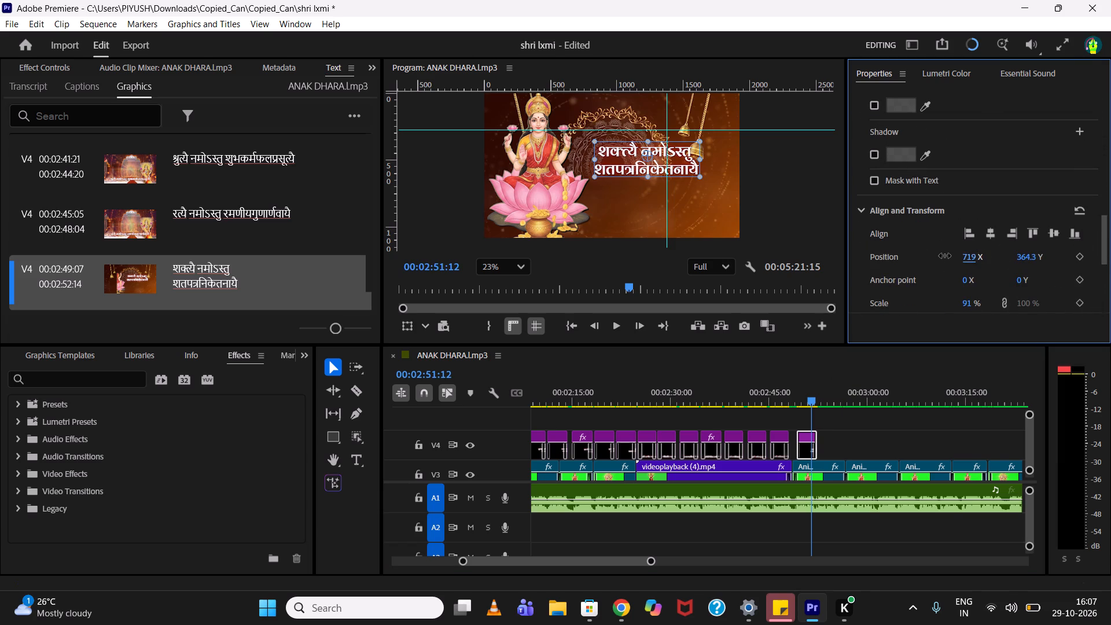
drag(945, 256, 940, 256)
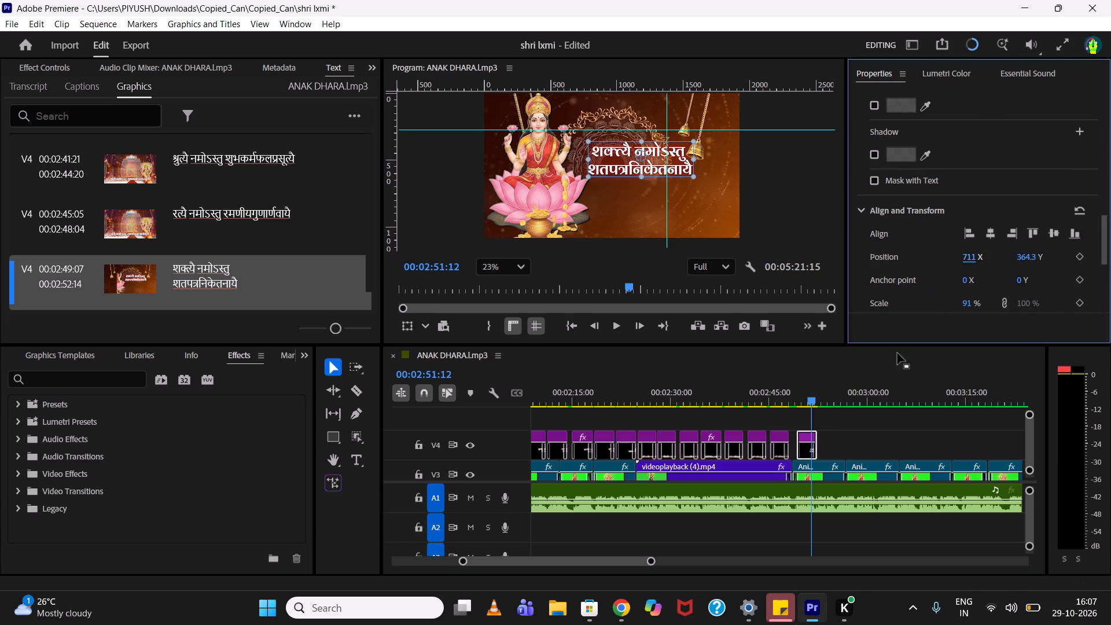
click(797, 400)
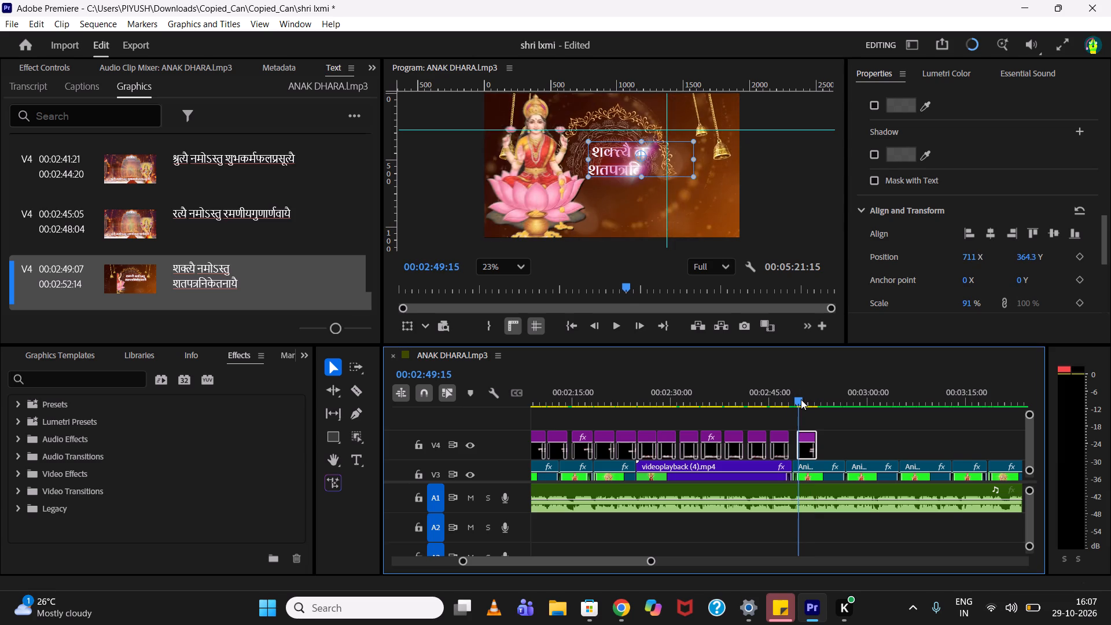
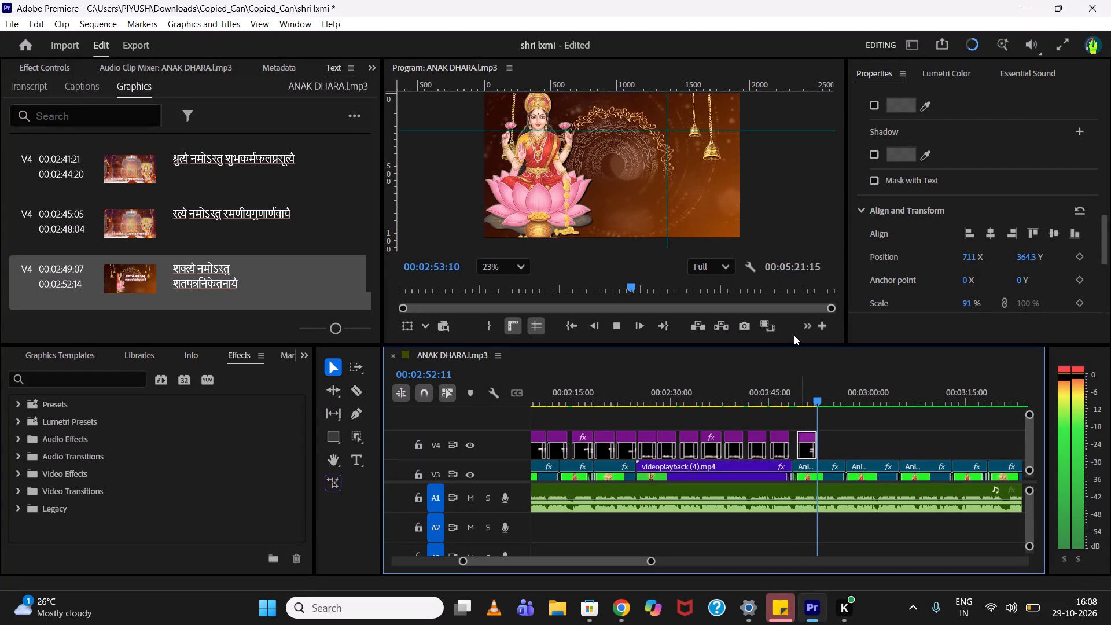
Check the शक्त्यै title against the vocal and move it on V4 to start at 00:02:48:21.
key(space)
drag(791, 389, 771, 391)
key(space)
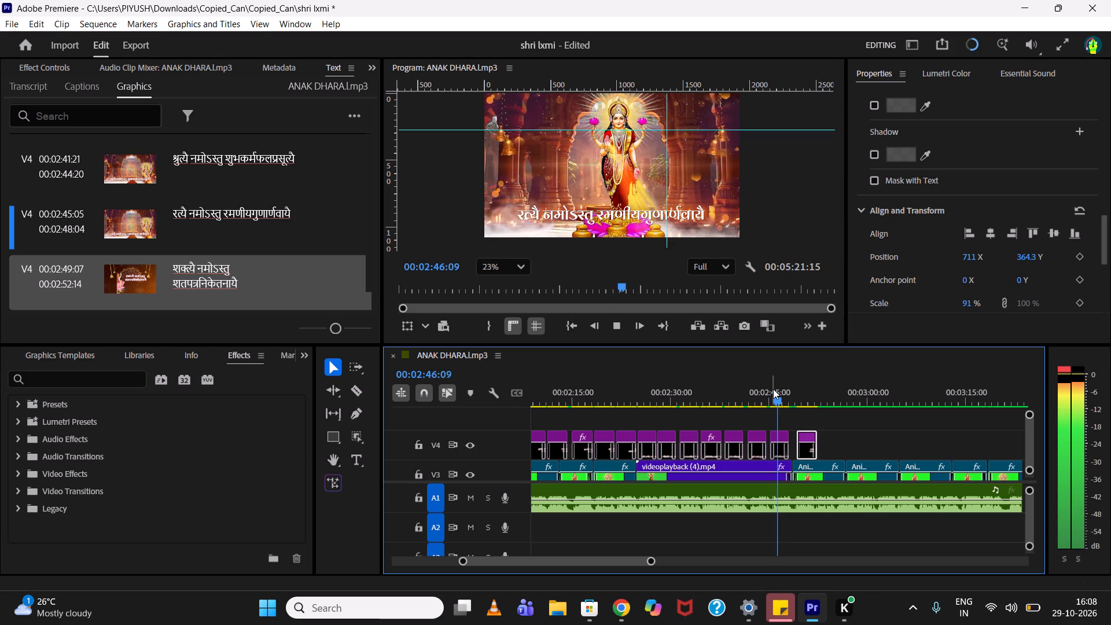
click(807, 399)
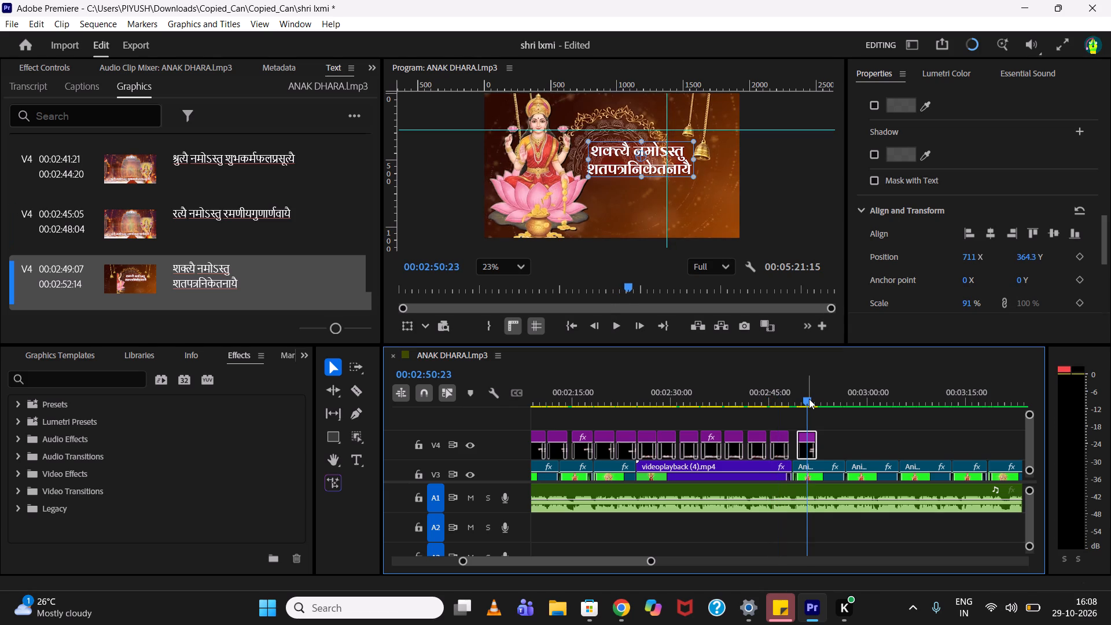
drag(809, 399, 803, 399)
click(803, 399)
key(space)
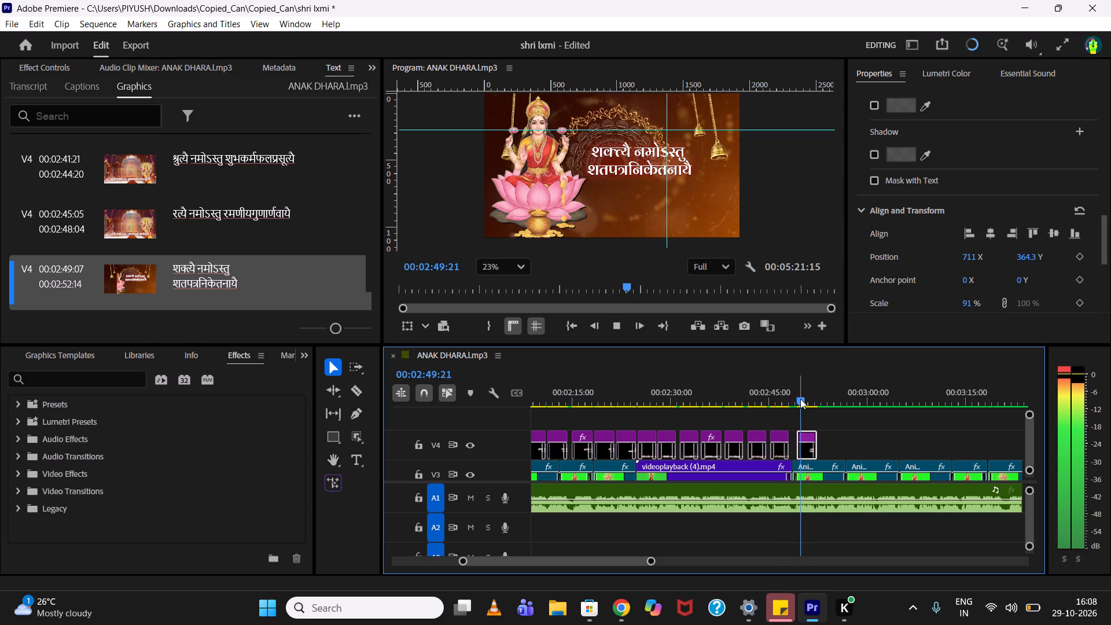
click(800, 399)
key(space)
drag(794, 399, 788, 399)
key(space)
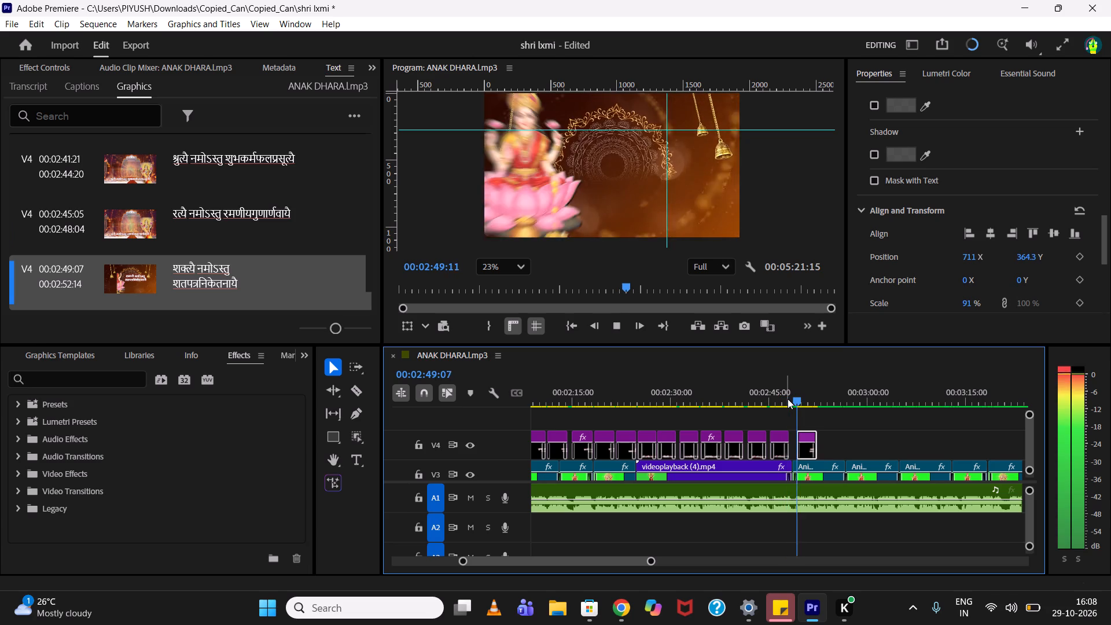
key(space)
drag(788, 399, 796, 398)
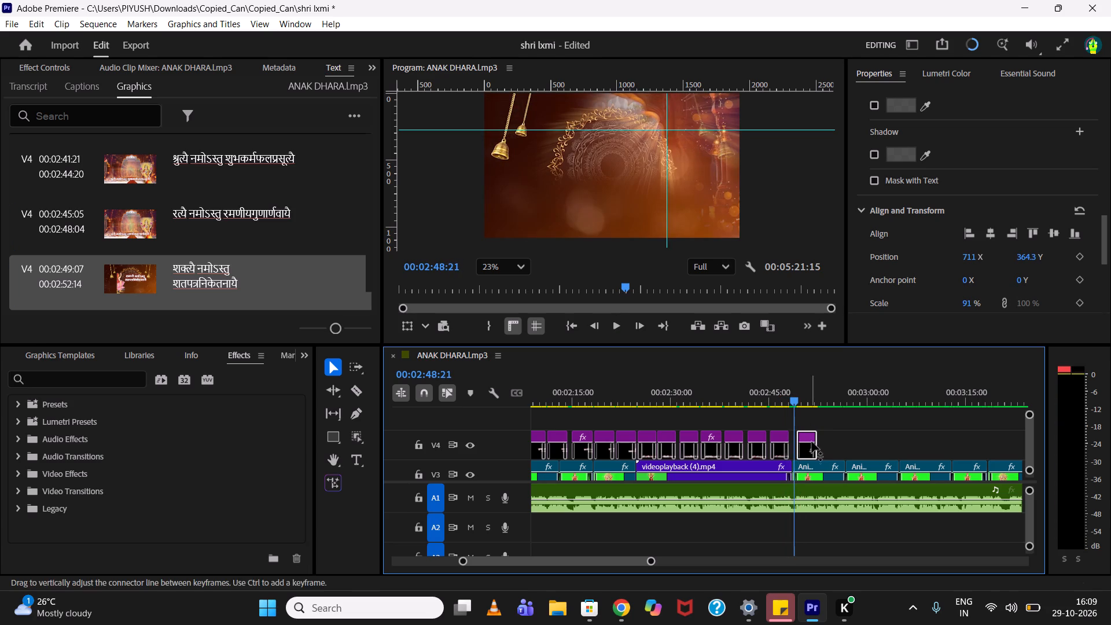
click(808, 453)
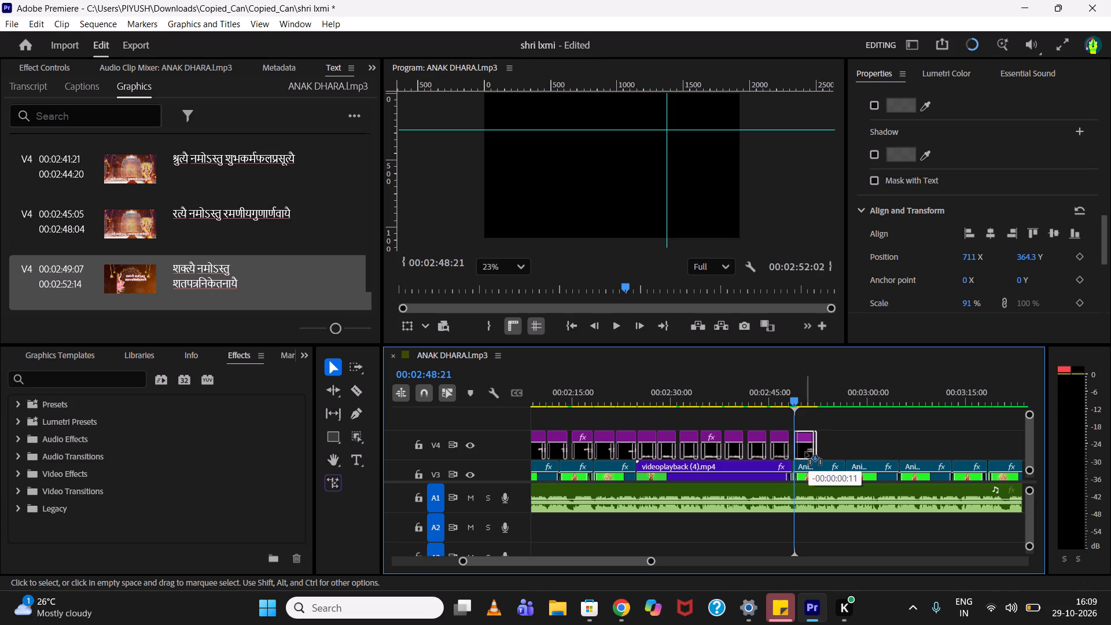
key(space)
key(space)
Play the शक्त्यै title to the end of its sung line and duplicate it on V4 at 00:02:52:02.
alt+scroll(806, 450, up, 2)
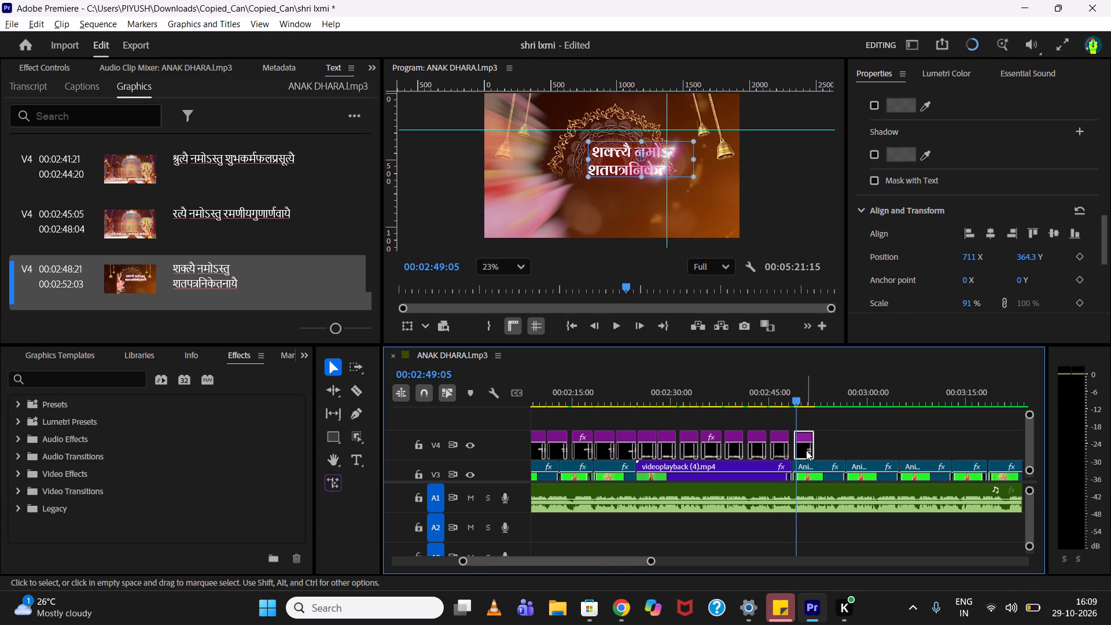
alt+scroll(806, 450, up, 15)
drag(733, 396, 722, 396)
key(space)
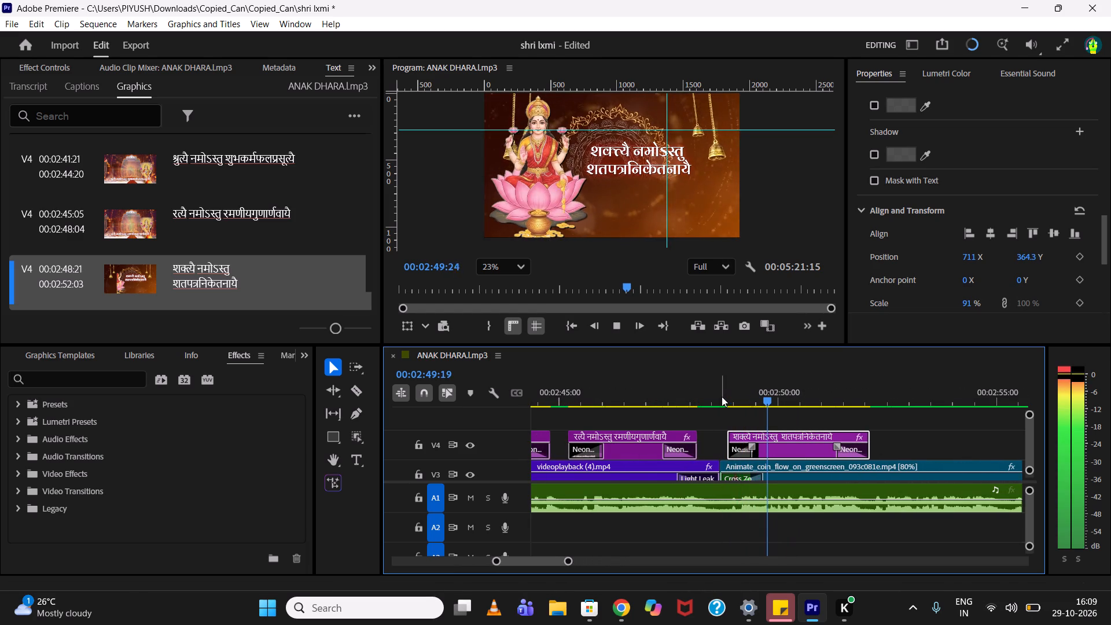
key(space)
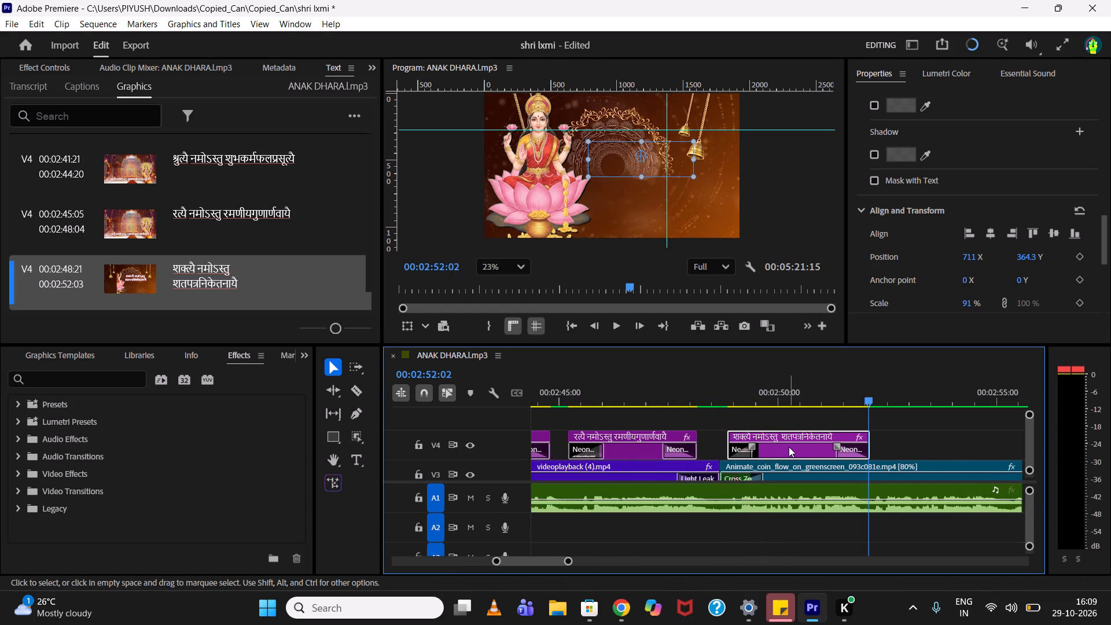
alt+drag(788, 447, 927, 442)
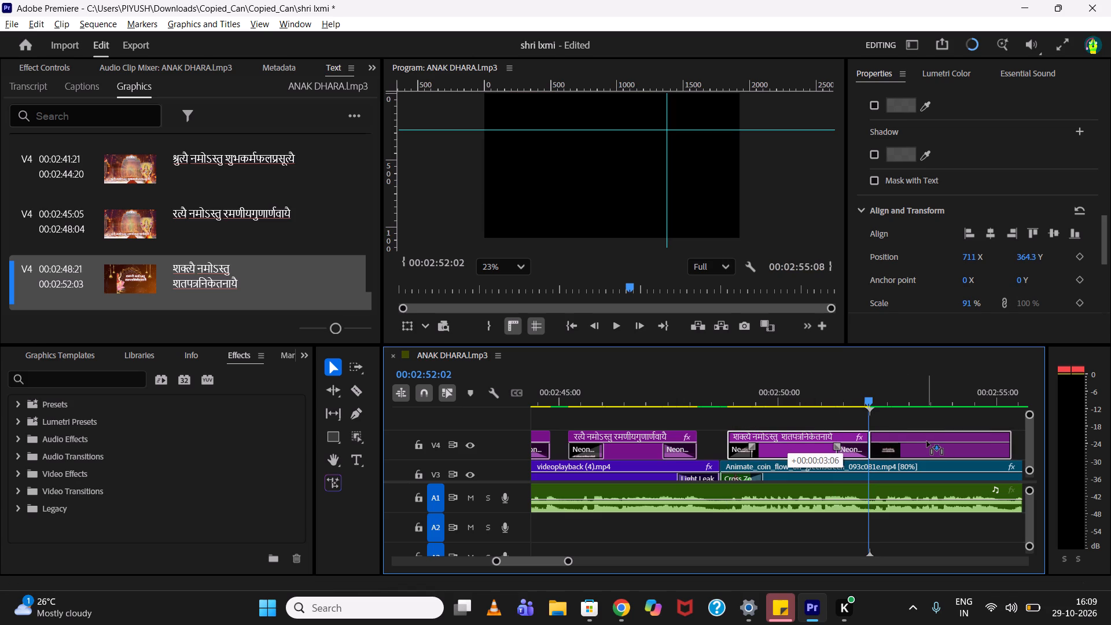
alt+drag(927, 442, 926, 442)
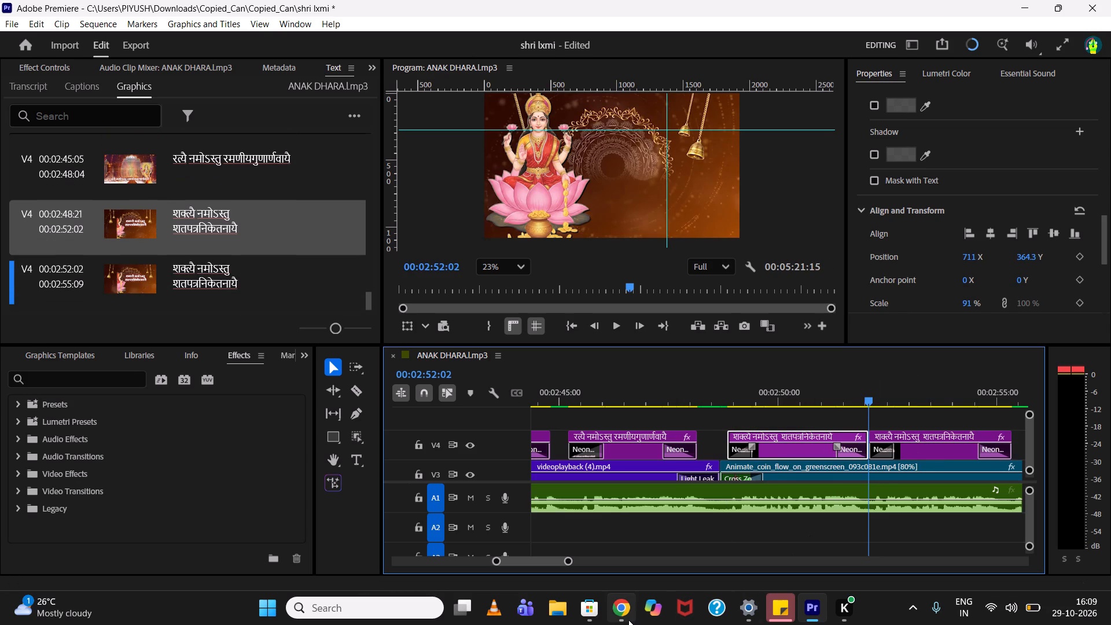
Copy the line पुष्ट्यै नमोऽस्तु पुरुषोत्तमवल्लभायै from the lyrics page in Chrome.
click(628, 620)
scroll(194, 562, down, 1)
drag(141, 508, 186, 505)
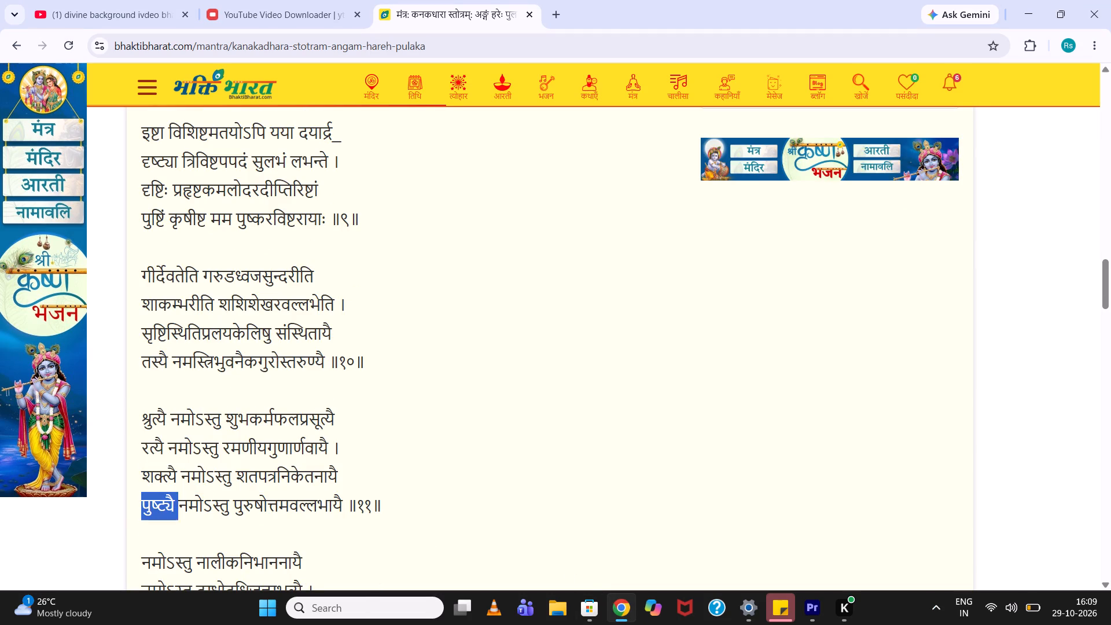
drag(186, 505, 349, 502)
click(349, 502)
key(ctrl+c)
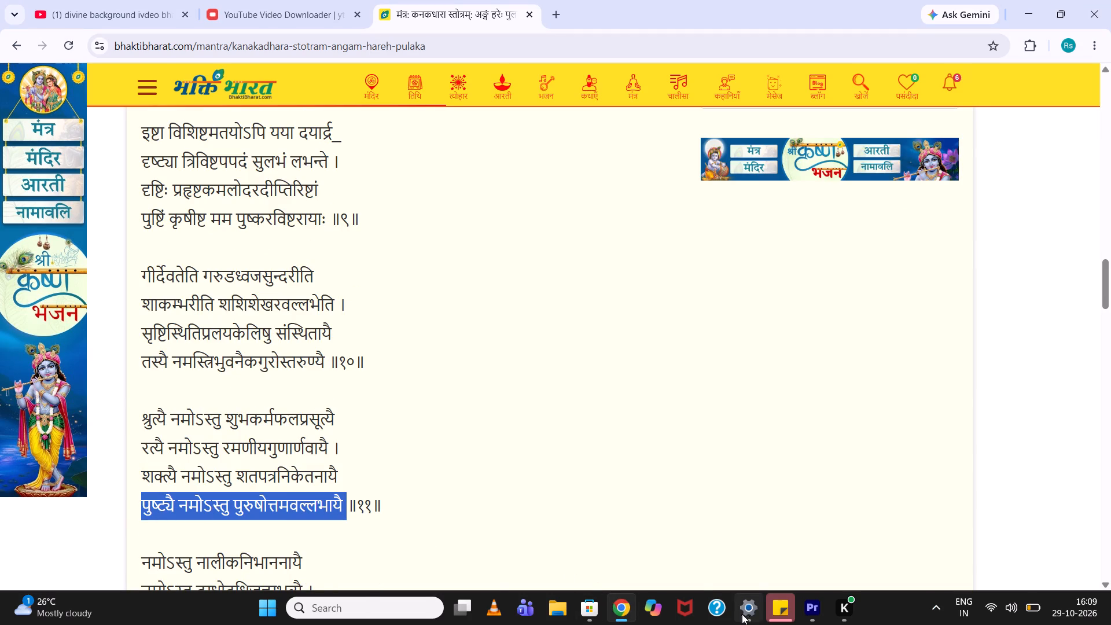
Back in Premiere, replace the text of the title at 00:02:52:02 with the copied line, breaking it into two lines after नमोऽस्तु.
click(812, 610)
scroll(829, 501, down, 3)
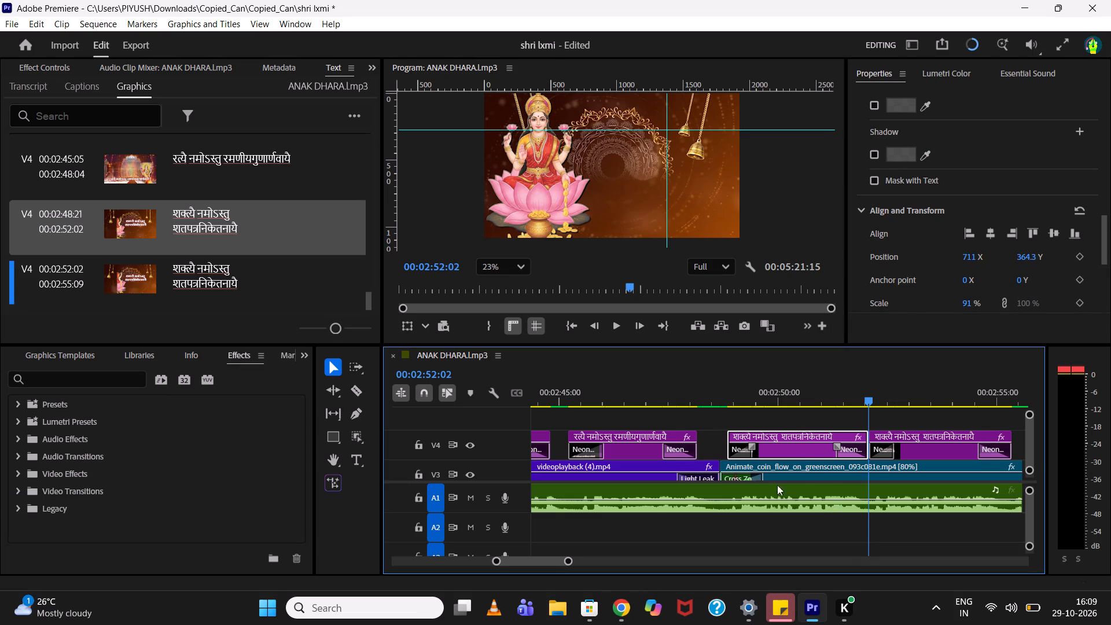
scroll(866, 472, down, 1)
click(838, 451)
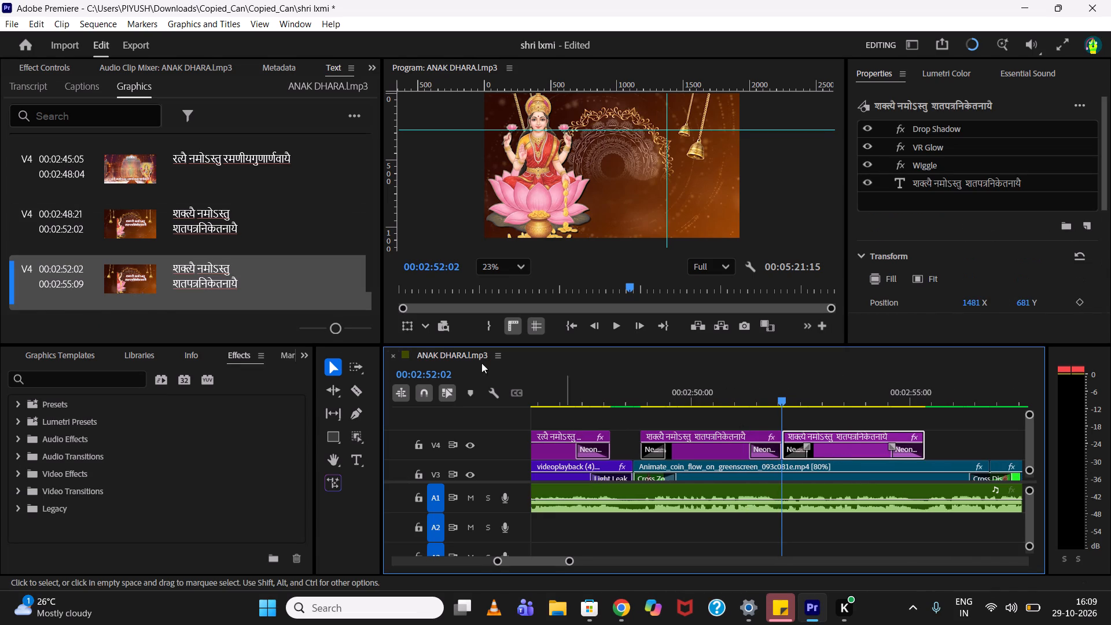
scroll(195, 277, down, 1)
click(195, 277)
drag(799, 386, 819, 386)
double_click(207, 281)
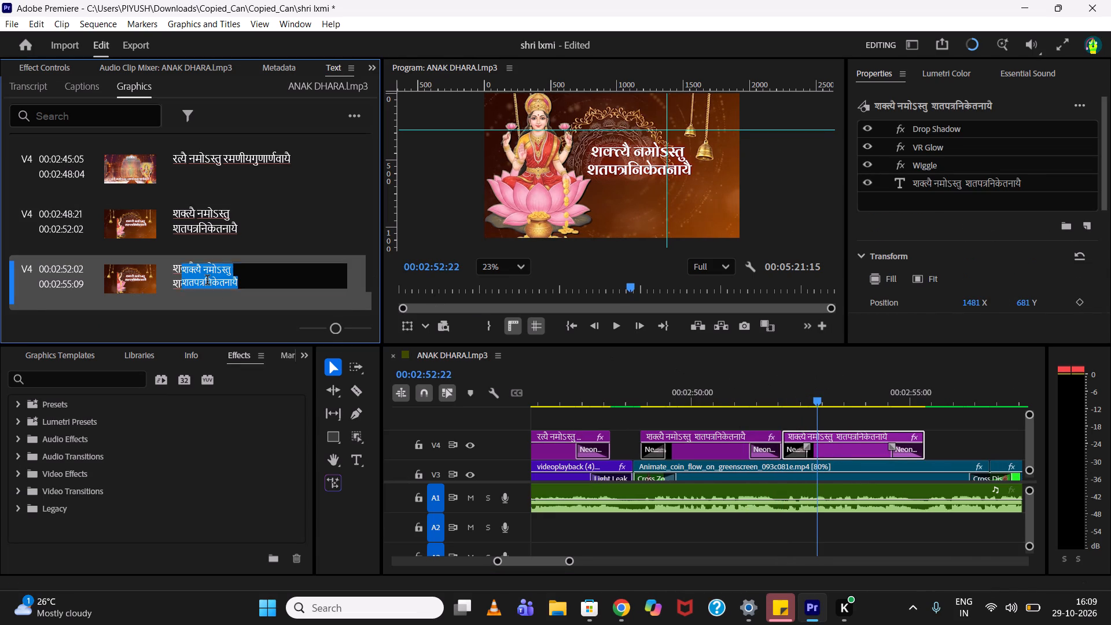
key(ctrl+v)
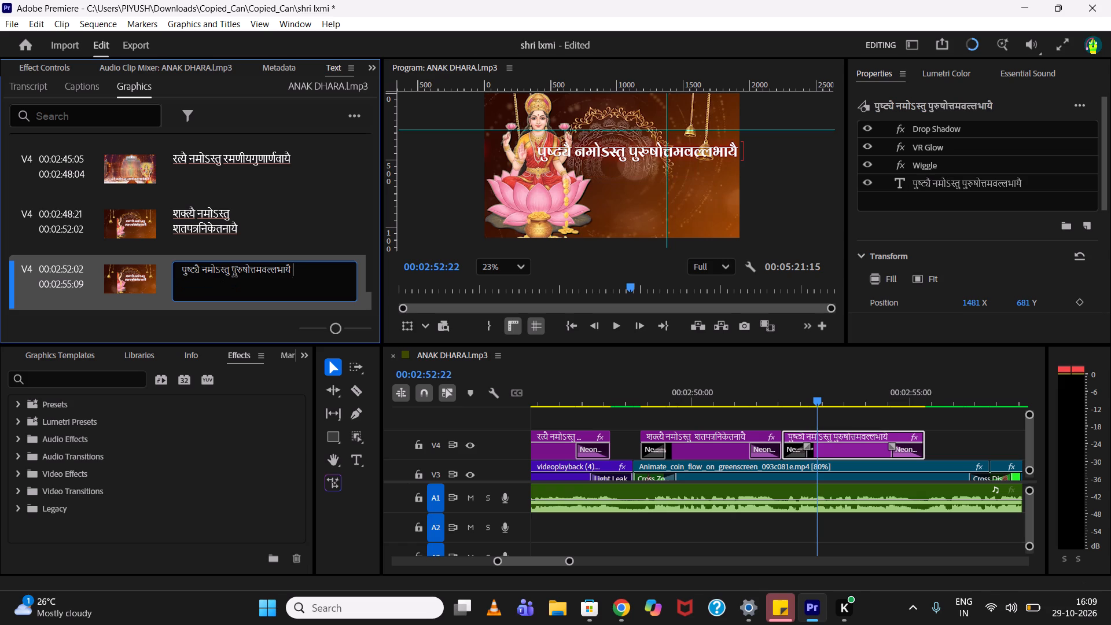
click(233, 273)
key(Return)
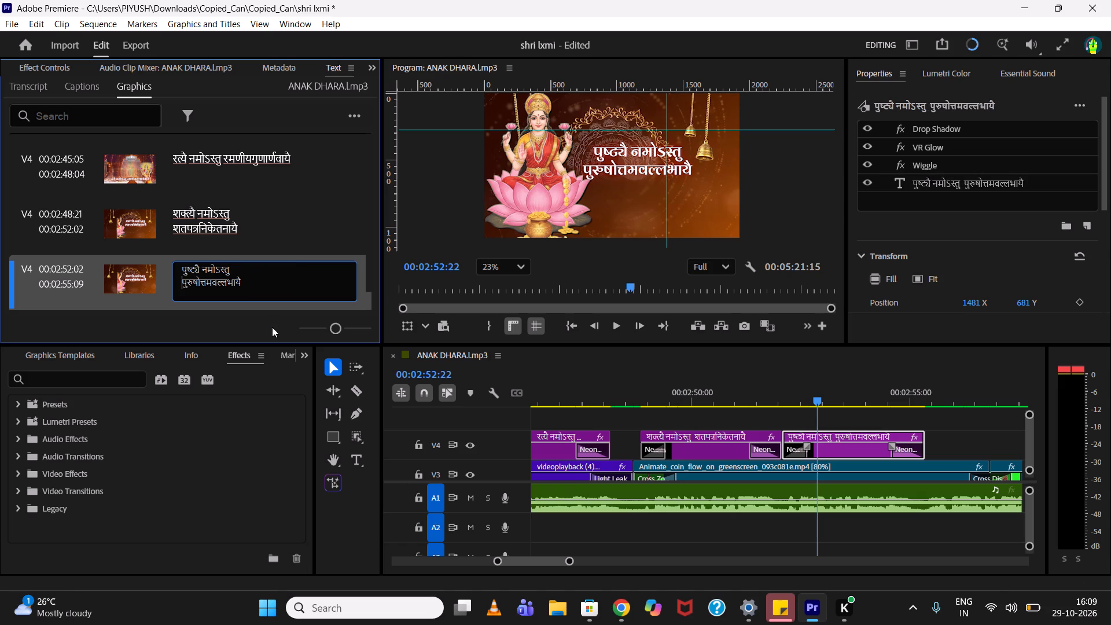
Play the पुष्ट्यै title against the vocal and duplicate it on V4 at 00:02:55:09.
click(778, 410)
click(775, 401)
key(space)
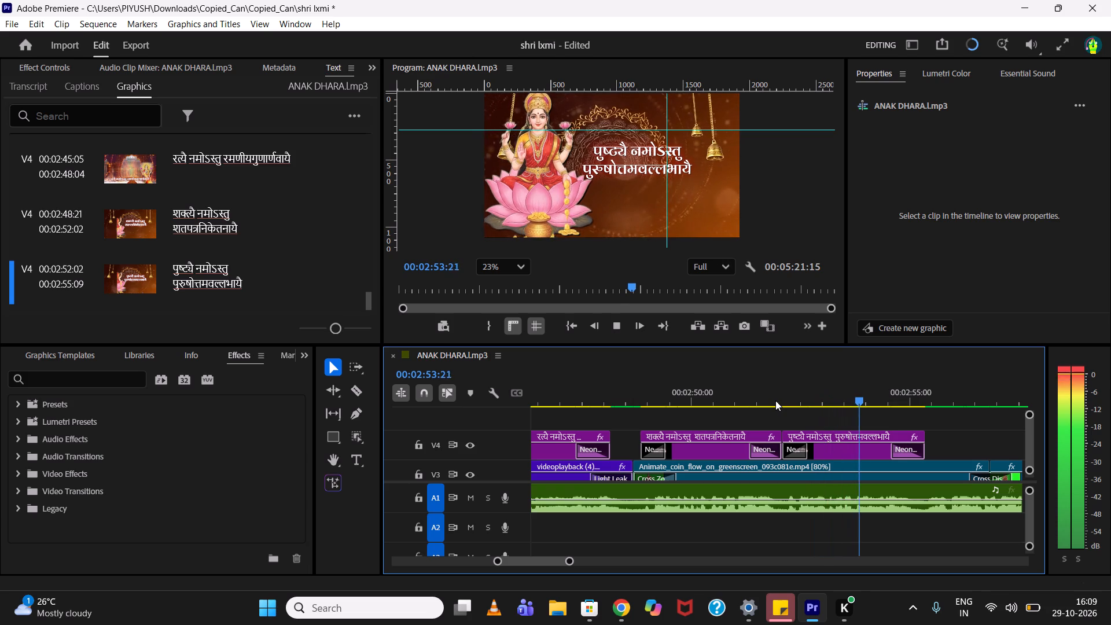
key(space)
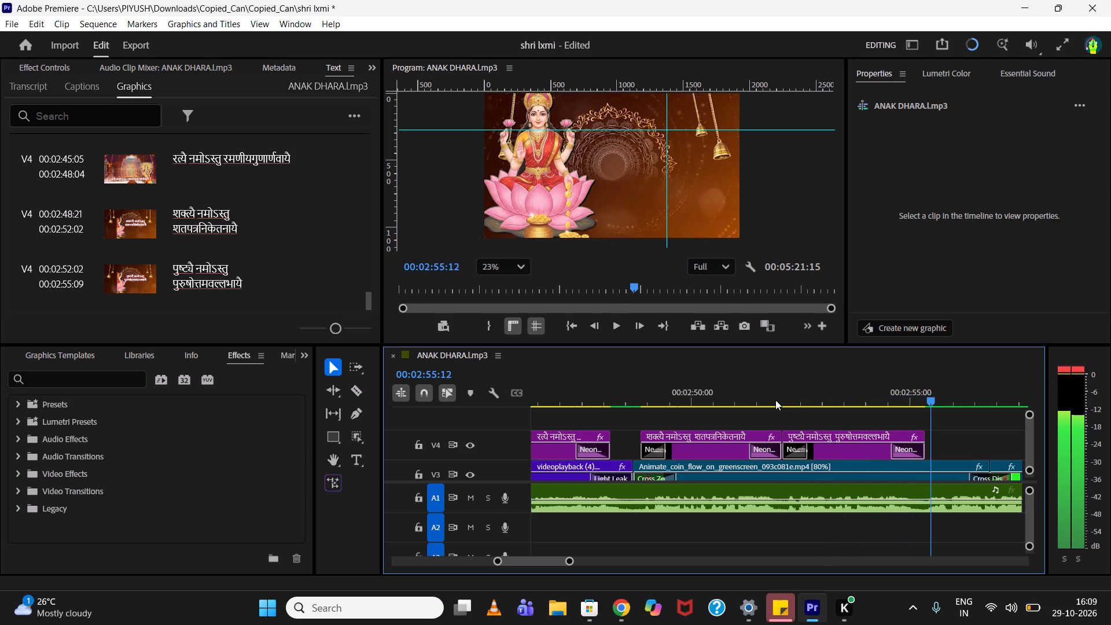
scroll(929, 424, up, 1)
scroll(929, 424, down, 3)
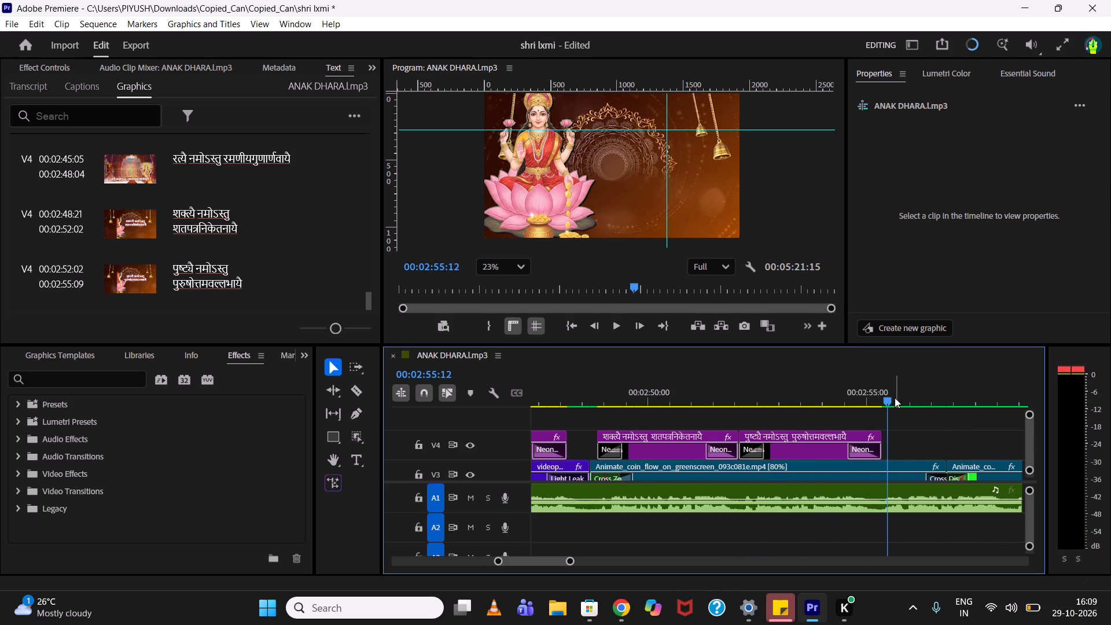
drag(893, 398, 884, 398)
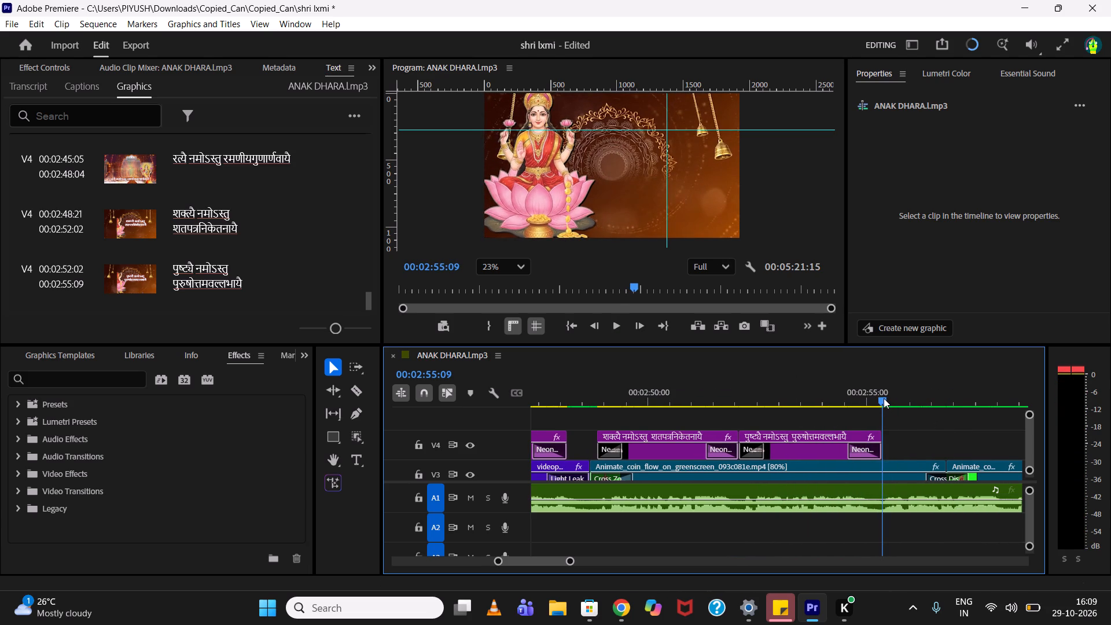
scroll(880, 429, down, 1)
alt+drag(787, 455, 818, 421)
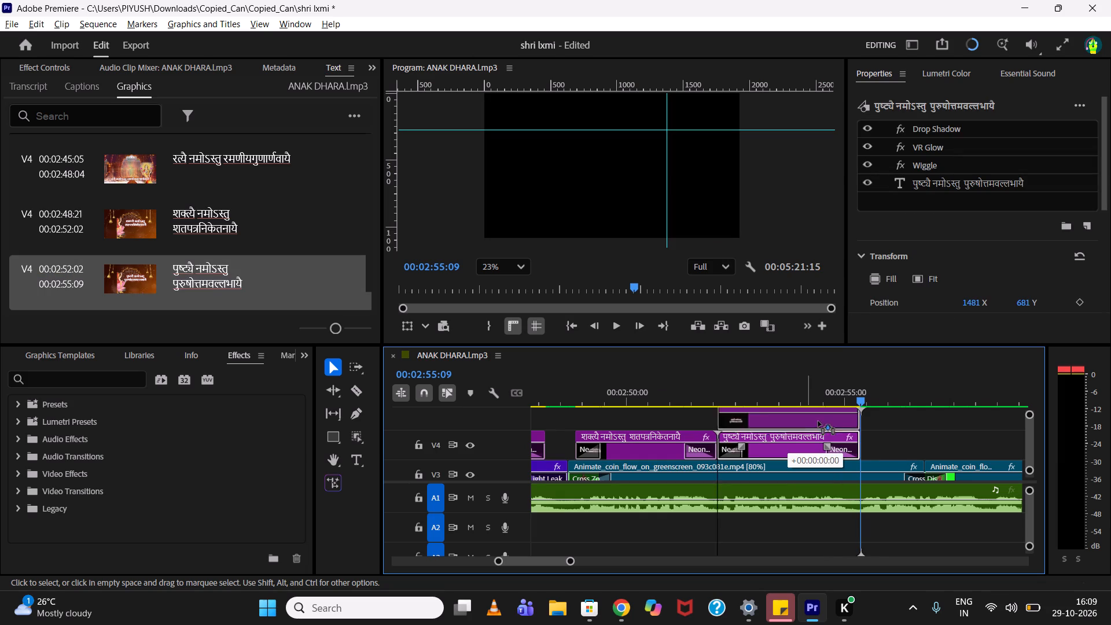
alt+drag(818, 421, 941, 439)
drag(935, 450, 928, 450)
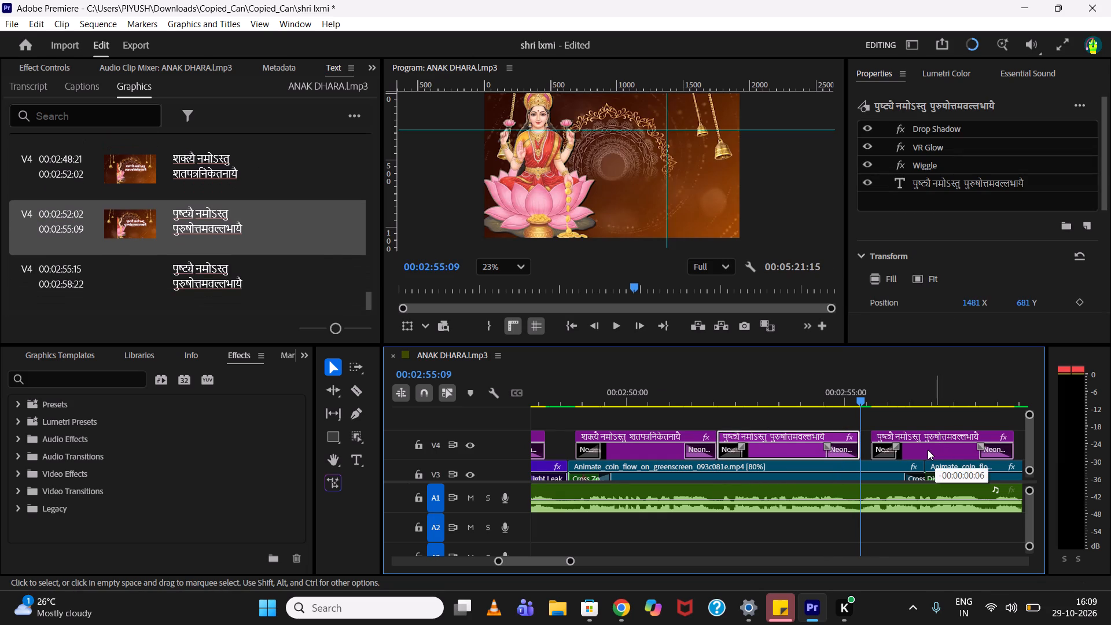
drag(928, 450, 922, 450)
Listen to the vocal at the duplicated title and copy the matching line नमोऽस्तु नालीकनिभाननायै from the lyrics page in Chrome.
key(space)
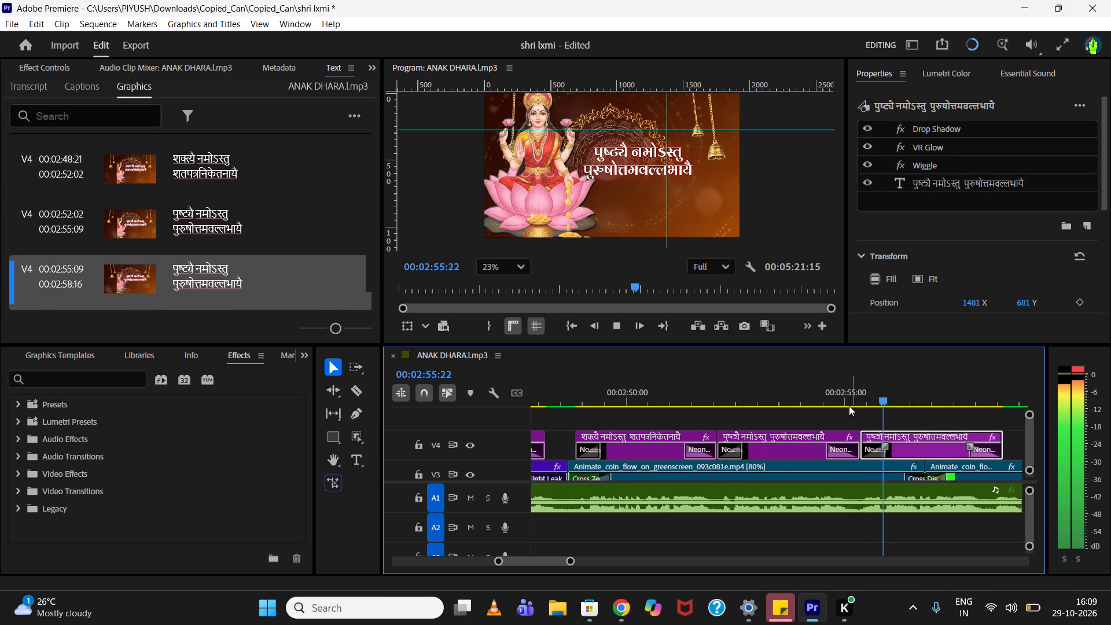
key(space)
key(space)
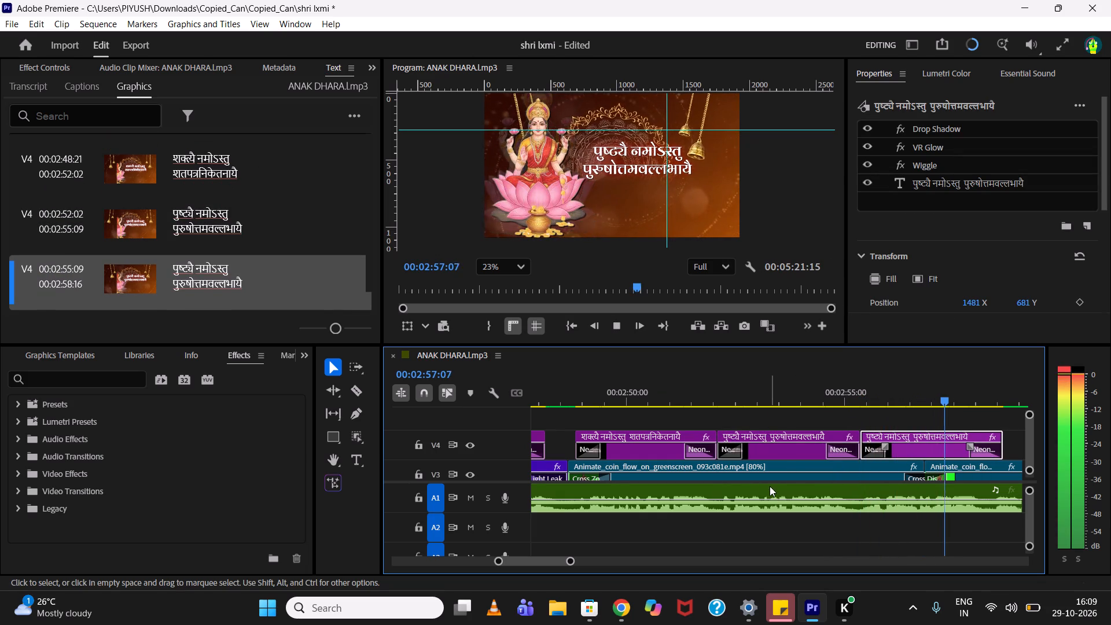
key(space)
click(621, 608)
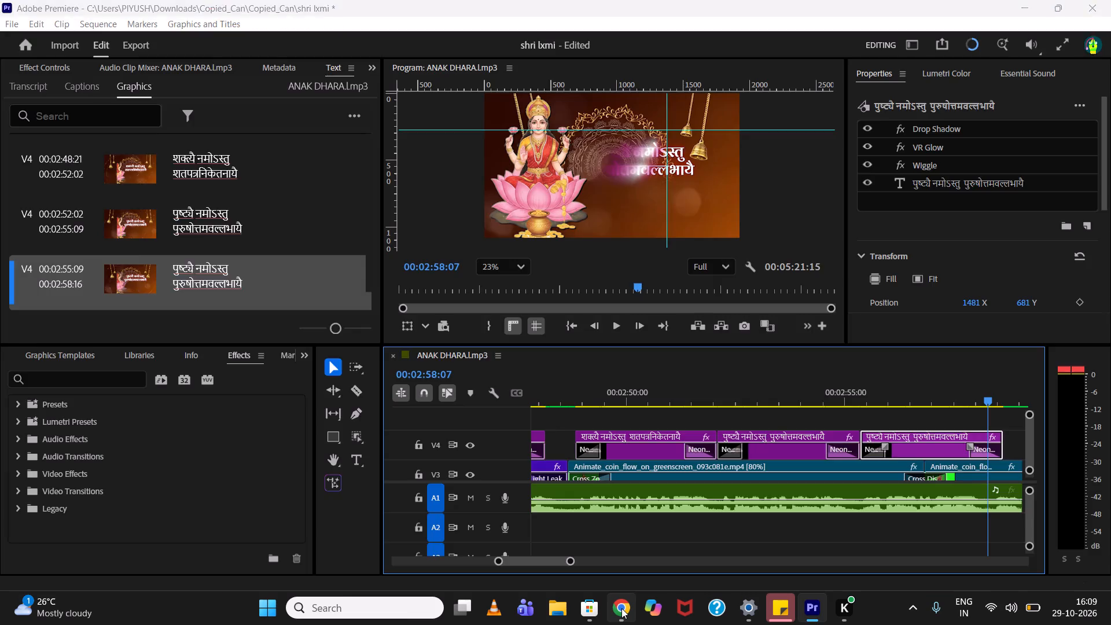
scroll(160, 527, down, 1)
drag(141, 489, 149, 489)
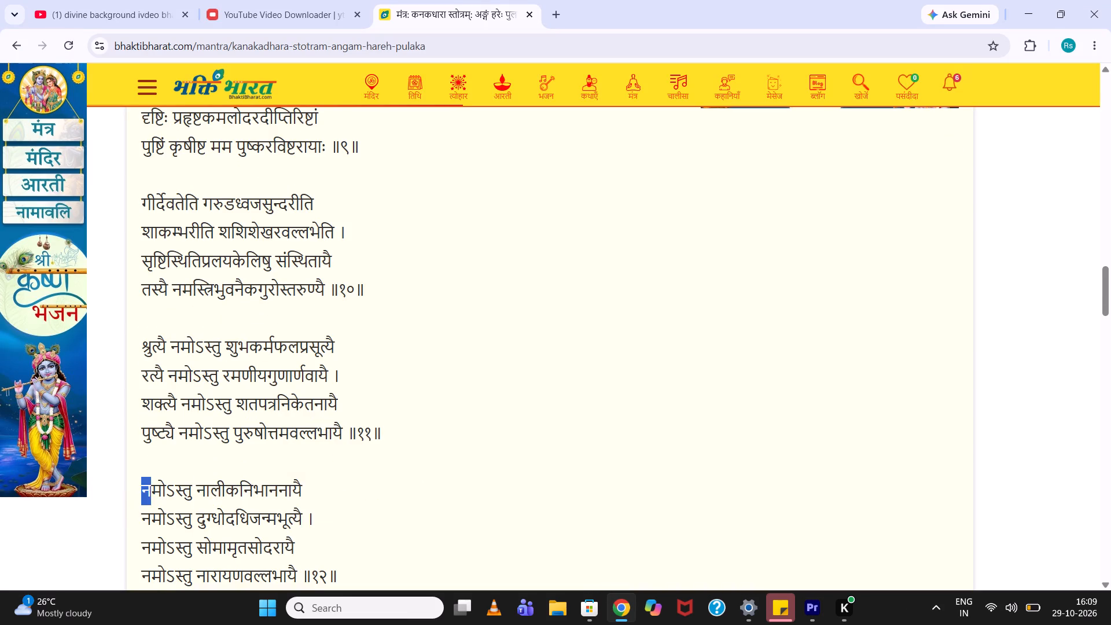
drag(149, 489, 301, 496)
key(ctrl+c)
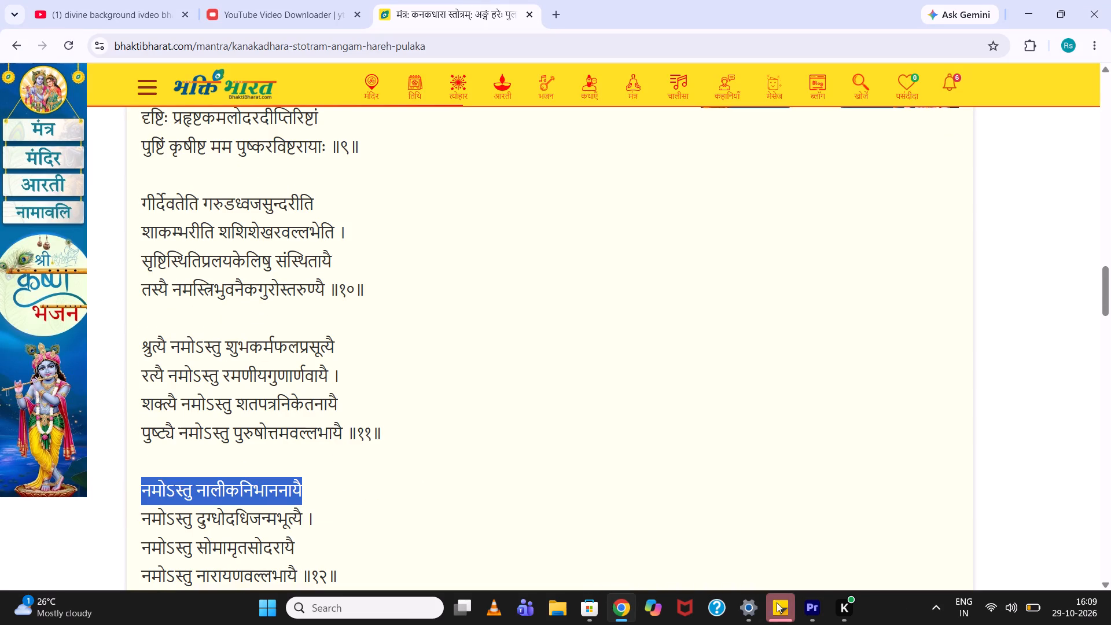
Back in Premiere, replace the text of the title at 00:02:55:09 with the copied line, breaking it into two lines after नमोऽस्तु.
click(801, 604)
click(800, 607)
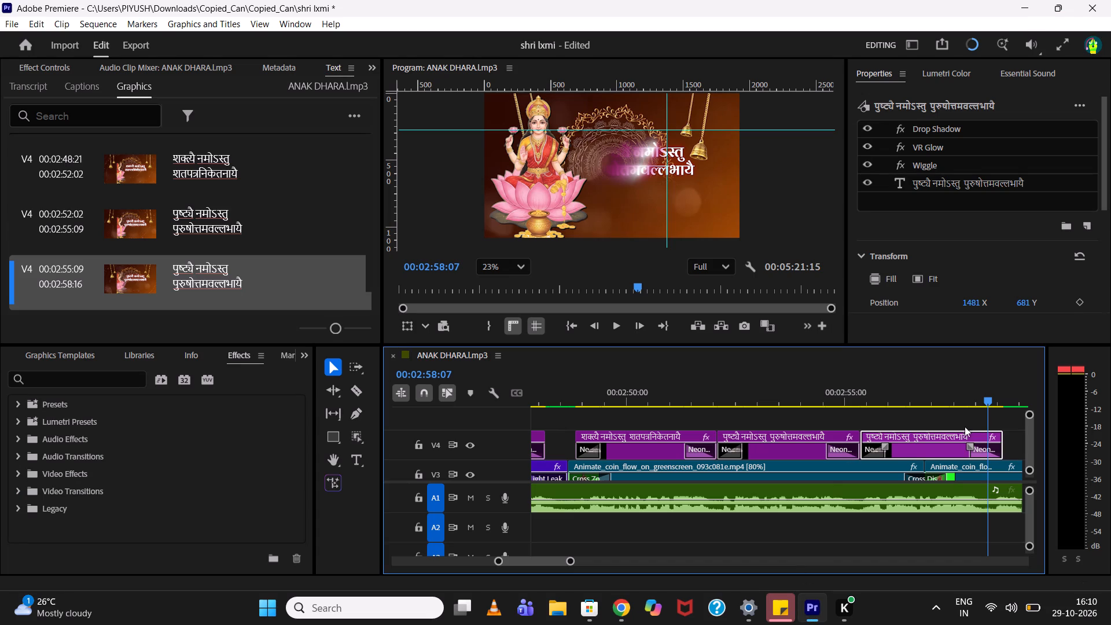
scroll(219, 281, down, 2)
double_click(210, 279)
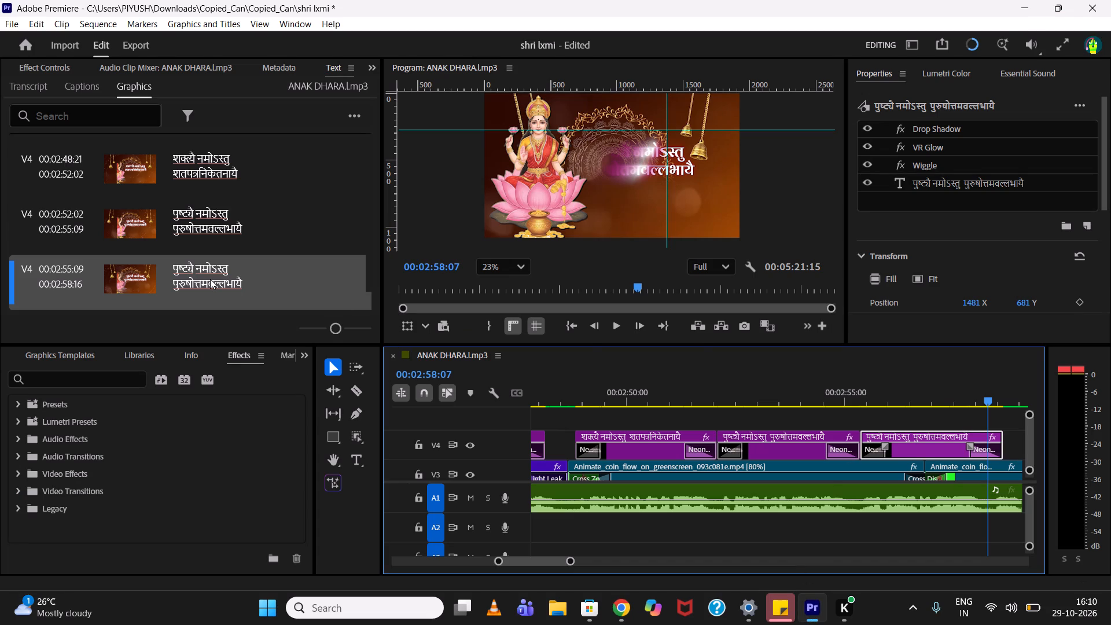
triple_click(210, 278)
drag(244, 284, 170, 266)
key(ctrl+v)
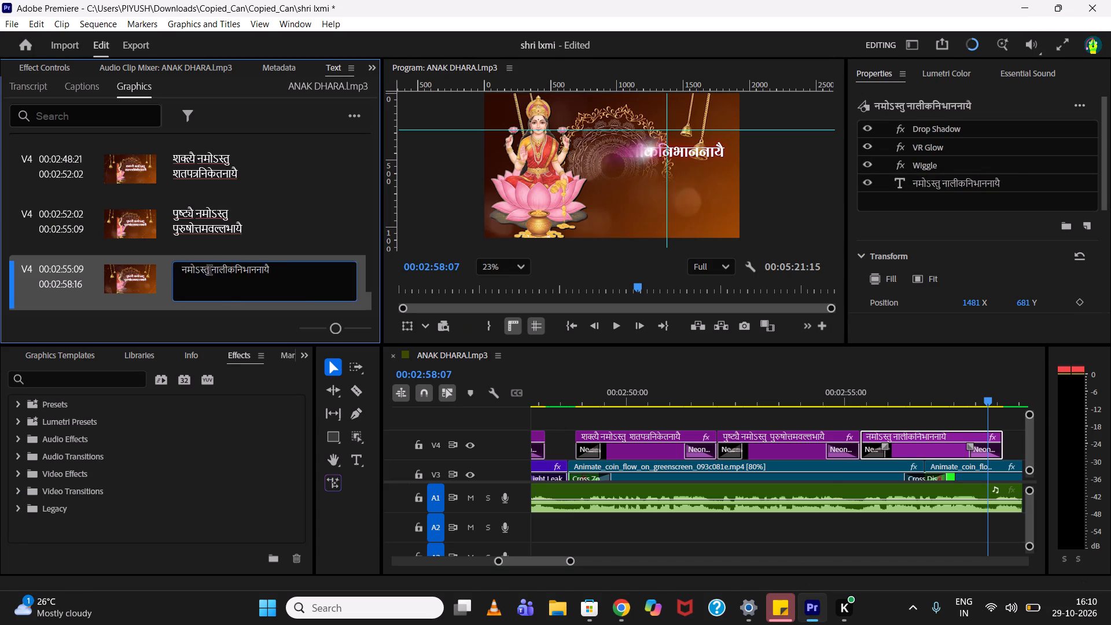
click(210, 271)
click(211, 274)
key(Return)
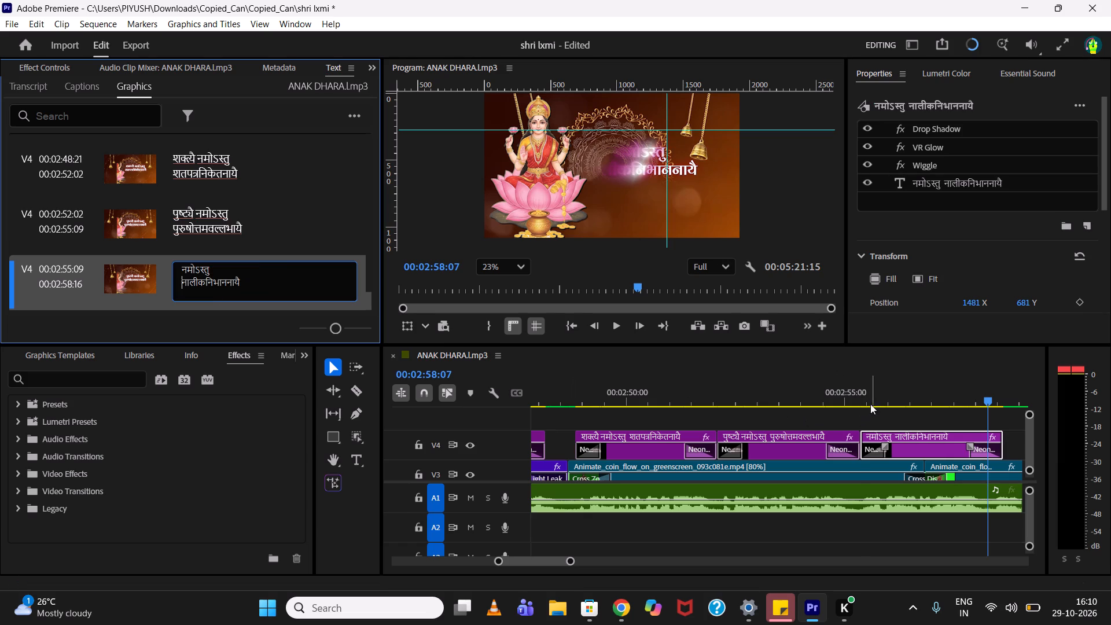
Play the नमोऽस्तु नालीकनिभाननायै title against the vocal, trim its end to 00:02:58:09 and duplicate it on V4 at that point.
click(862, 397)
key(space)
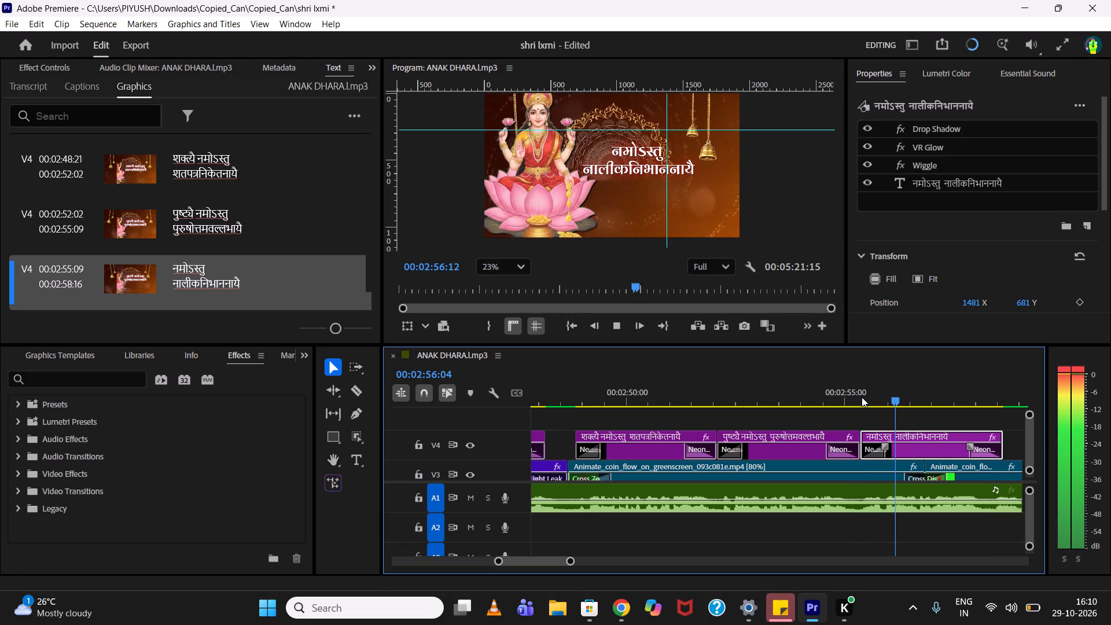
key(space)
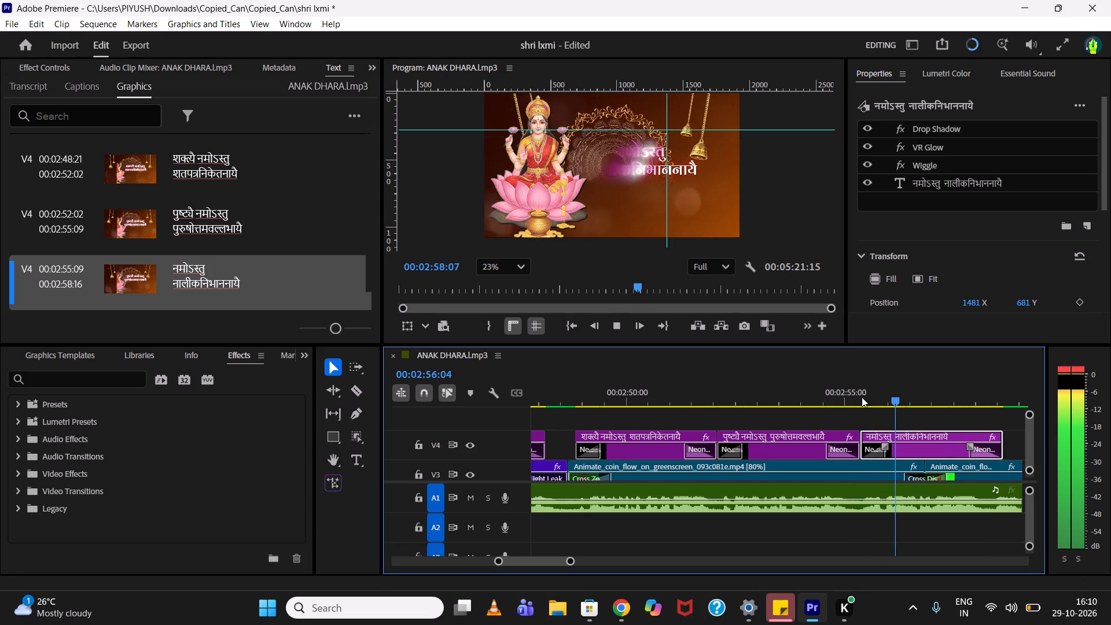
scroll(863, 406, down, 5)
drag(895, 433, 881, 436)
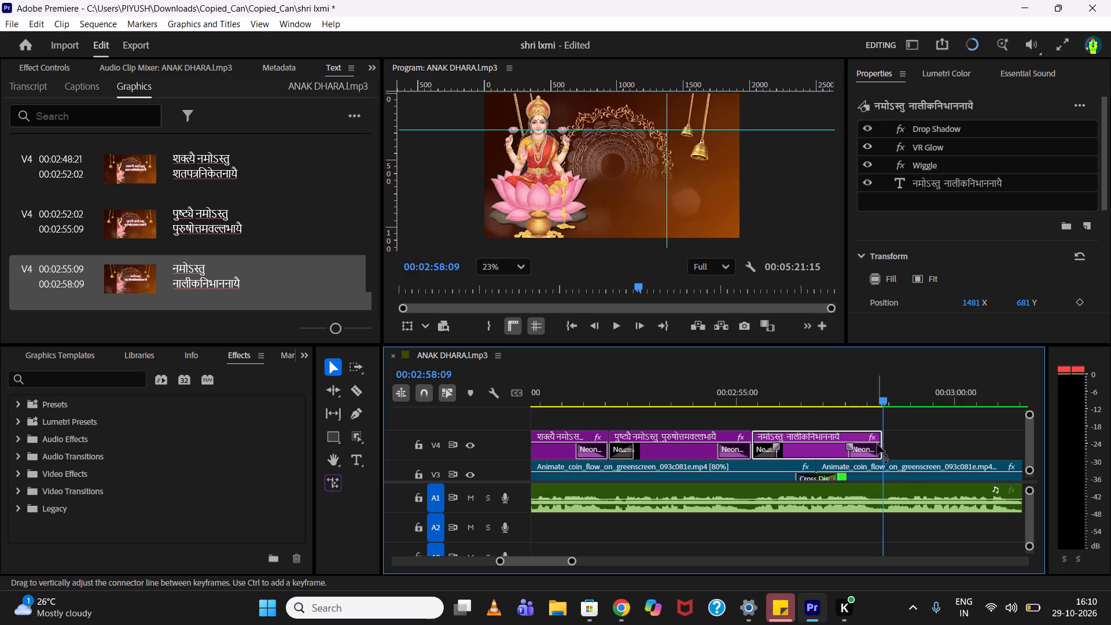
alt+drag(830, 446, 966, 443)
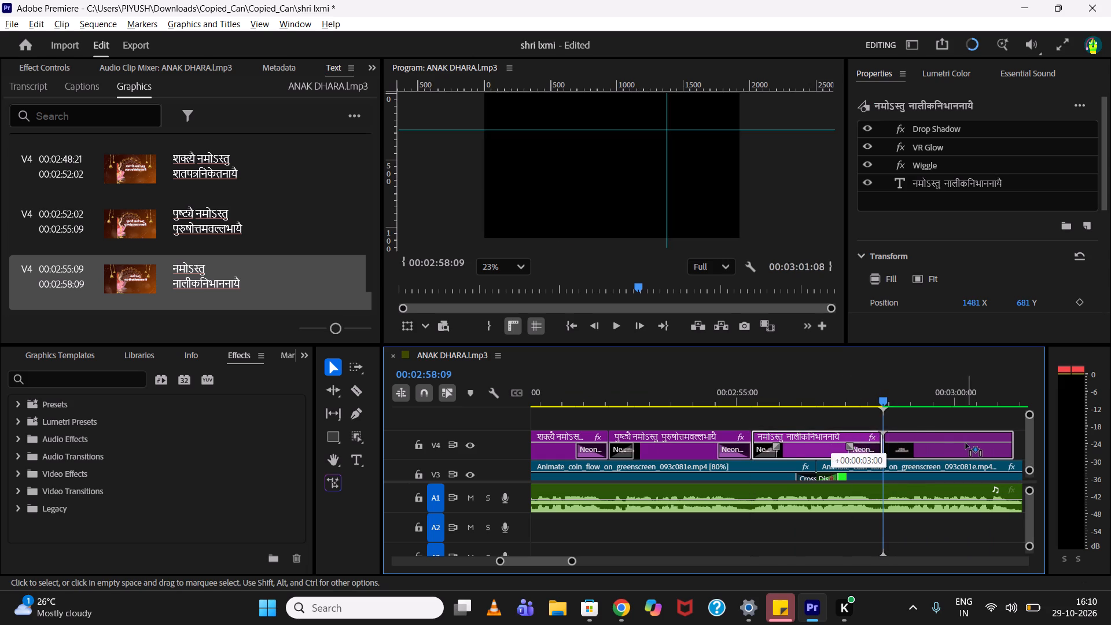
alt+drag(966, 443, 964, 444)
Copy the line नमोऽस्तु दुग्धोदधिजन्मभूत्यै from the lyrics page in Chrome.
click(618, 605)
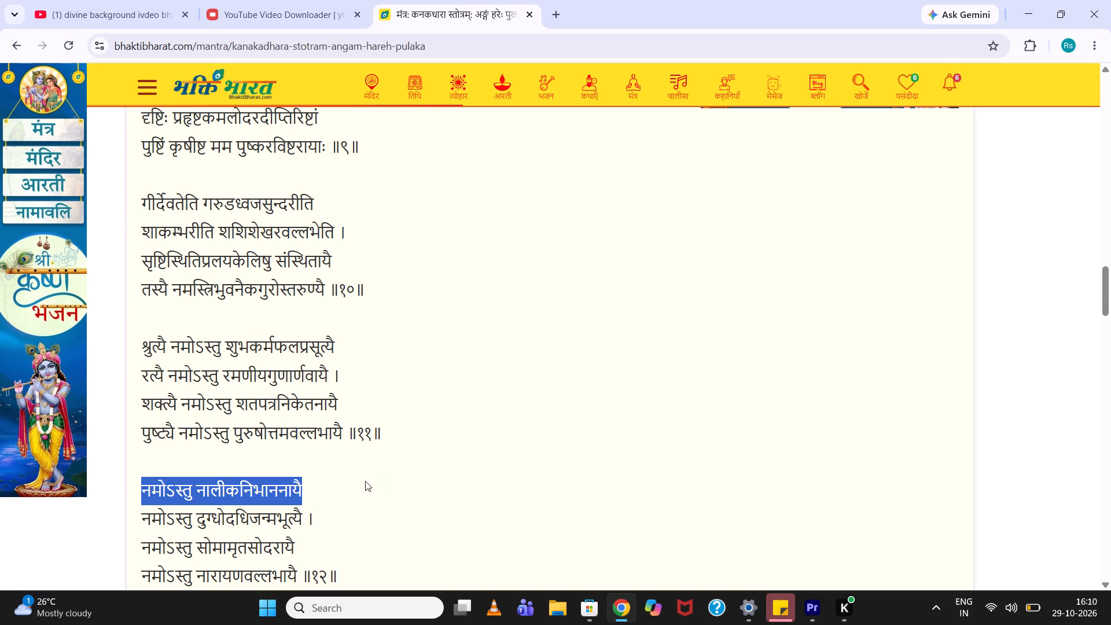
drag(142, 512, 297, 512)
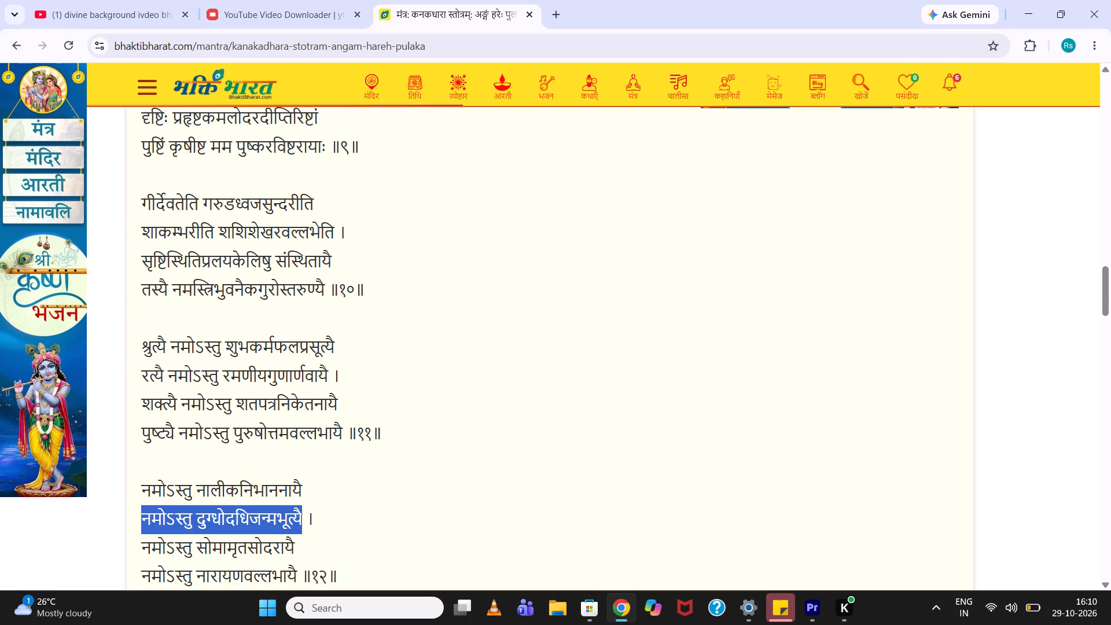
key(ctrl+c)
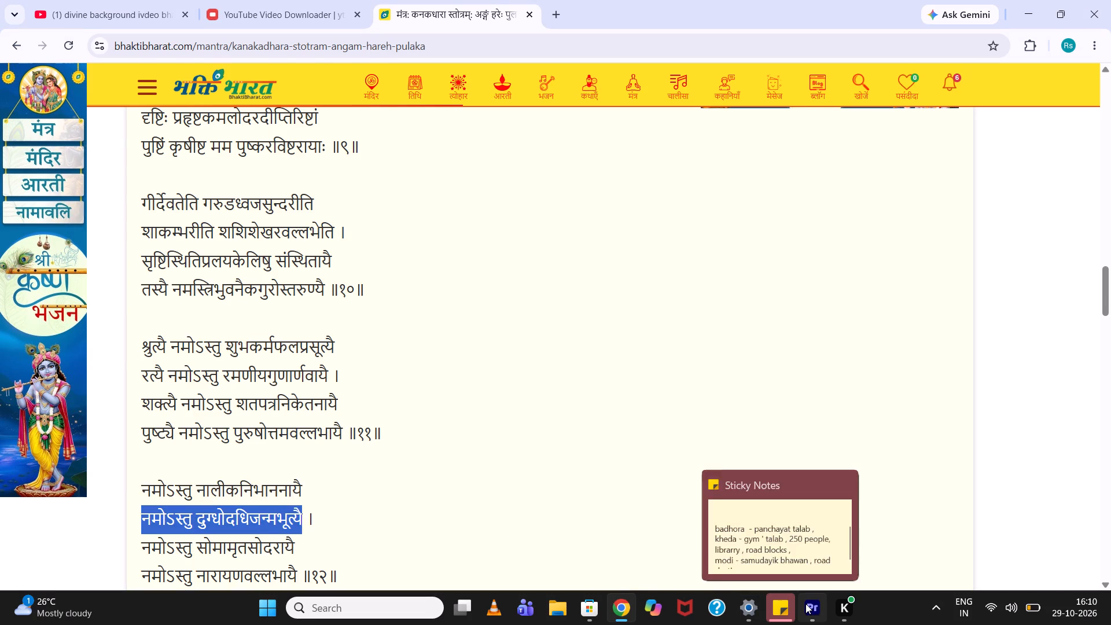
Back in Premiere, replace the text of the title at 00:02:58:09 with the copied line, breaking it into two lines after नमोऽस्तु.
click(805, 604)
click(928, 449)
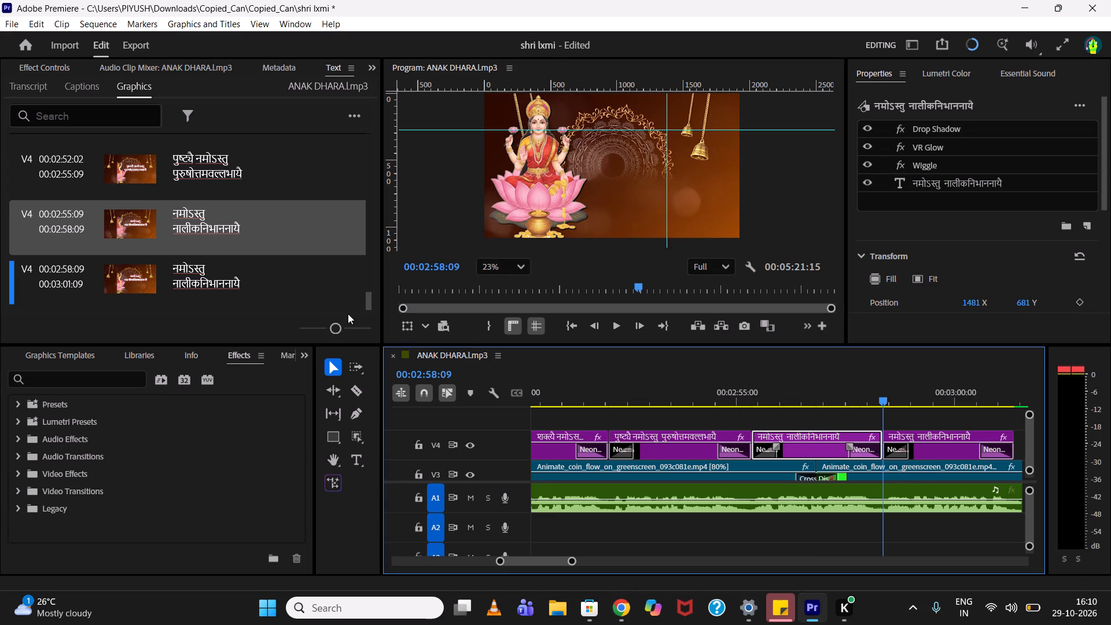
scroll(265, 271, down, 2)
double_click(223, 281)
key(ctrl+v)
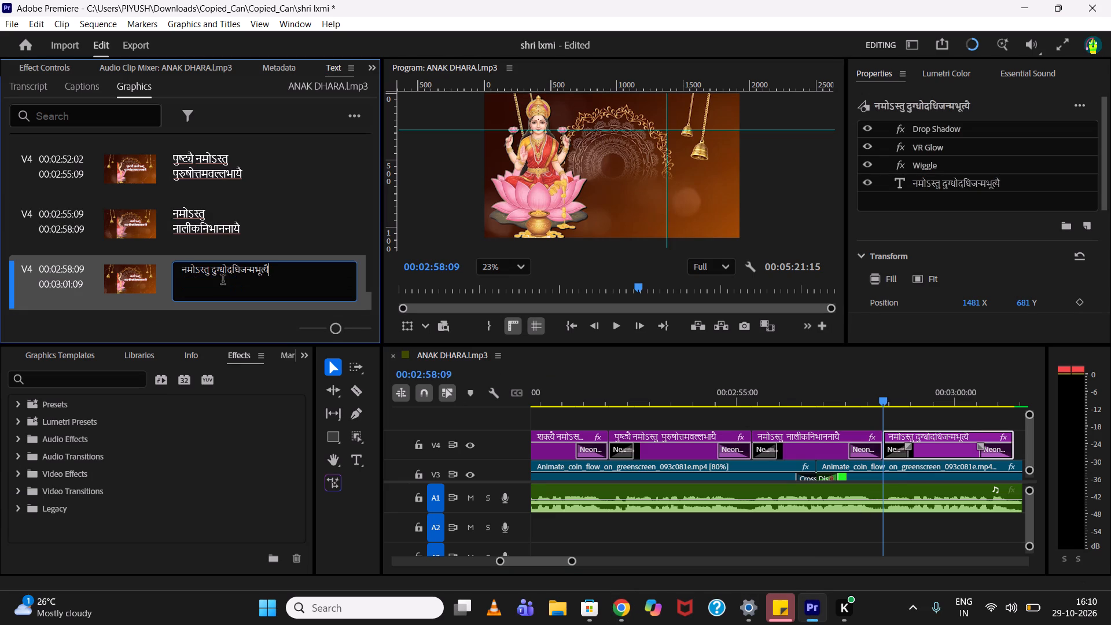
click(212, 272)
key(Return)
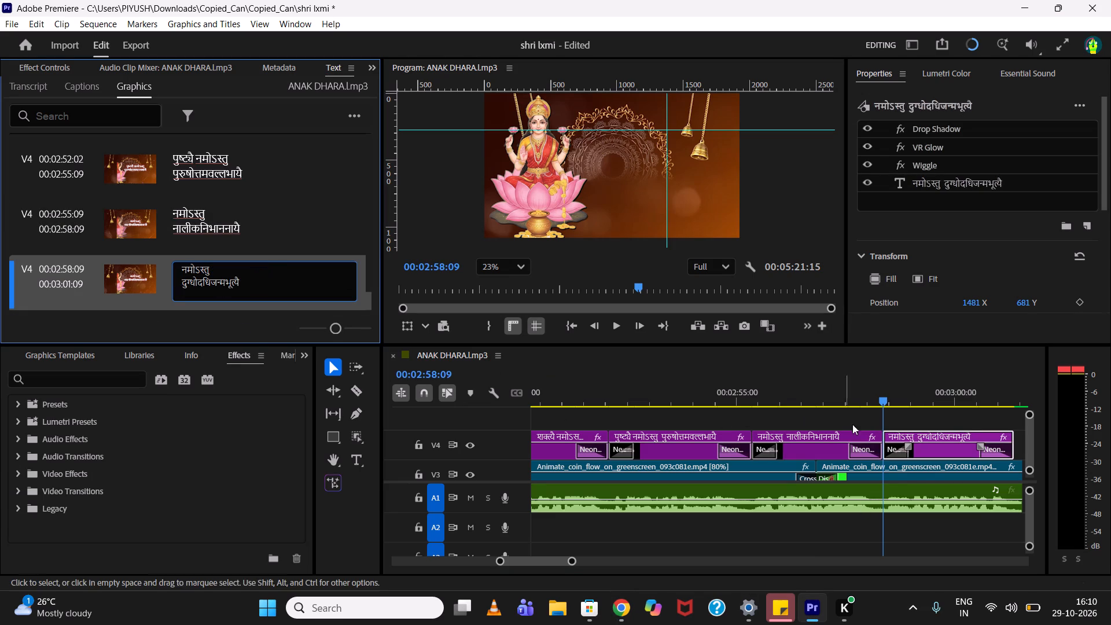
Play and scrub back through the last three lyric titles to check their timing against the vocal.
click(897, 419)
key(space)
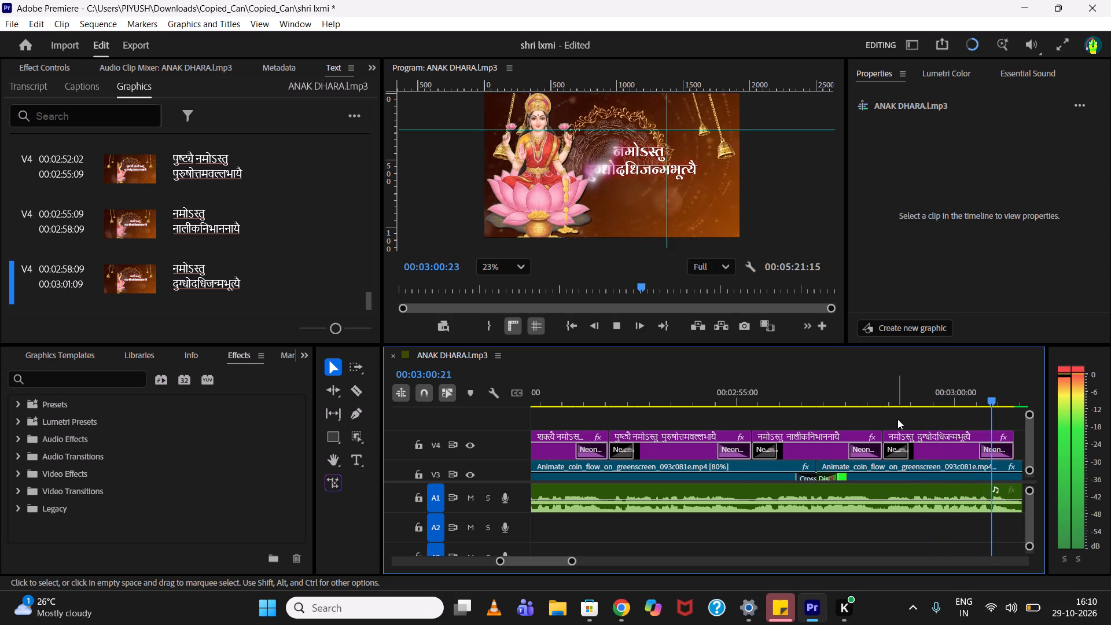
key(space)
scroll(658, 449, up, 15)
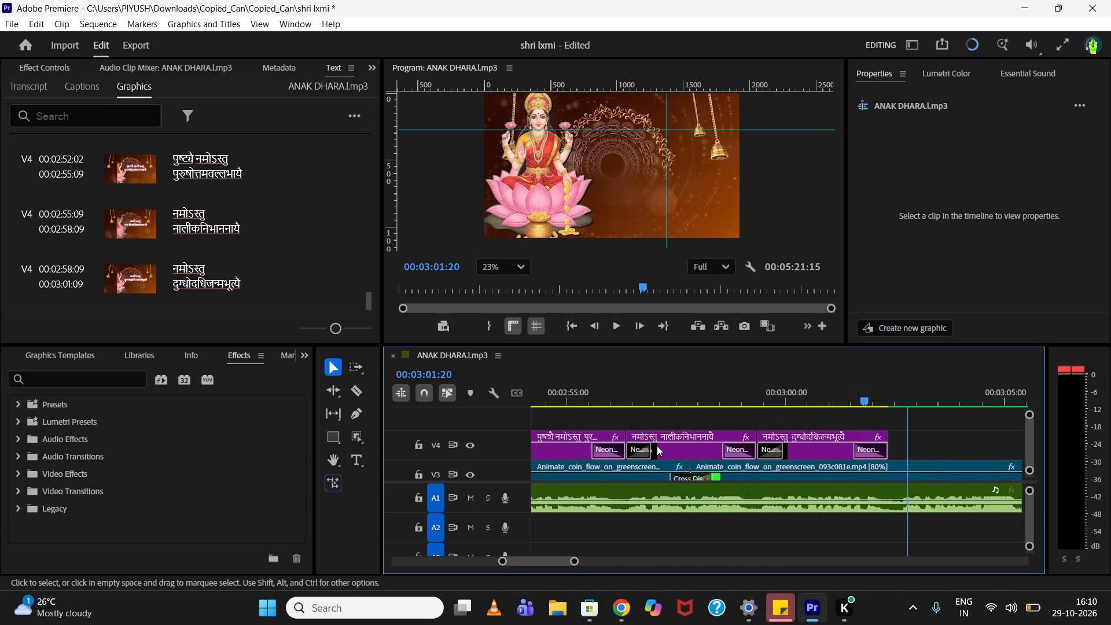
drag(645, 391, 707, 391)
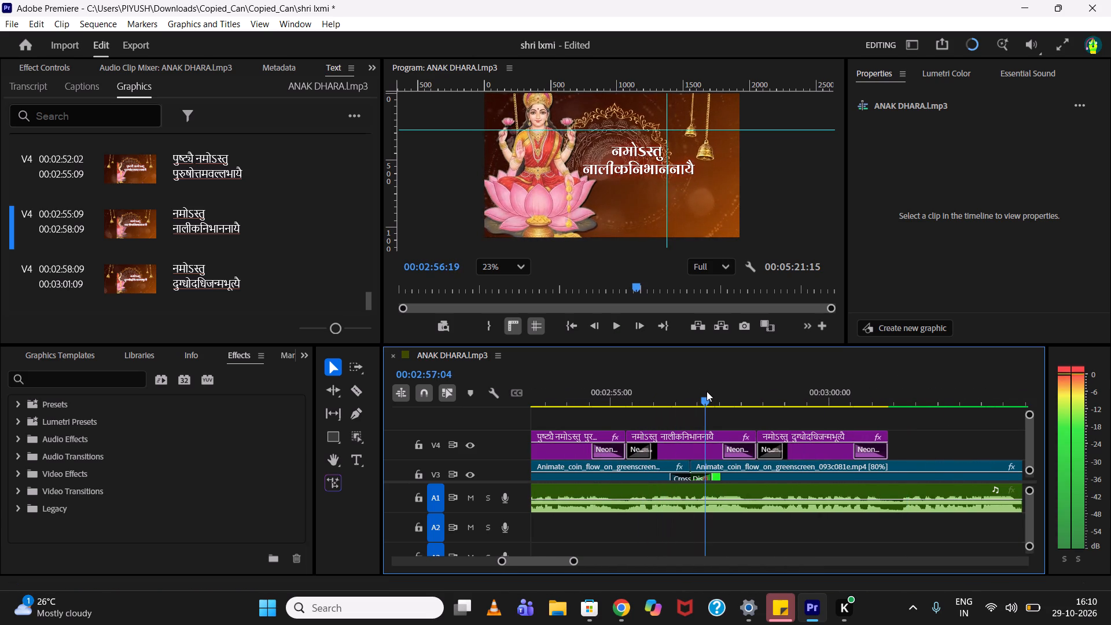
drag(707, 391, 561, 396)
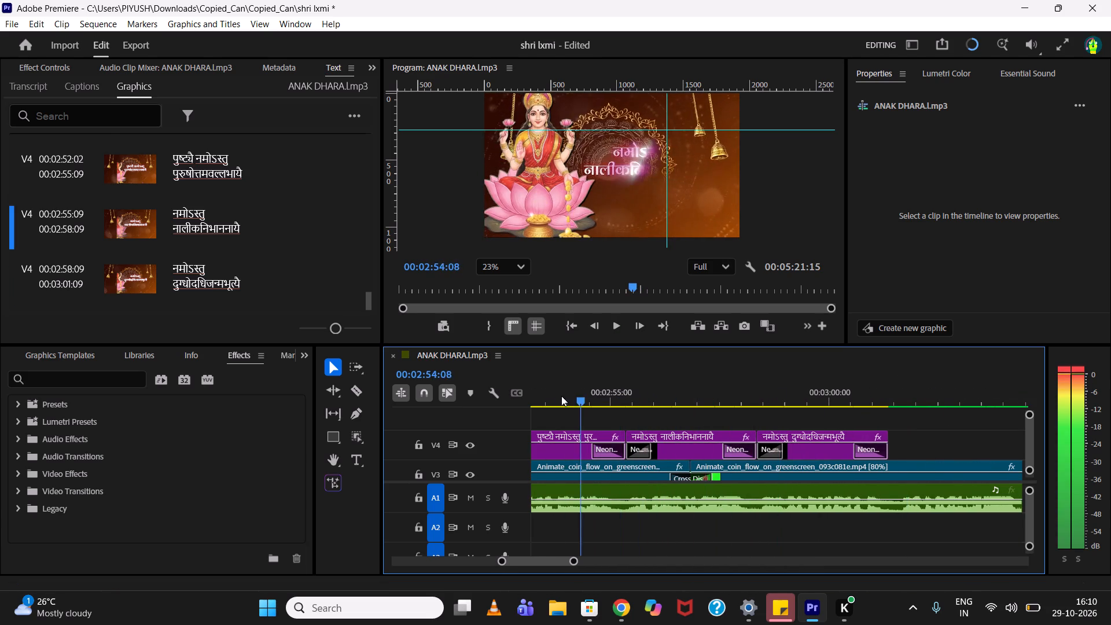
drag(561, 396, 795, 407)
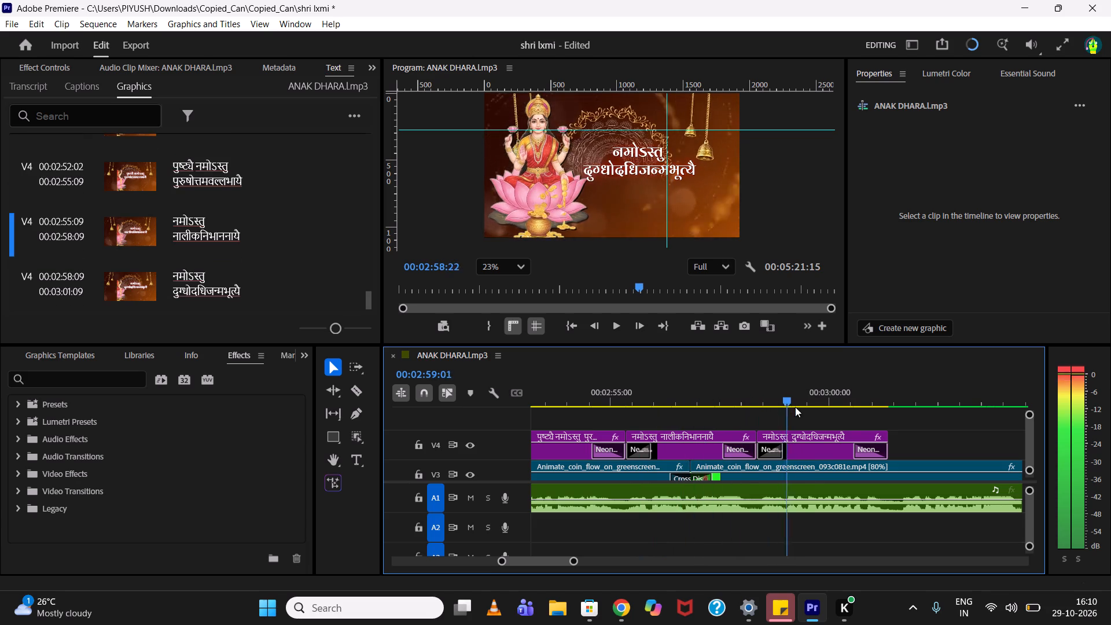
drag(795, 407, 832, 407)
Play the दुग्धोदधिजन्मभूत्यै title through to its end and duplicate it on V4 at 00:03:01:12.
key(space)
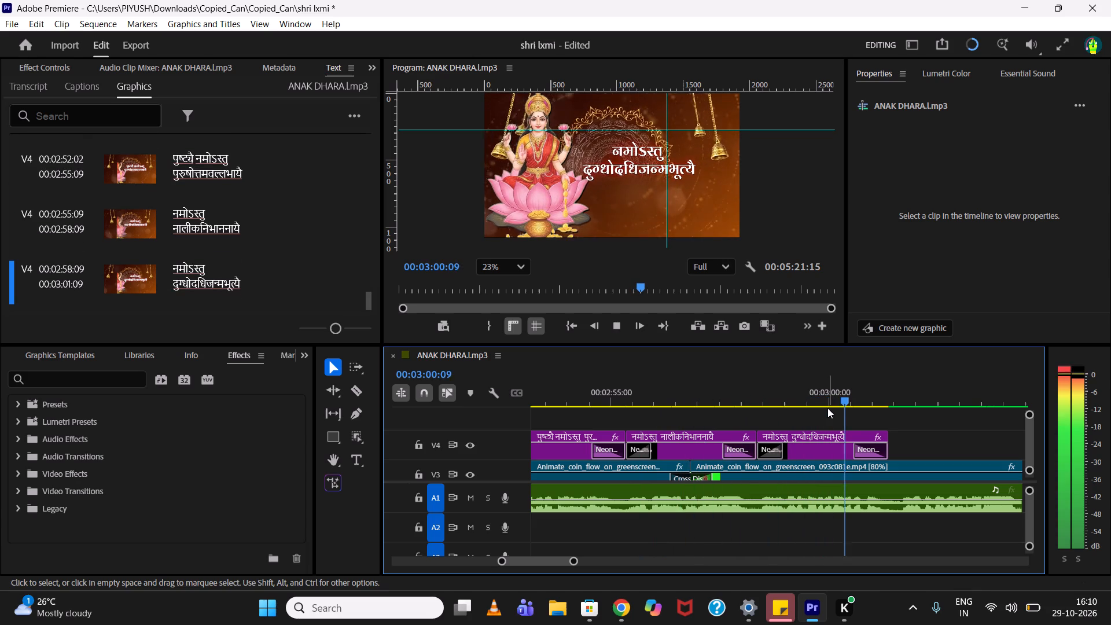
key(space)
key(space)
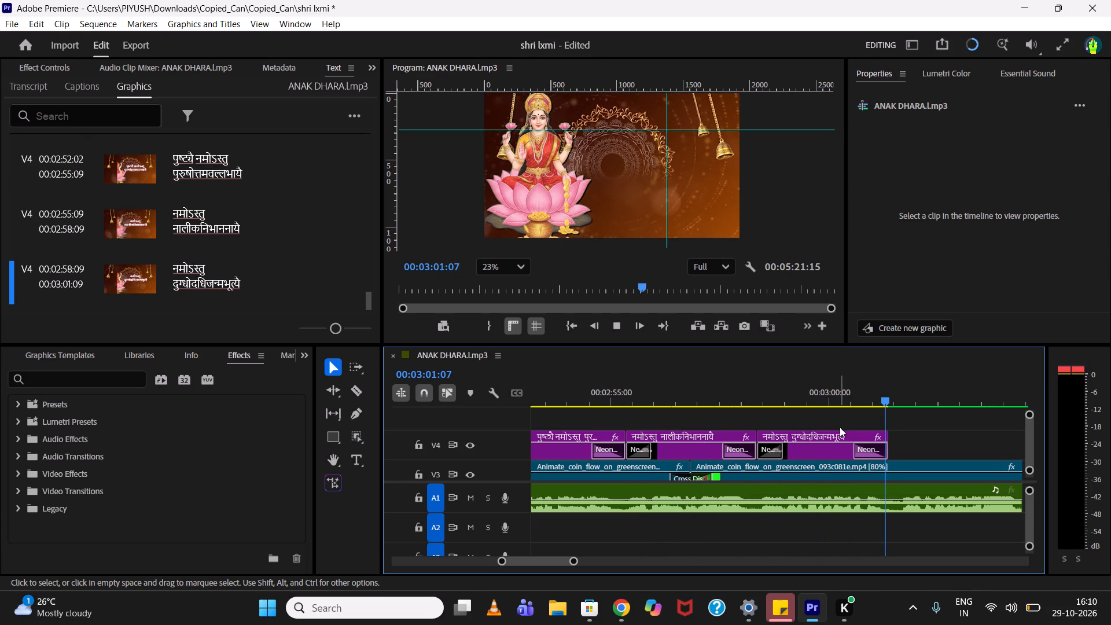
key(space)
scroll(833, 429, down, 1)
alt+drag(798, 445, 838, 407)
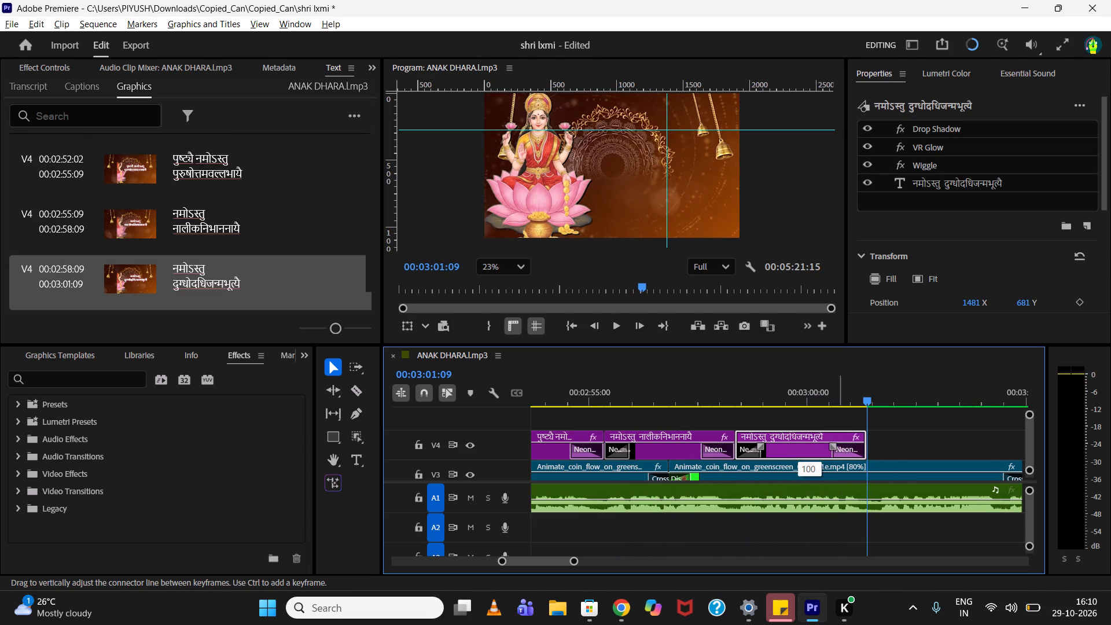
alt+drag(838, 407, 860, 385)
alt+drag(791, 454, 797, 428)
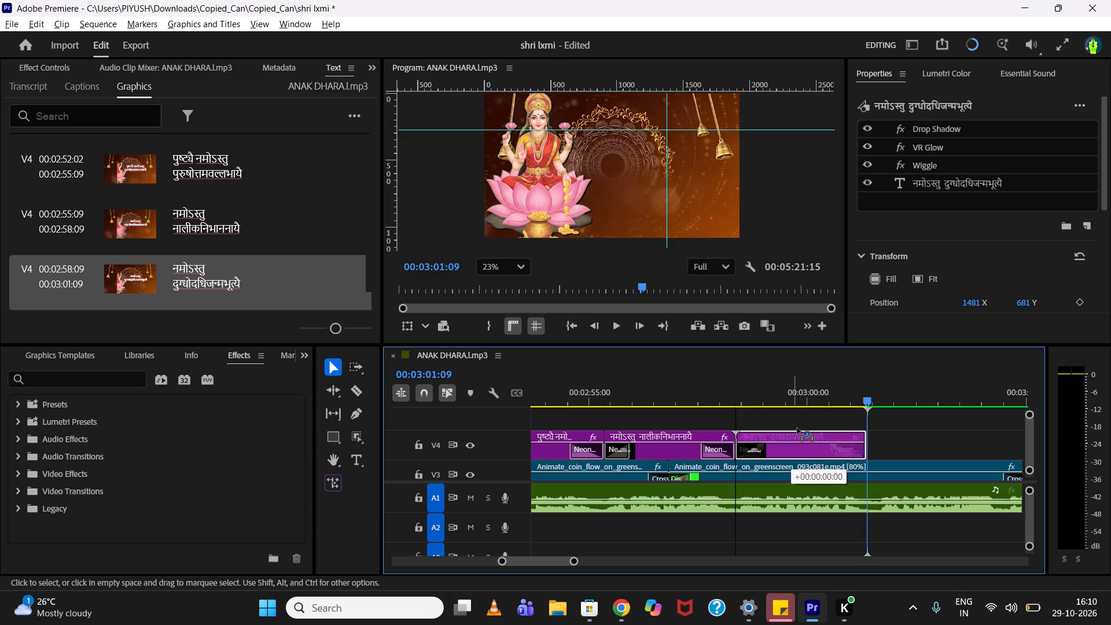
alt+drag(797, 428, 933, 442)
Listen to the vocal at the duplicated title and copy the matching line नमोऽस्तु सोमामृतसोदरायै from the lyrics page in Chrome.
key(space)
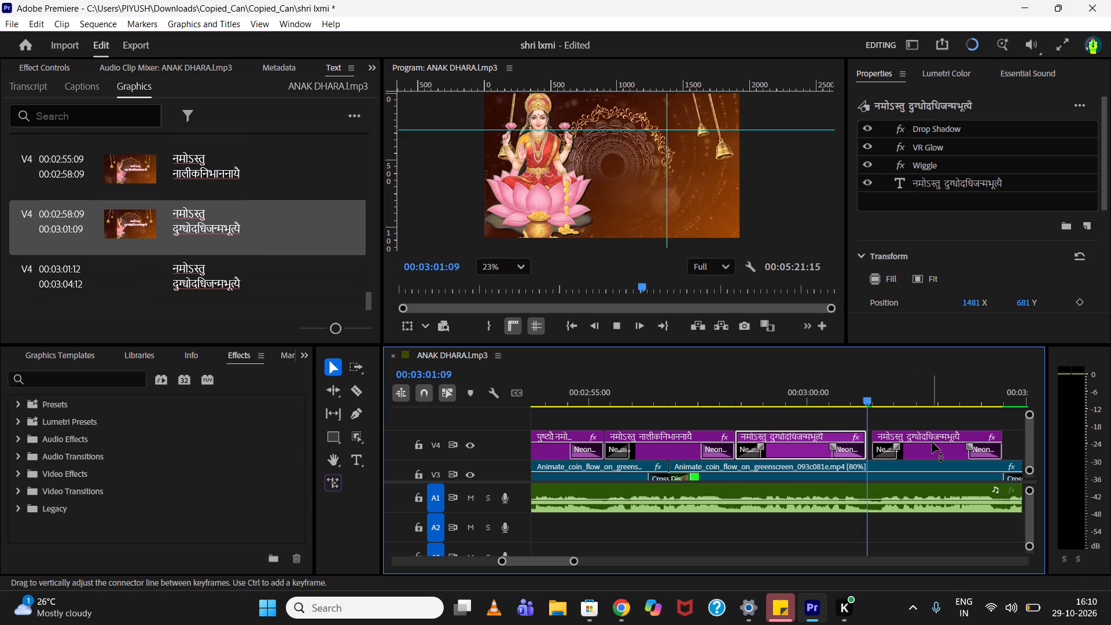
key(space)
click(621, 599)
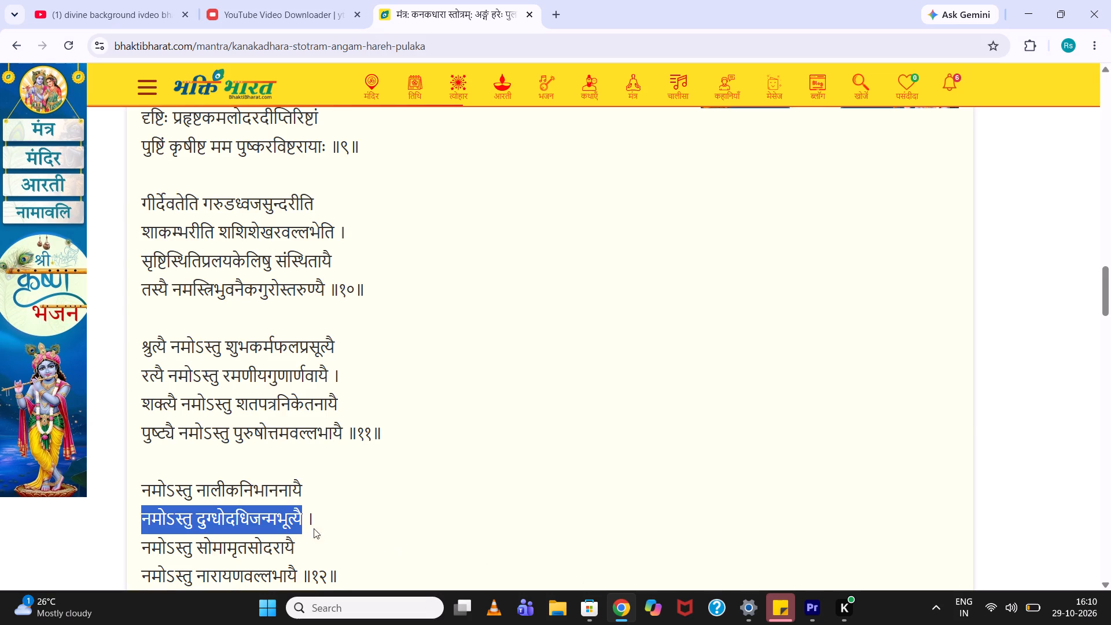
scroll(247, 532, down, 2)
drag(139, 395, 312, 393)
key(ctrl+c)
Back in Premiere, replace the text of the title at 00:03:01:12 with the copied line, breaking it into two lines after नमोऽस्तु.
click(810, 610)
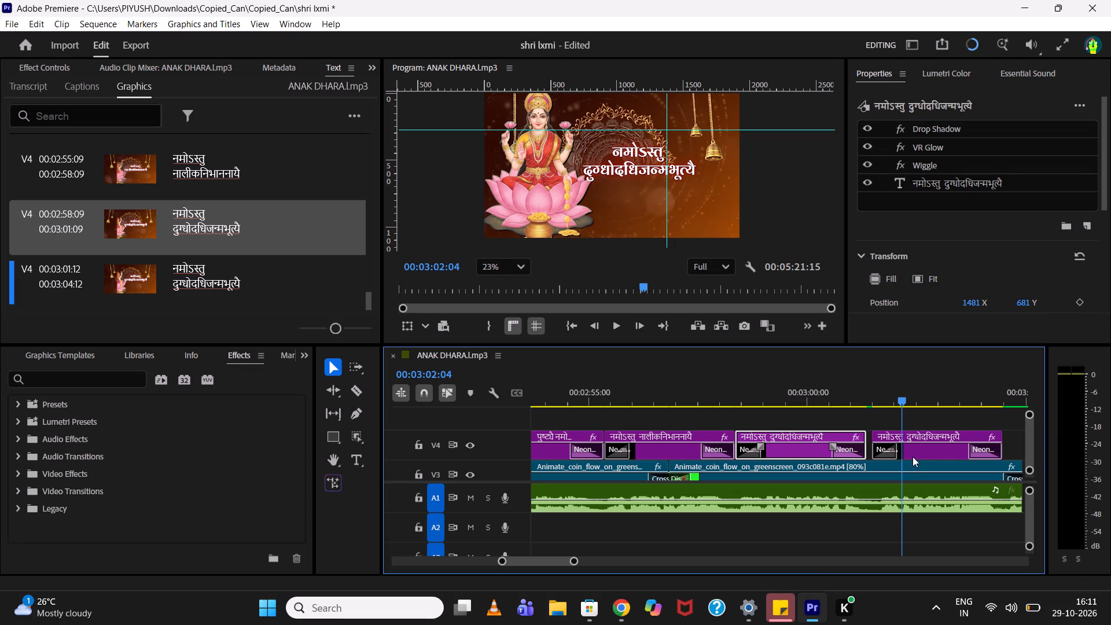
click(913, 453)
double_click(220, 280)
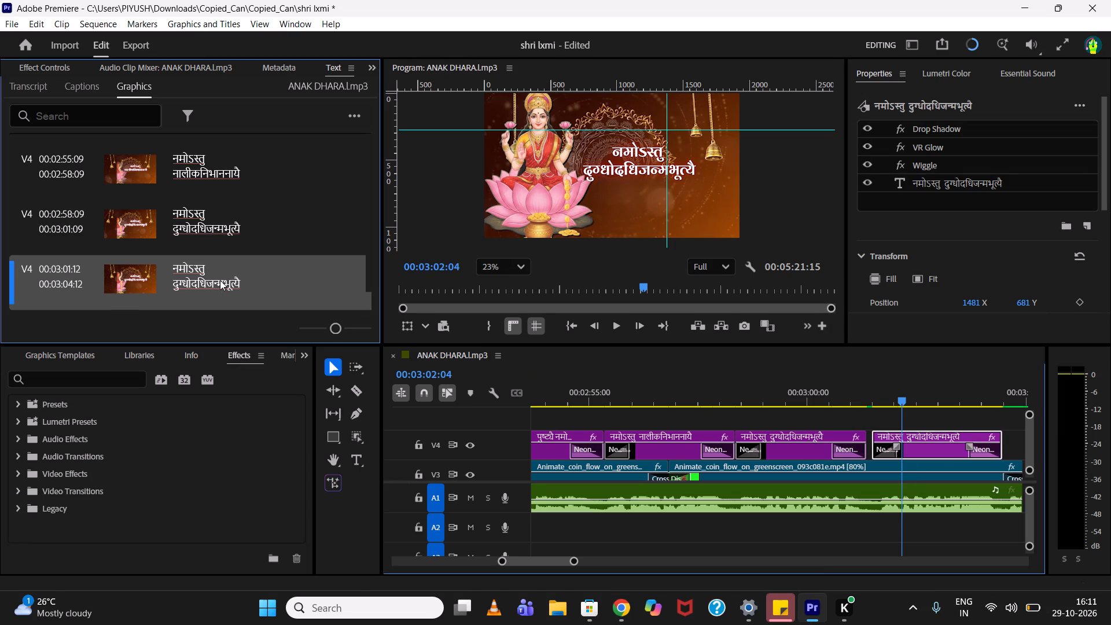
key(ctrl+v)
click(214, 277)
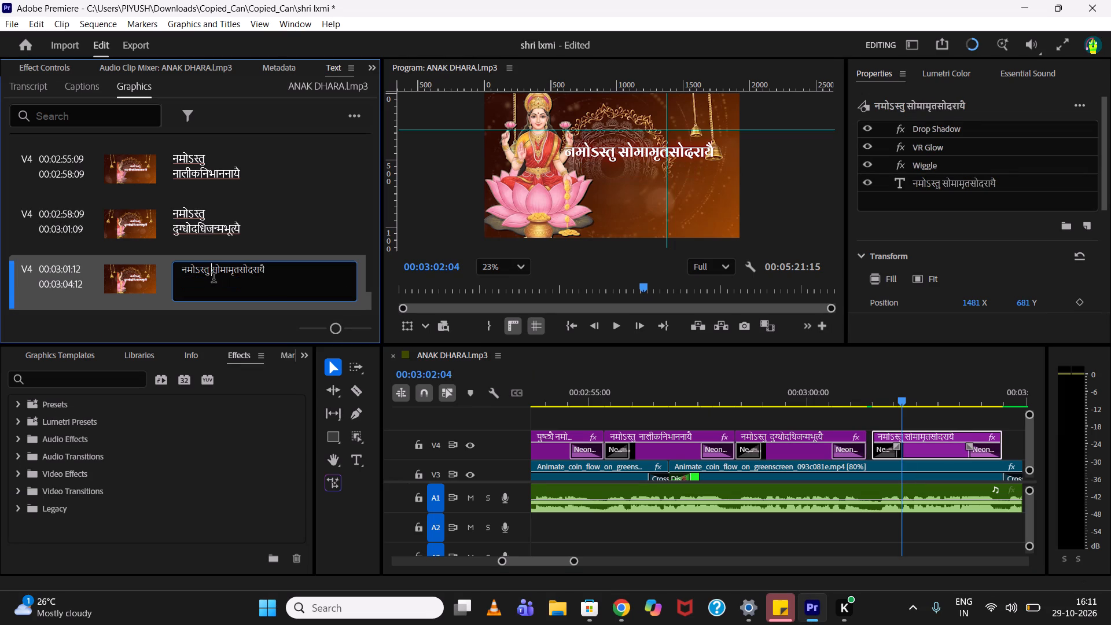
key(Return)
click(929, 420)
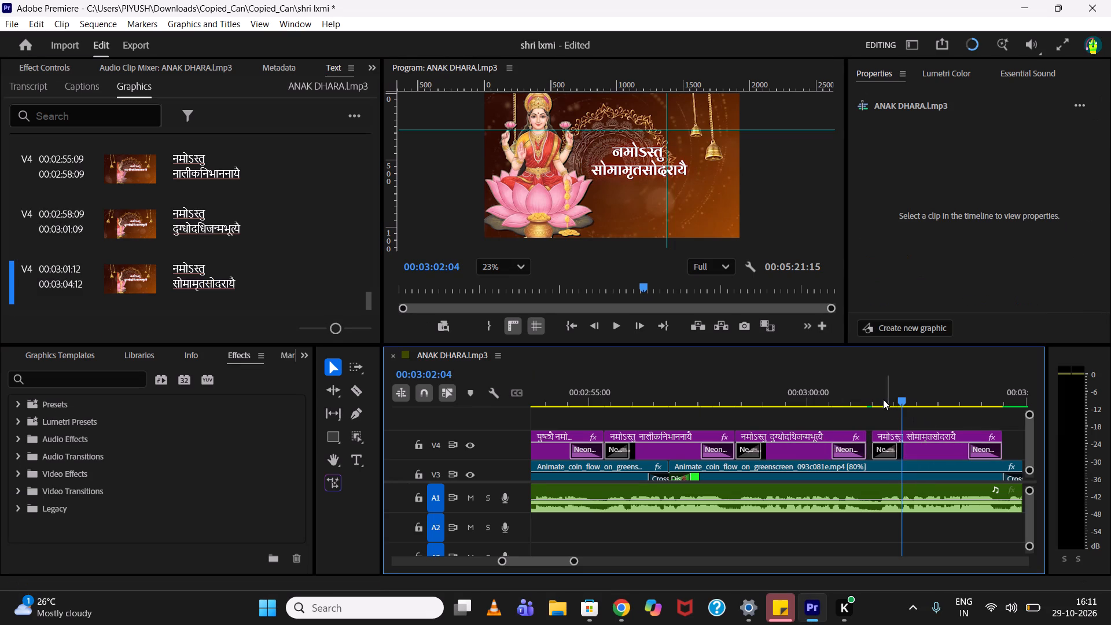
Play the सोमामृतसोदरायै title against the vocal and duplicate it on V4 at 00:03:04:11.
click(878, 398)
key(space)
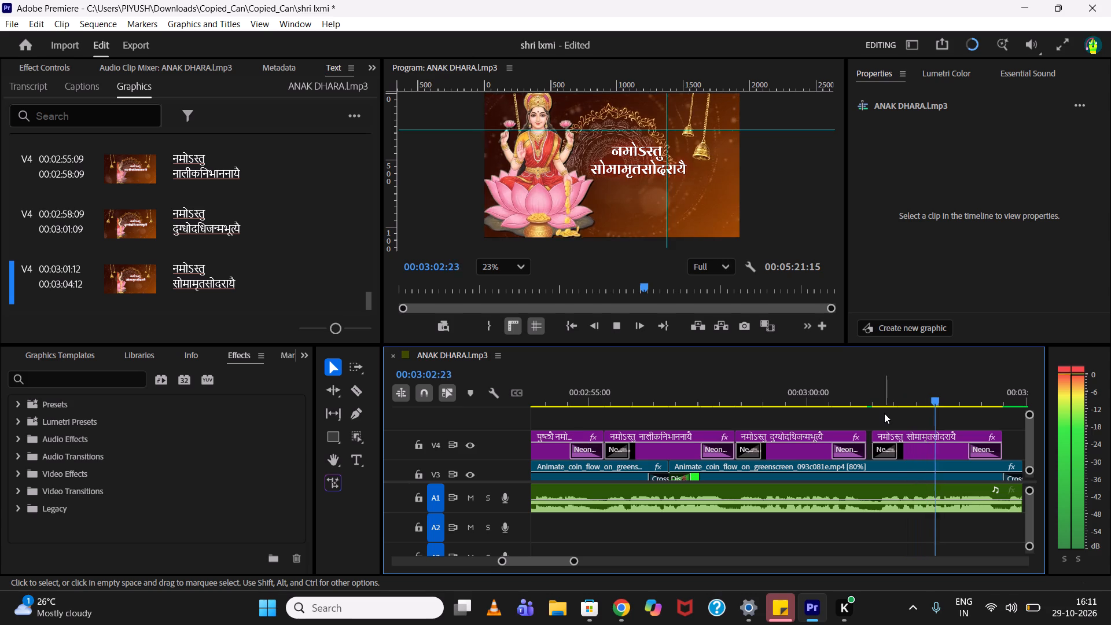
scroll(884, 413, down, 3)
key(space)
scroll(884, 413, down, 1)
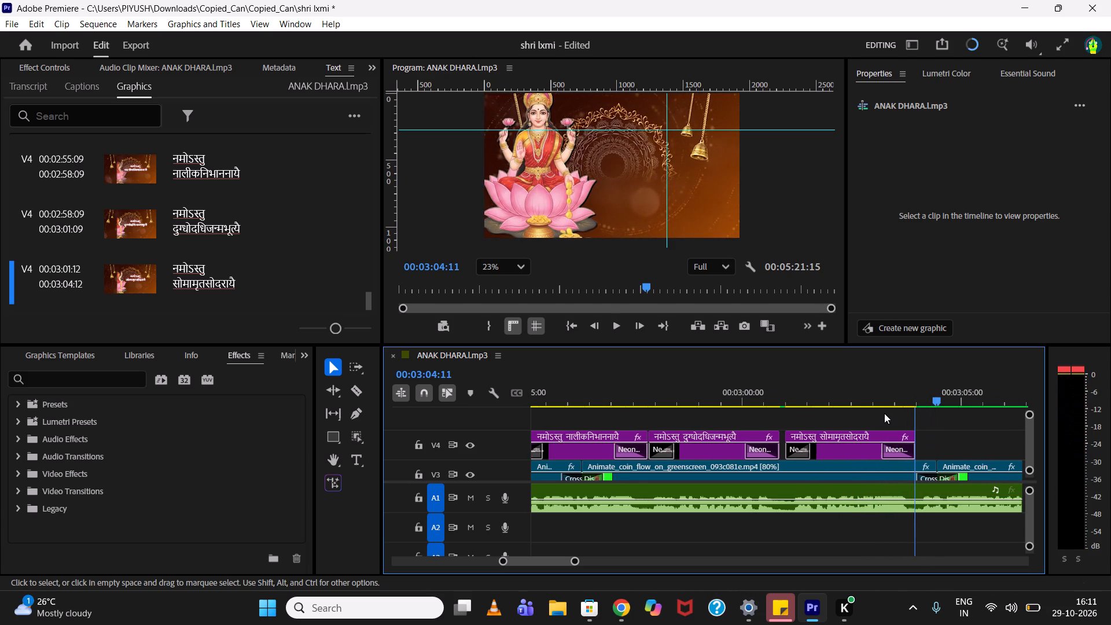
scroll(884, 413, down, 3)
alt+drag(790, 448, 892, 420)
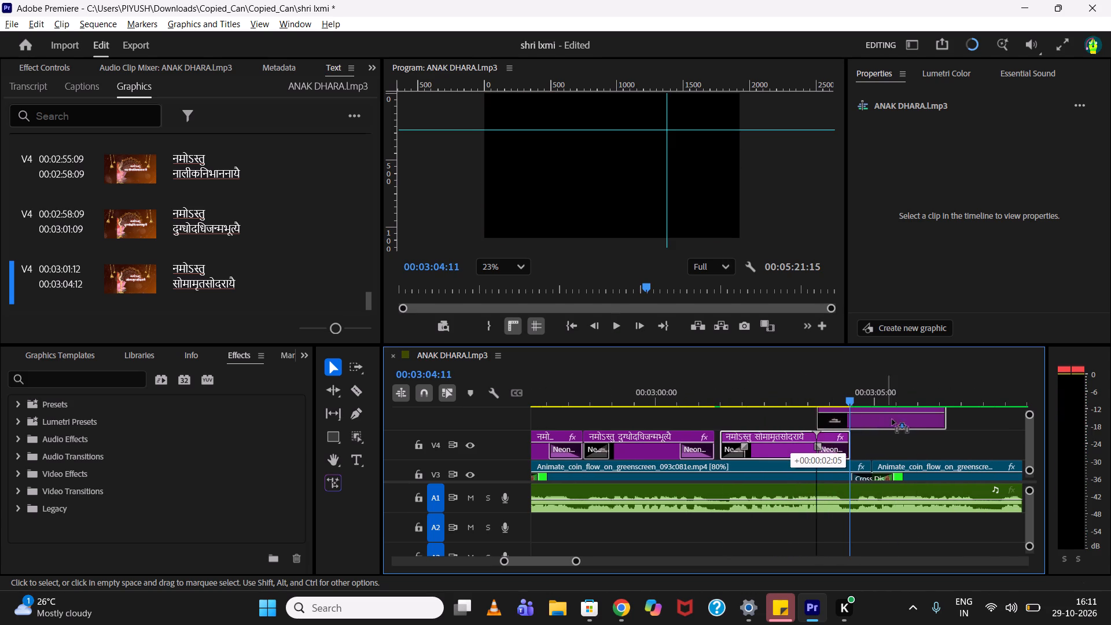
alt+drag(892, 420, 914, 439)
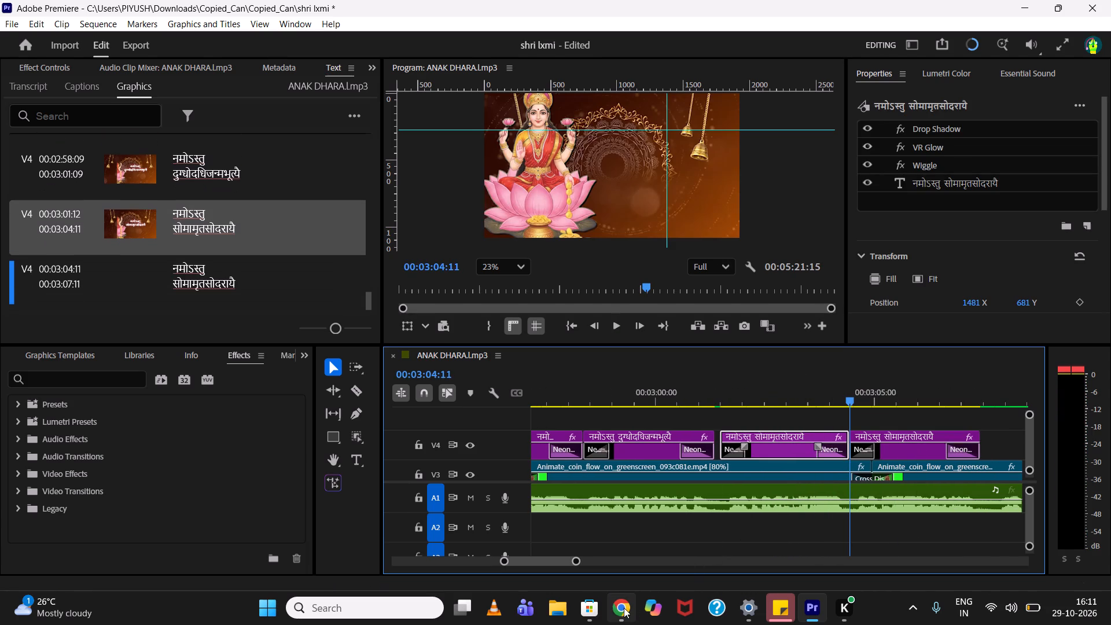
Copy the line नमोऽस्तु नारायणवल्लभायै, without the verse number, from the lyrics page in Chrome.
click(624, 608)
drag(139, 429, 314, 429)
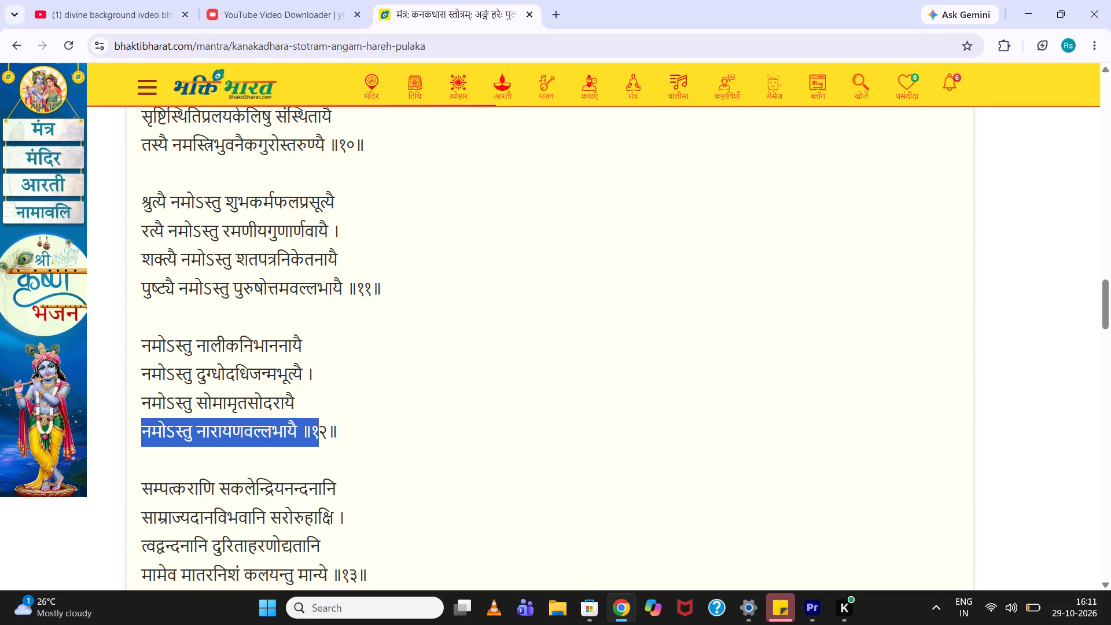
drag(314, 429, 293, 431)
key(ctrl+c)
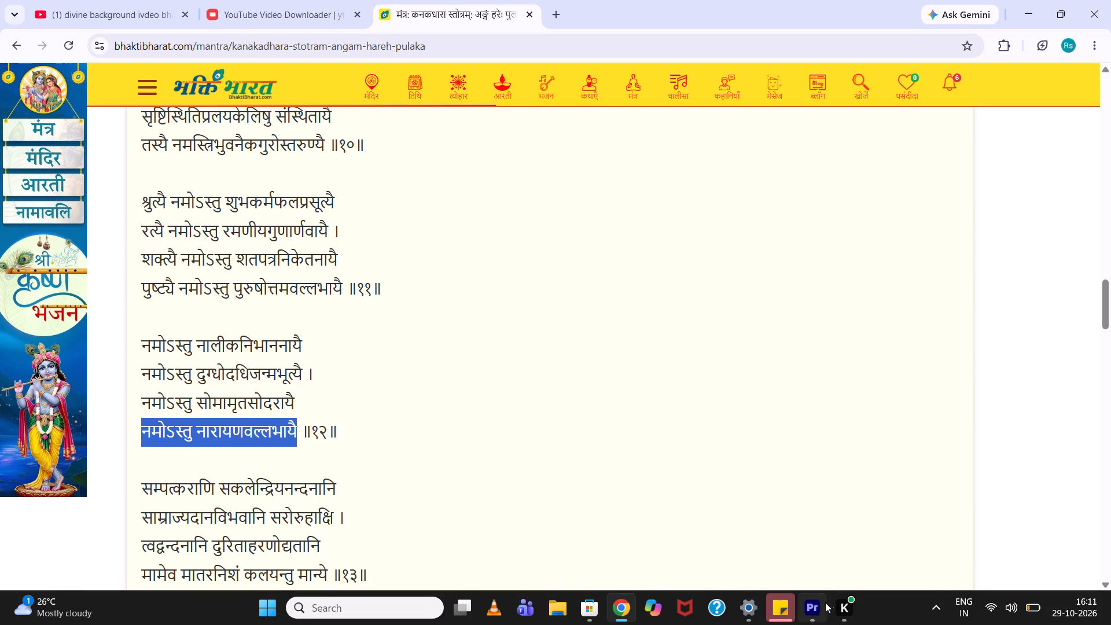
Back in Premiere, replace the text of the title at 00:03:04:11 with the copied line, breaking it into two lines after नमोऽस्तु.
click(818, 605)
click(919, 443)
drag(914, 395, 921, 395)
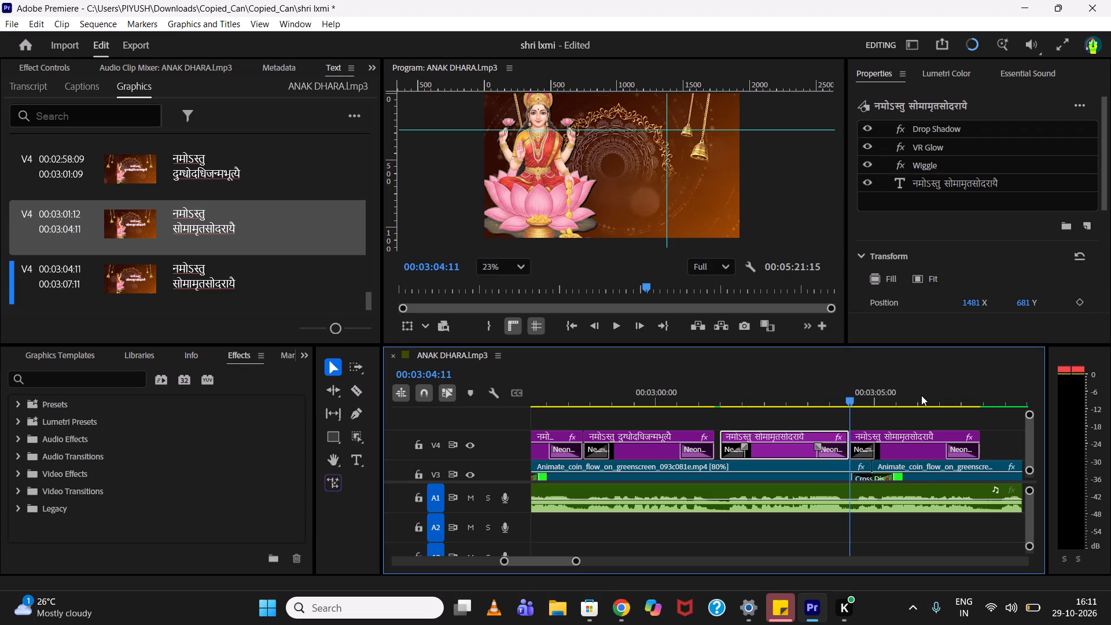
scroll(201, 244, down, 2)
double_click(203, 279)
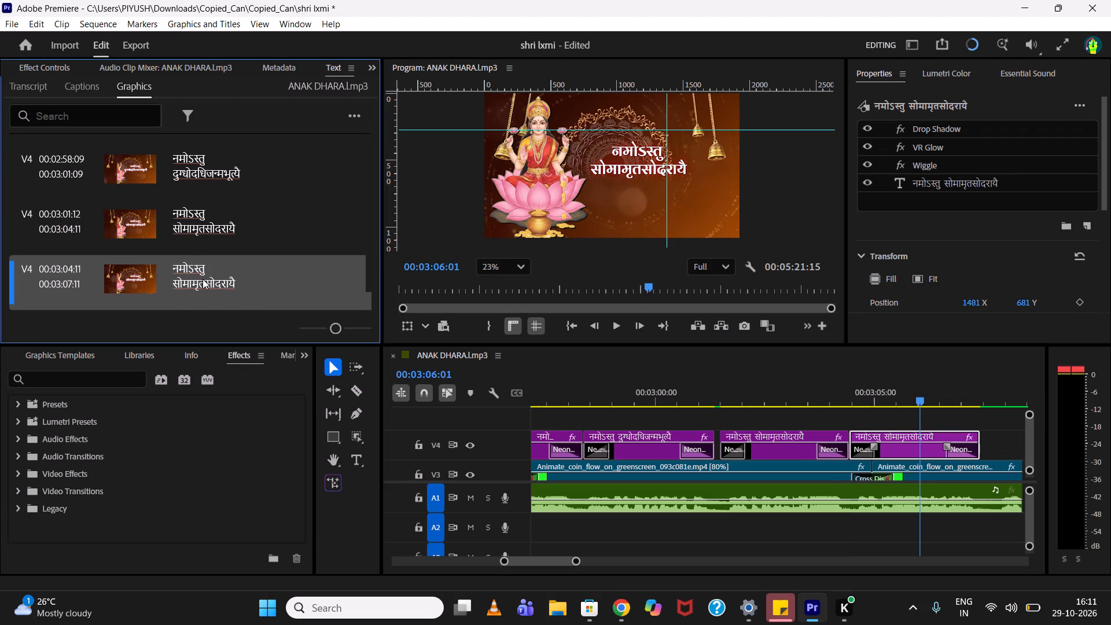
key(ctrl+v)
click(210, 270)
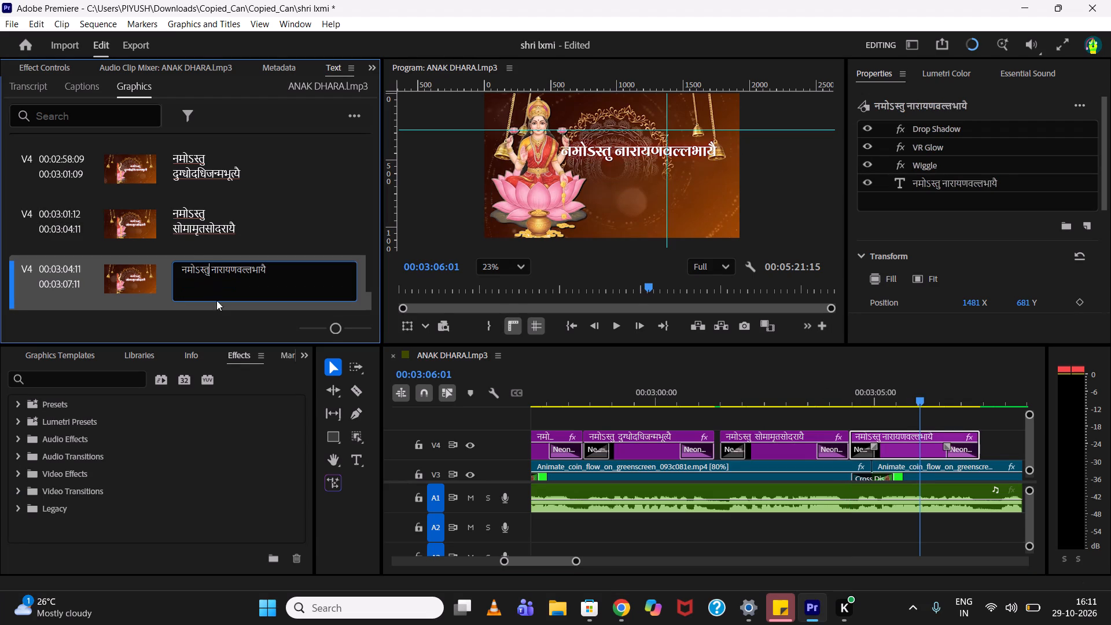
key(Return)
click(219, 312)
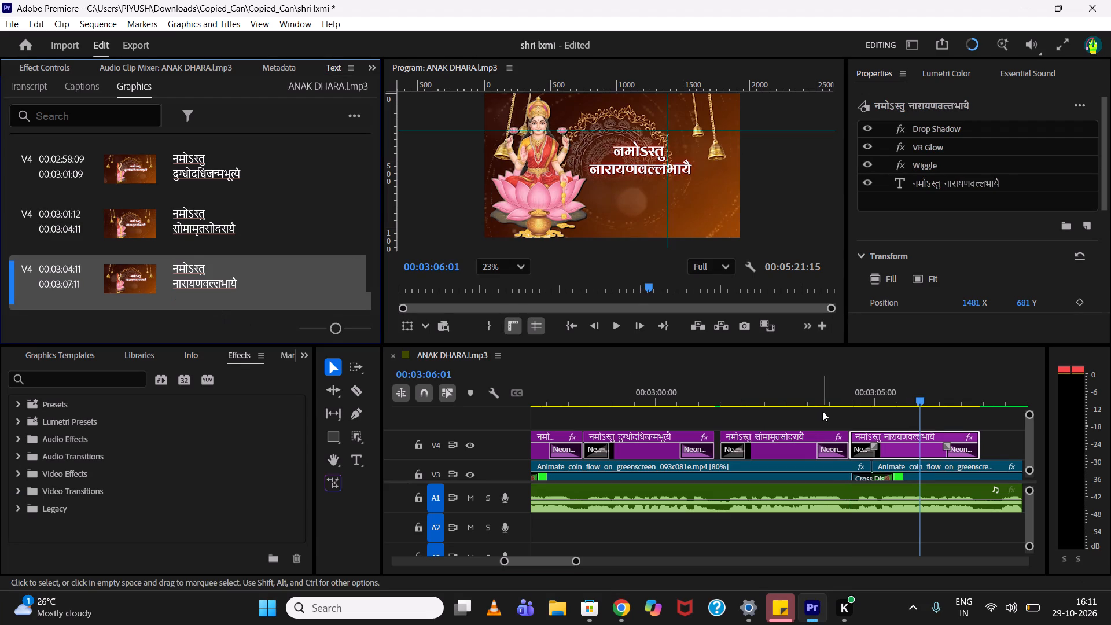
Play the नारायणवल्लभायै title against the vocal and duplicate it on V4 at 00:03:07:15.
click(854, 391)
key(space)
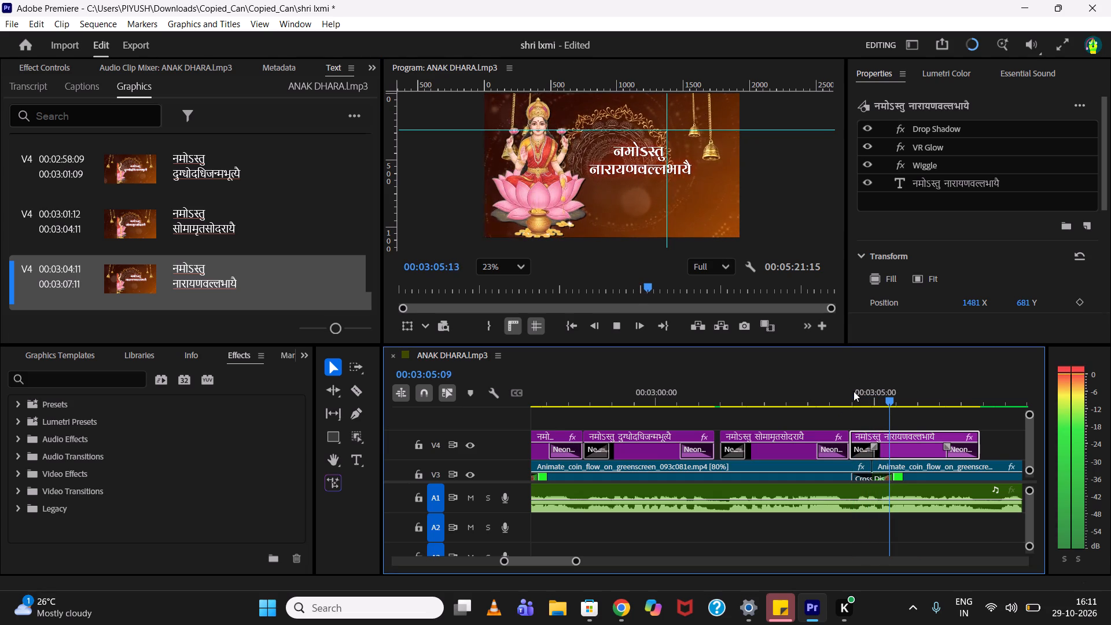
key(space)
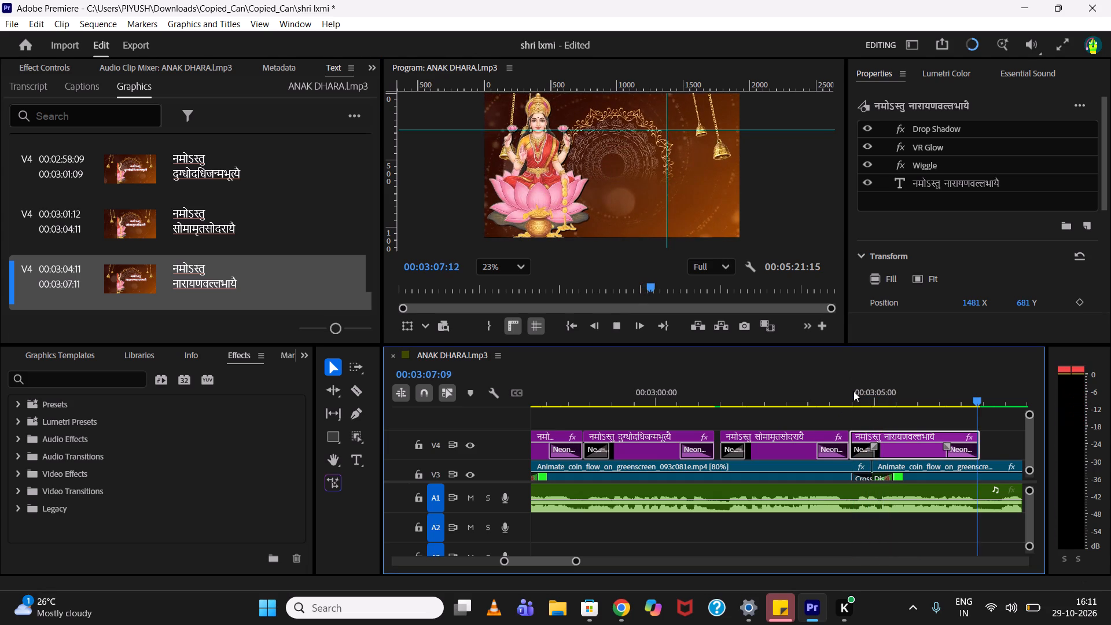
scroll(853, 392, down, 8)
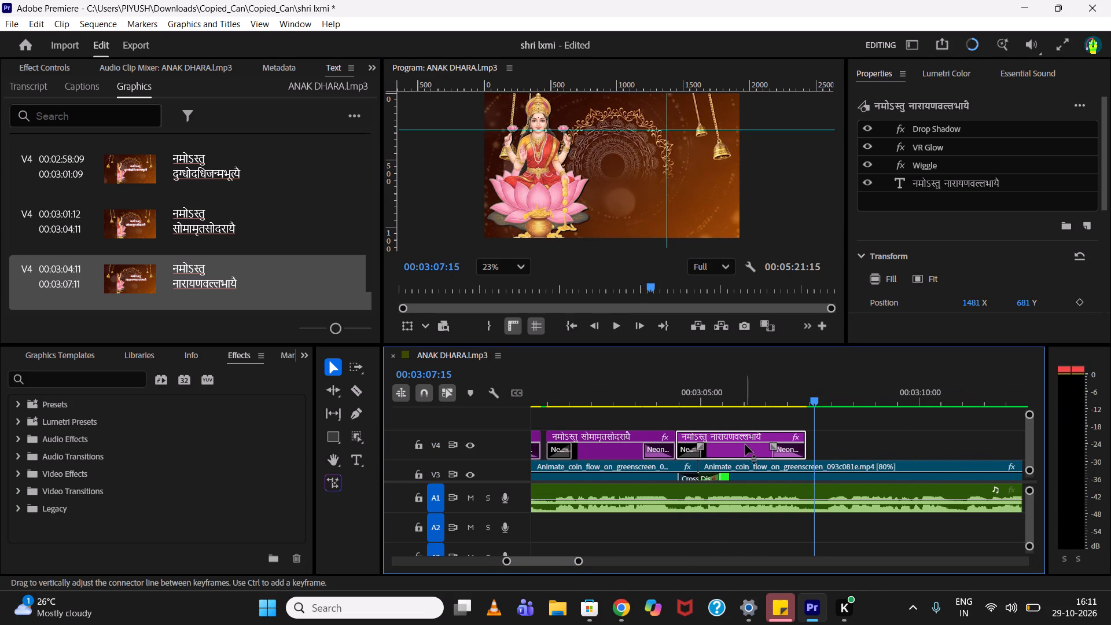
alt+drag(738, 449, 880, 444)
Listen to the vocal at the duplicated title and switch to the lyrics page in Chrome for the matching line.
key(space)
key(space)
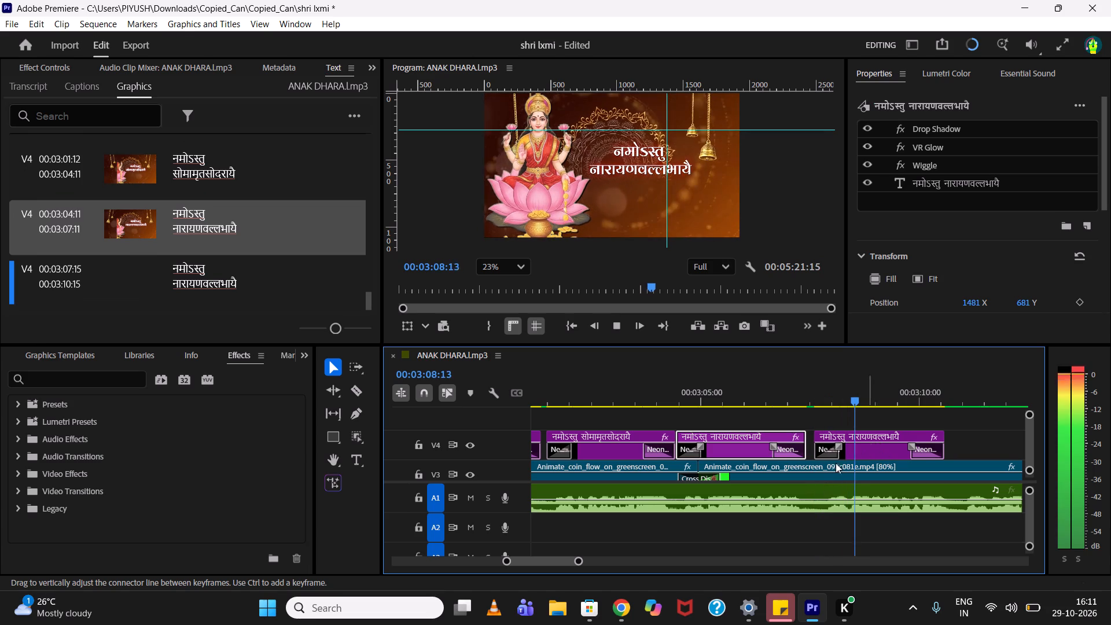
click(621, 608)
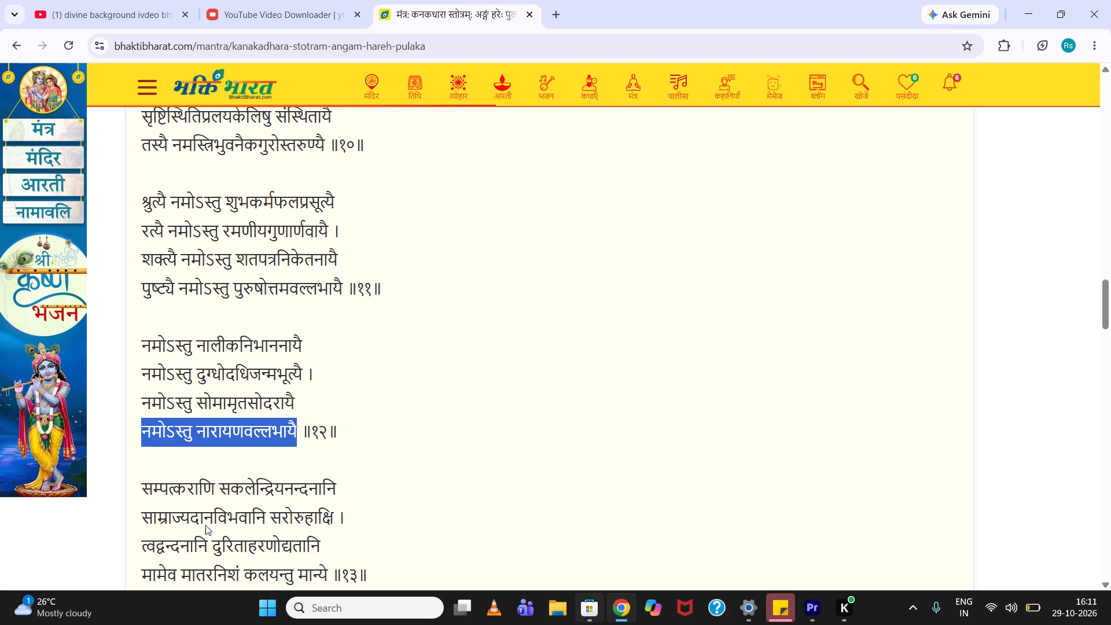
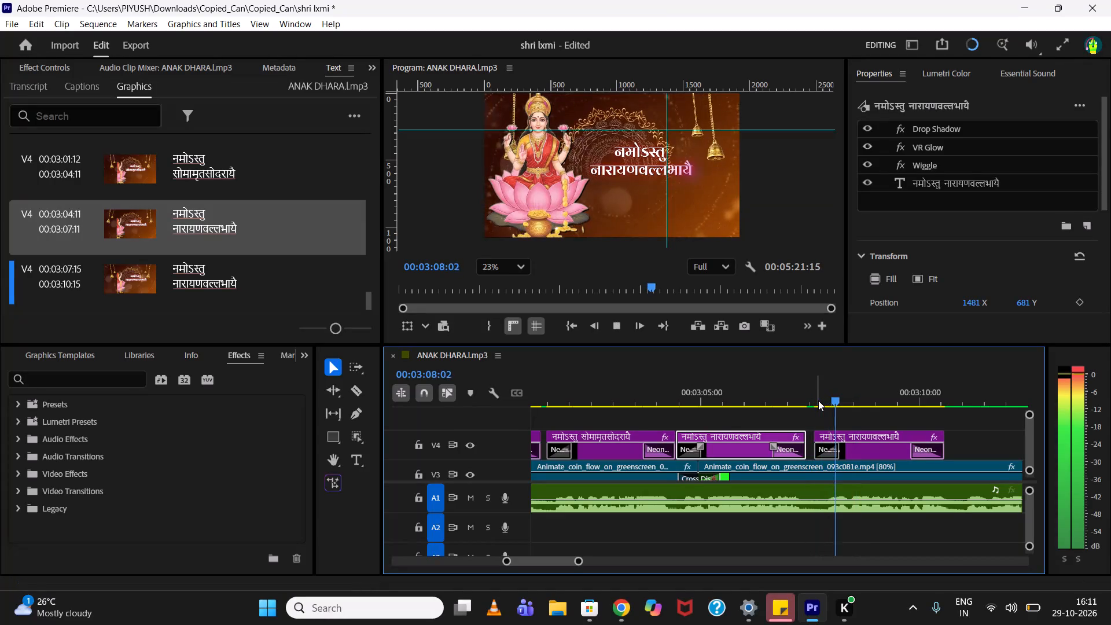
Stop playback and look through the verses after verse १२ on the Chrome lyrics page for the line being sung.
key(space)
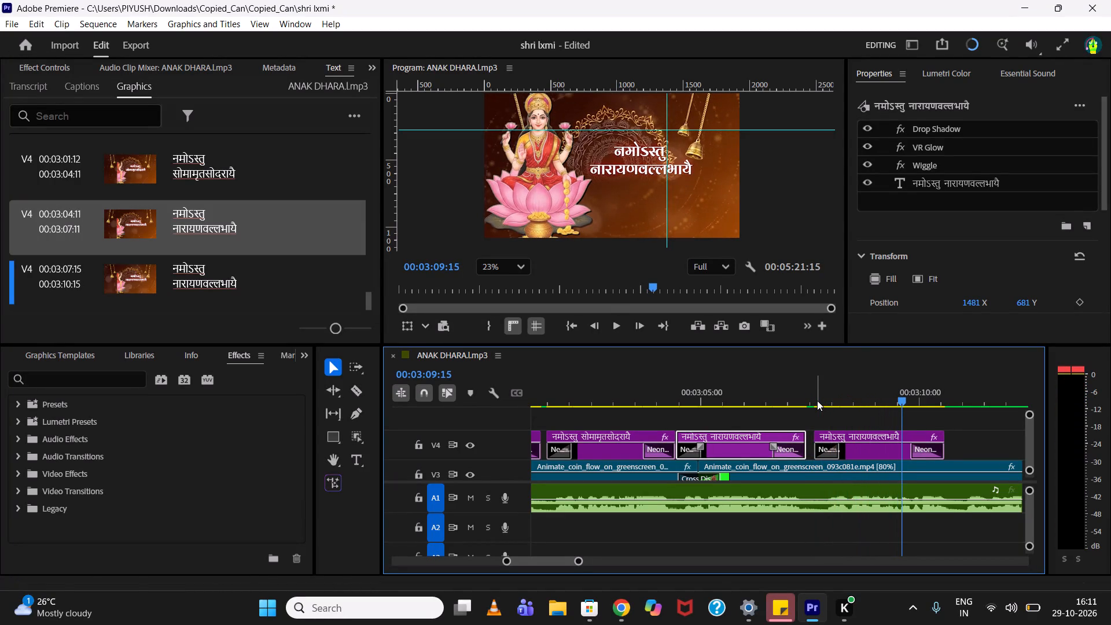
click(612, 606)
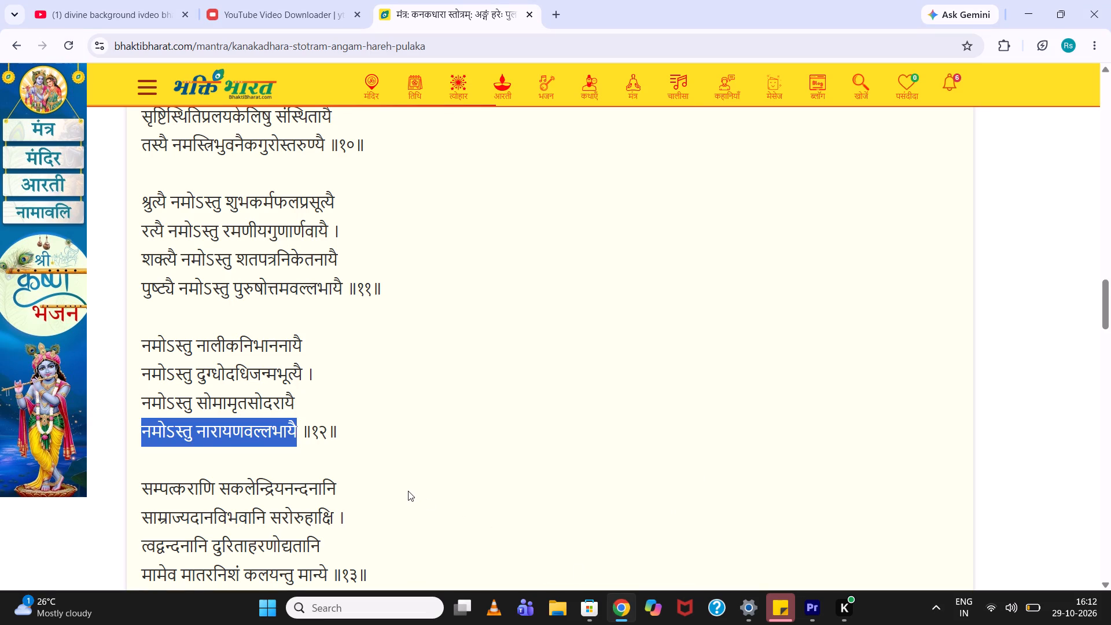
scroll(408, 491, down, 8)
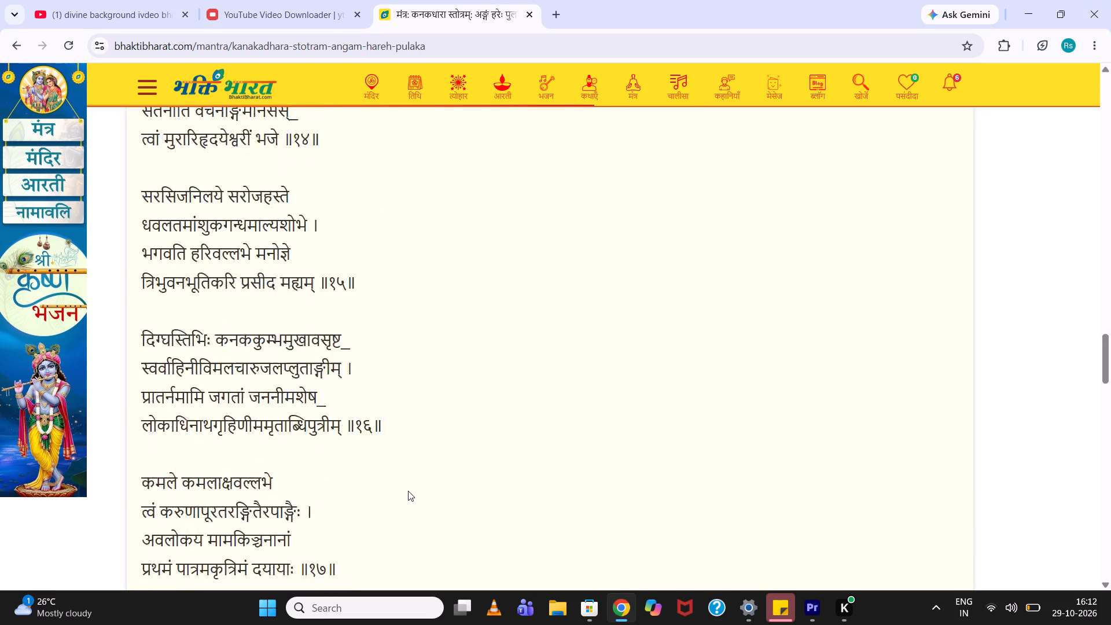
scroll(408, 491, down, 3)
scroll(408, 491, up, 8)
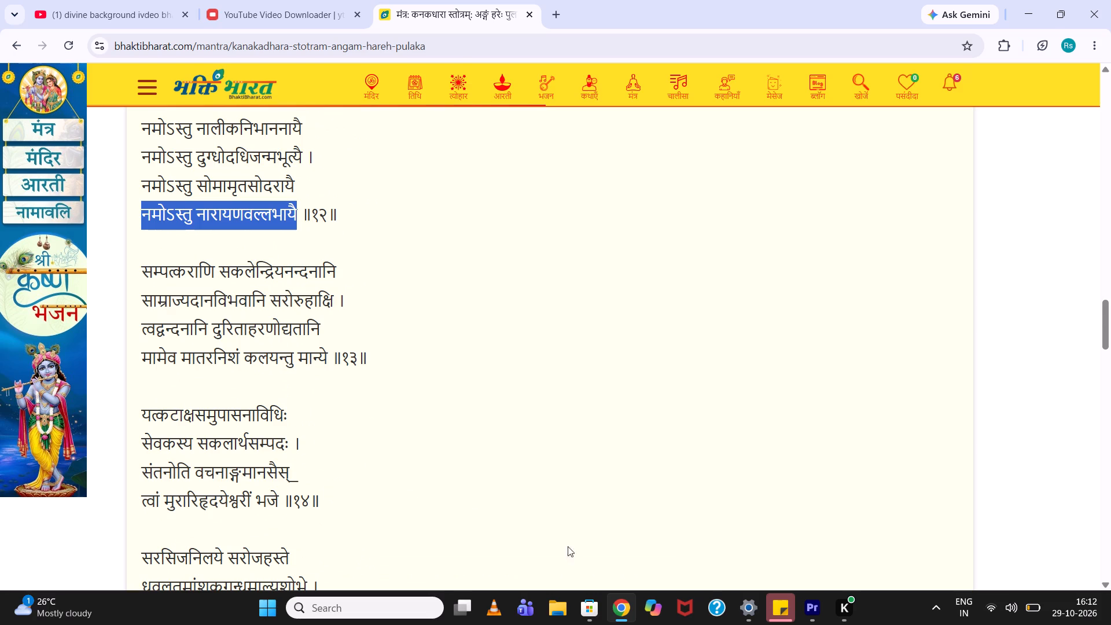
Back in Premiere, replay the vocal across the नारायणवल्लभायै title and its duplicate to hear which line is sung.
click(803, 604)
click(803, 398)
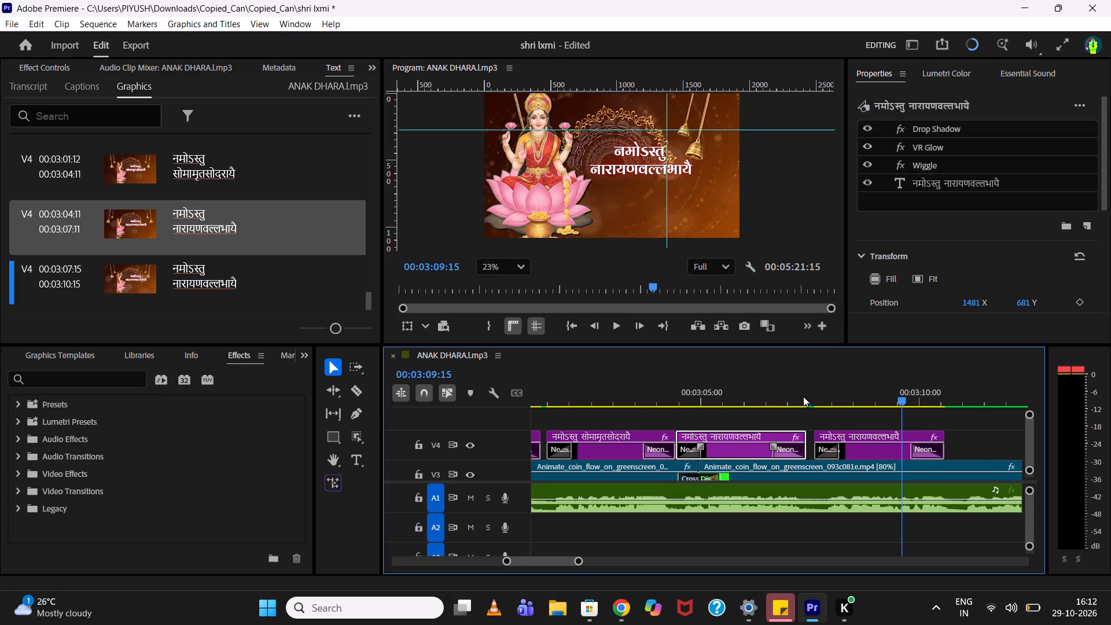
drag(803, 395, 702, 406)
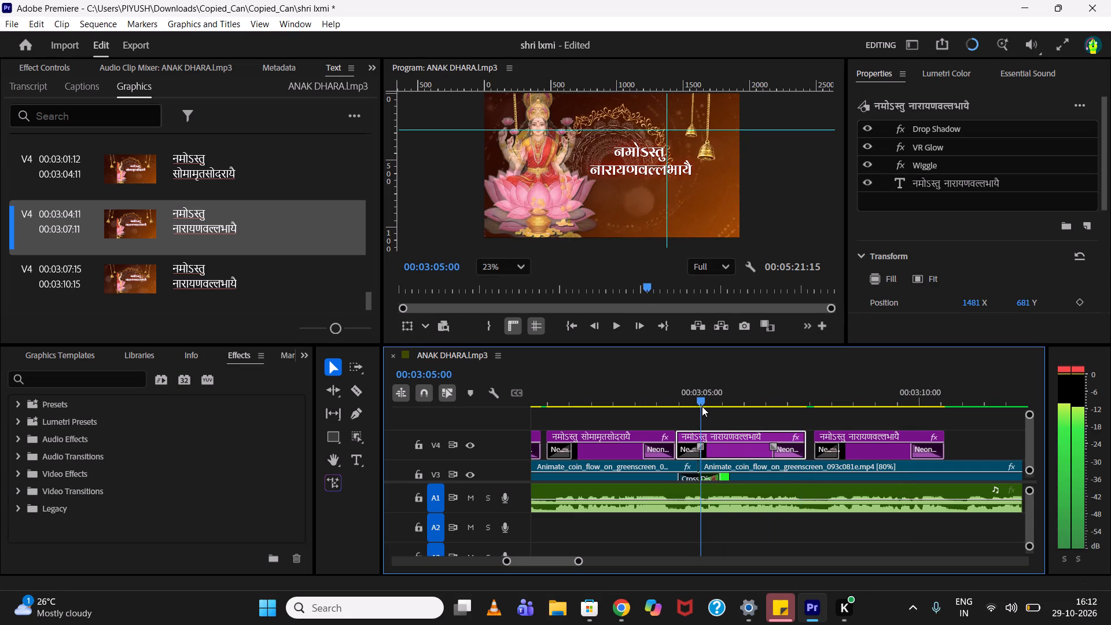
drag(702, 406, 687, 406)
key(space)
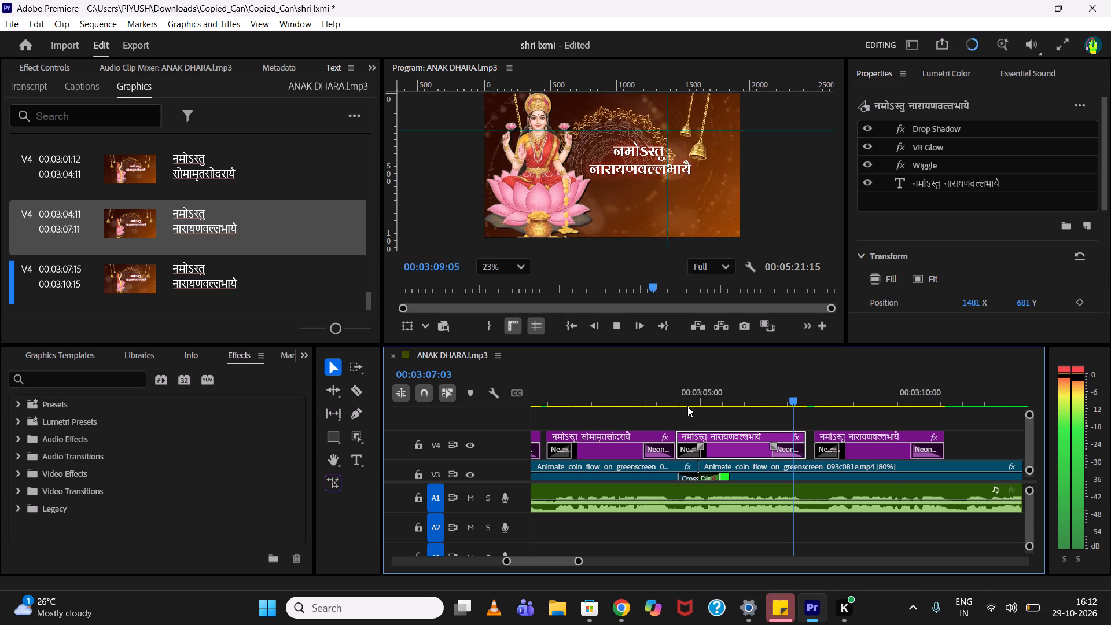
key(space)
scroll(636, 420, up, 15)
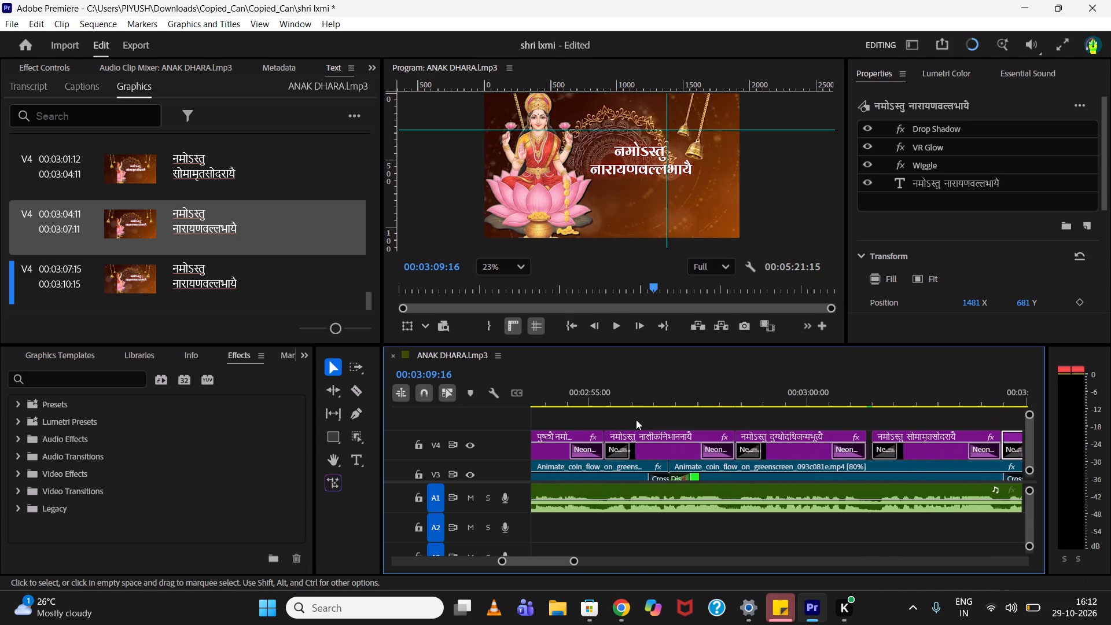
scroll(636, 420, up, 2)
scroll(636, 420, down, 6)
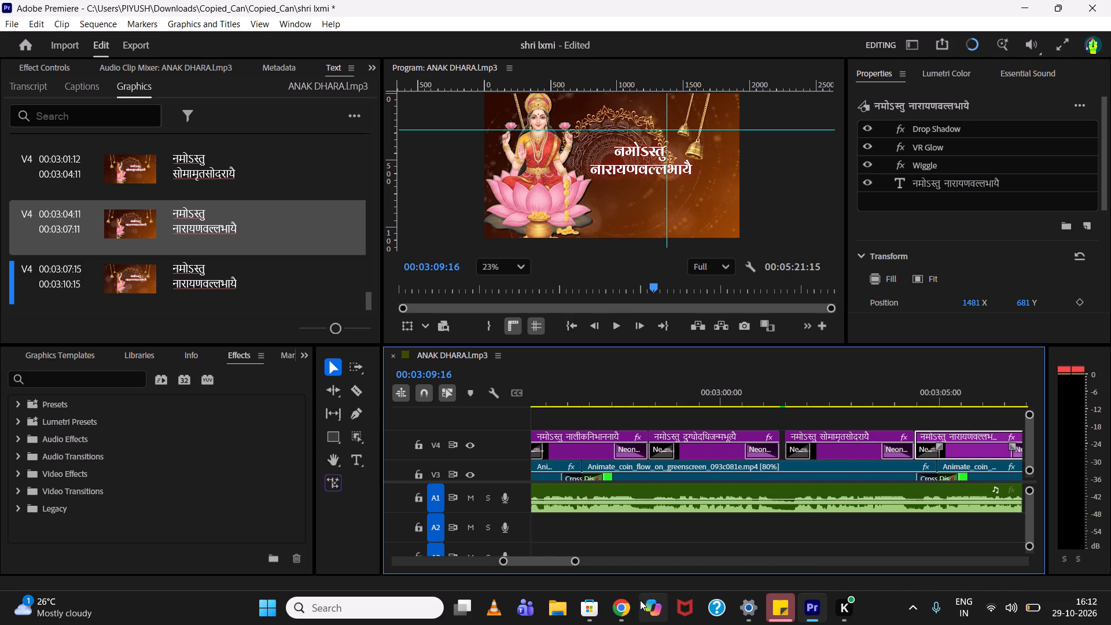
scroll(860, 432, down, 13)
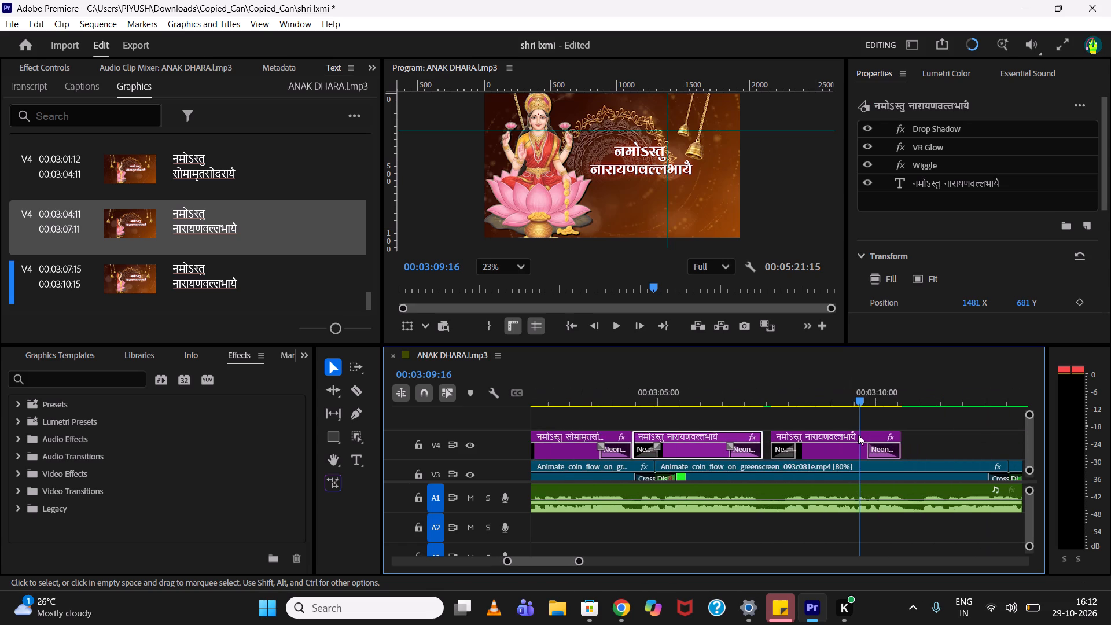
scroll(858, 435, down, 1)
drag(786, 391, 746, 391)
key(space)
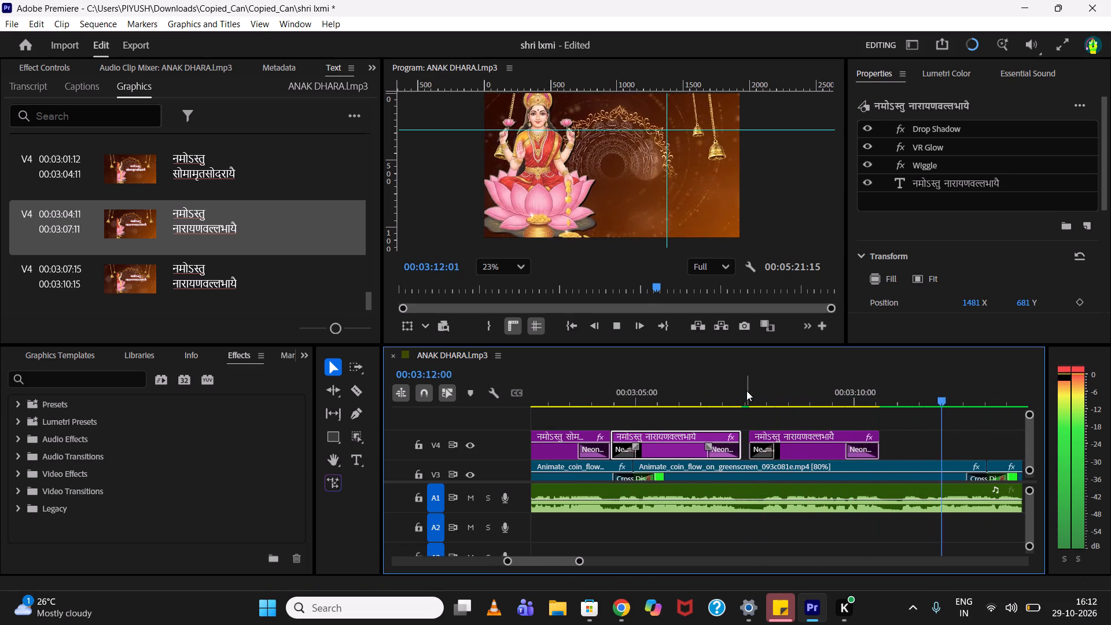
key(space)
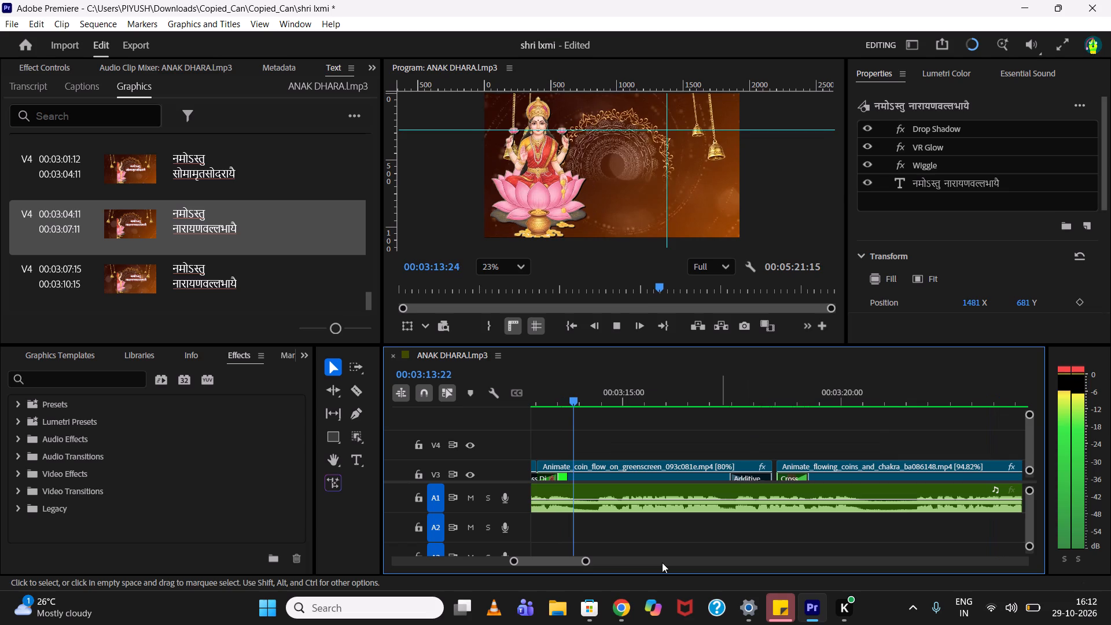
In a new Chrome tab, search for "namoshtu bhomandal" and open the Sanatana Dhara page Kanakadhārā Sloka 11 to 21.
click(624, 594)
click(550, 10)
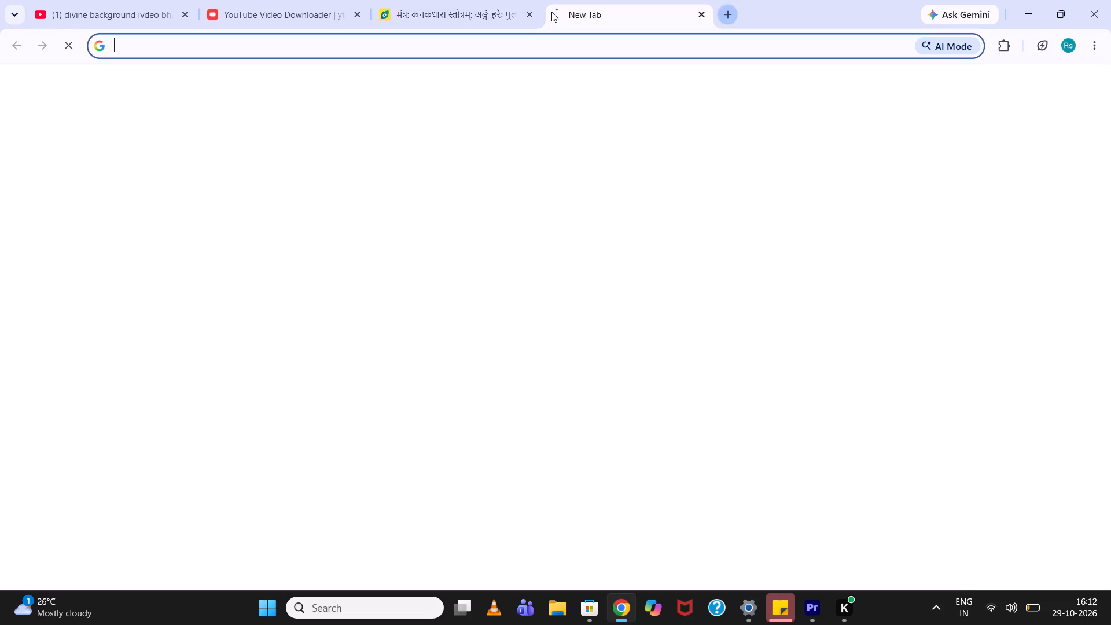
text(namoshtu bh)
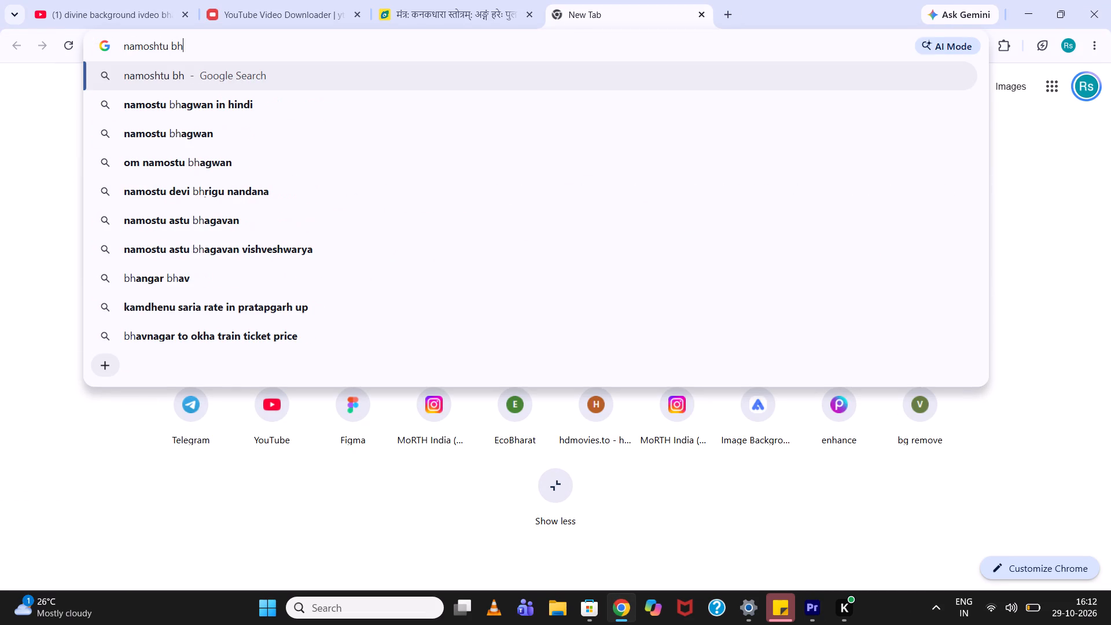
text(oma)
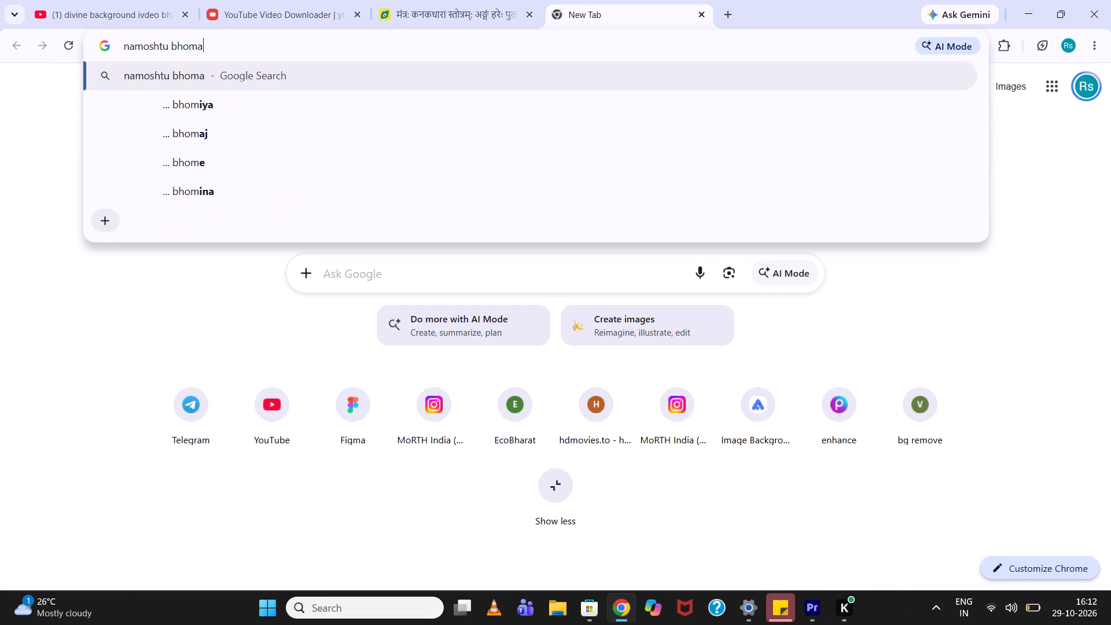
text(ndal)
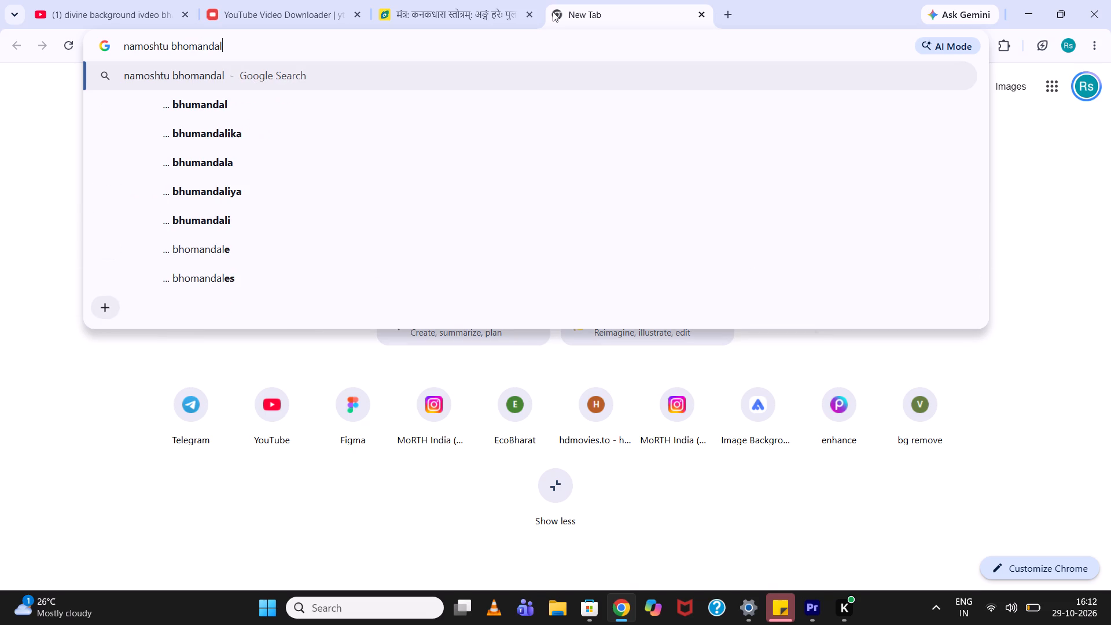
key(Return)
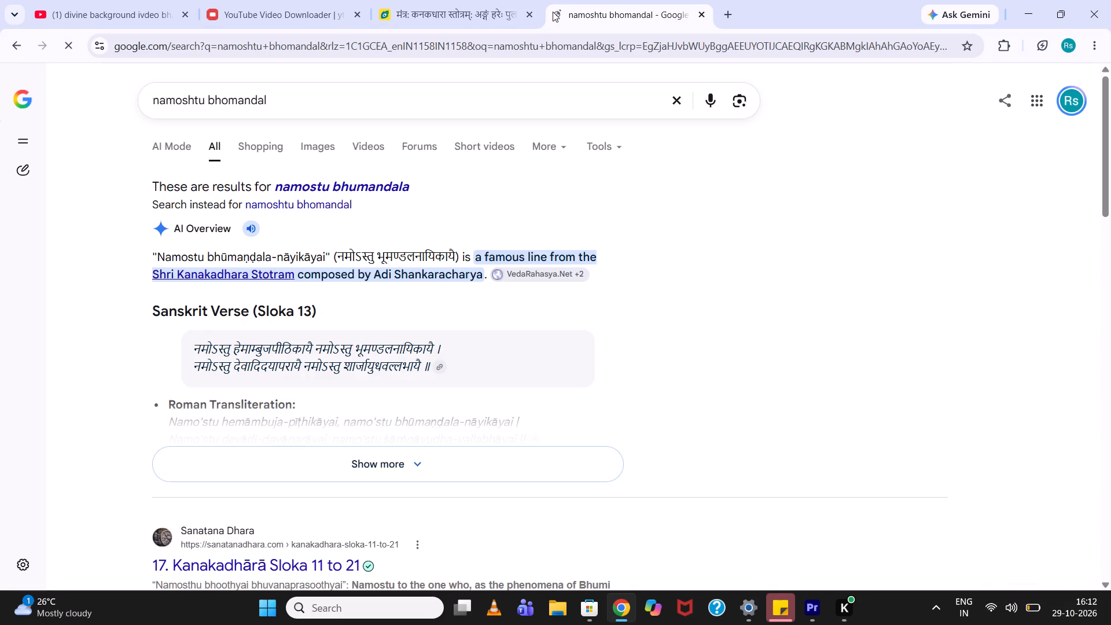
scroll(576, 117, down, 3)
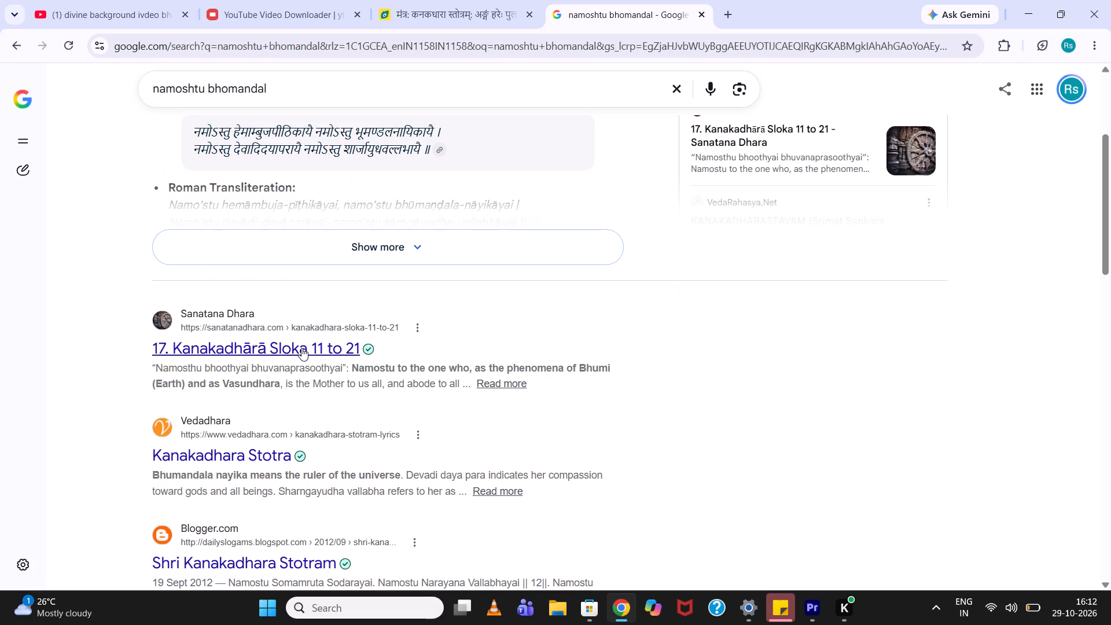
click(301, 348)
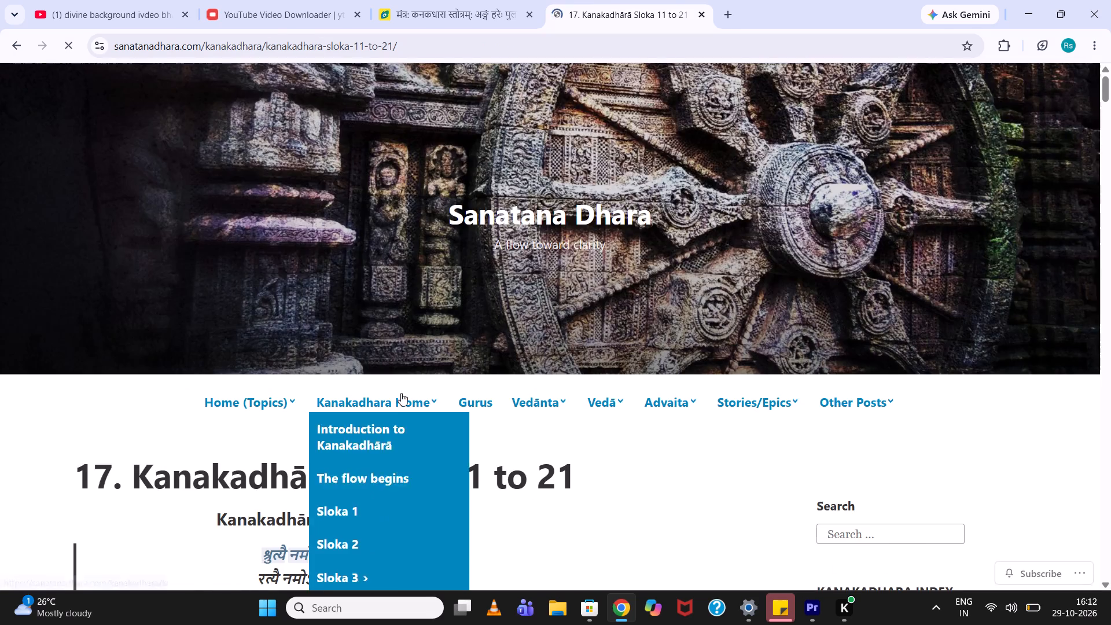
Find Kanakadhārā Stotram Sloka 13 on the page and copy its first line, नमोऽस्तु हेमाम्बुजपीठिकायै.
scroll(401, 393, down, 3)
scroll(564, 394, down, 1)
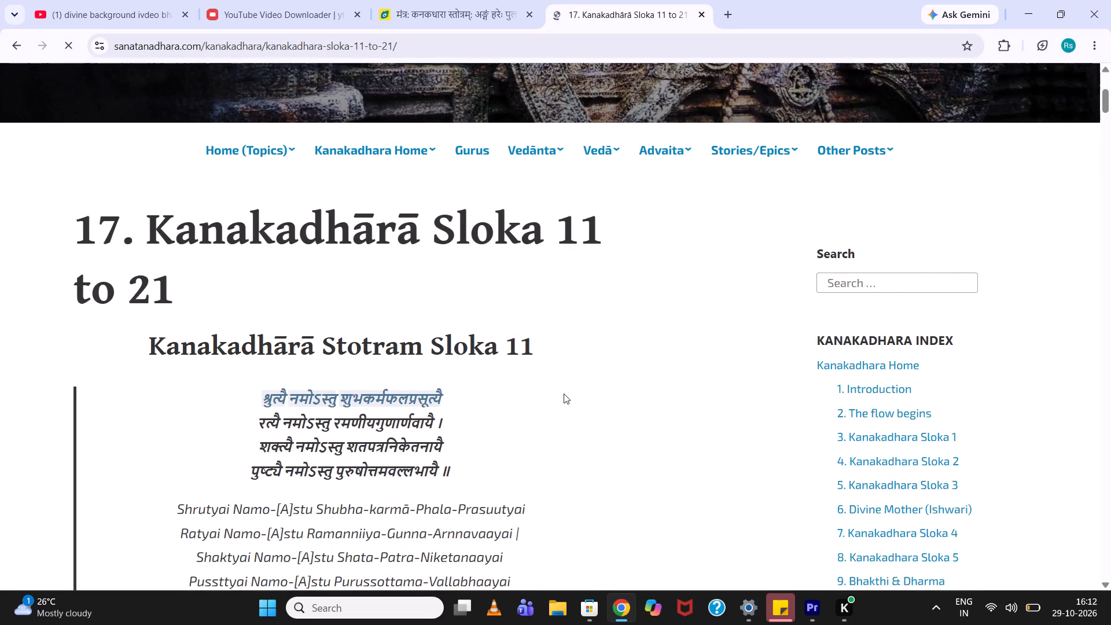
scroll(564, 394, down, 20)
scroll(564, 394, down, 6)
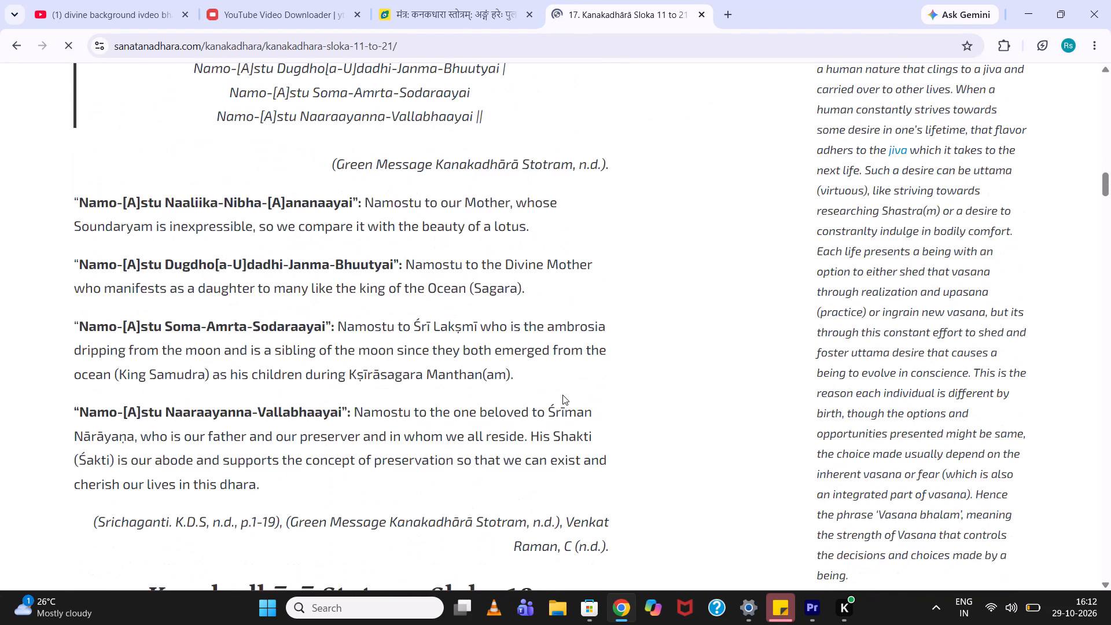
scroll(562, 395, down, 17)
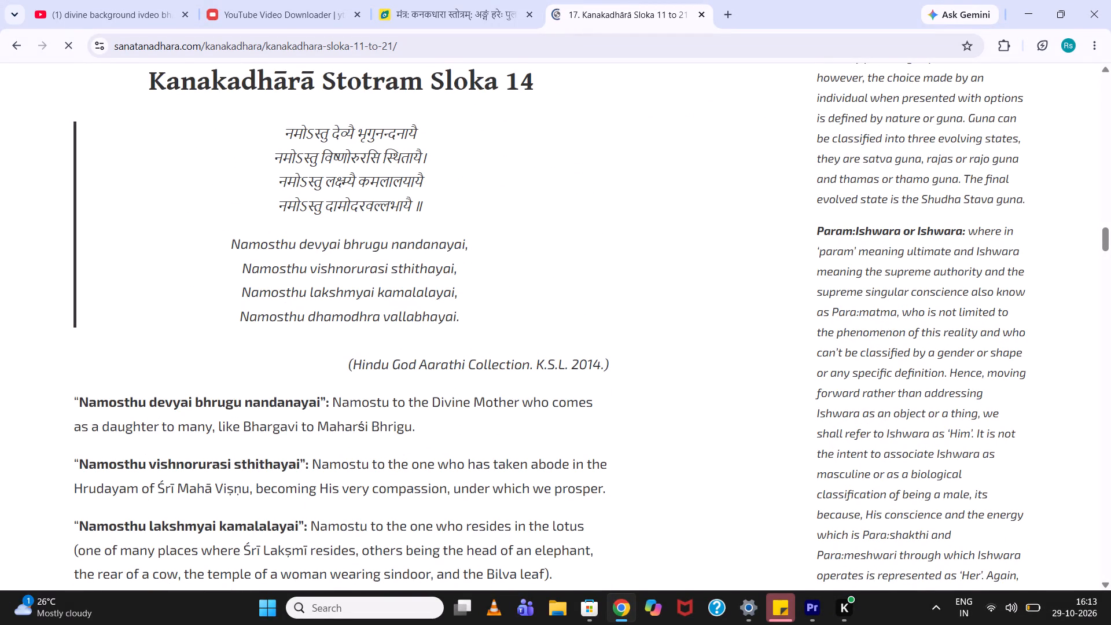
scroll(404, 198, up, 8)
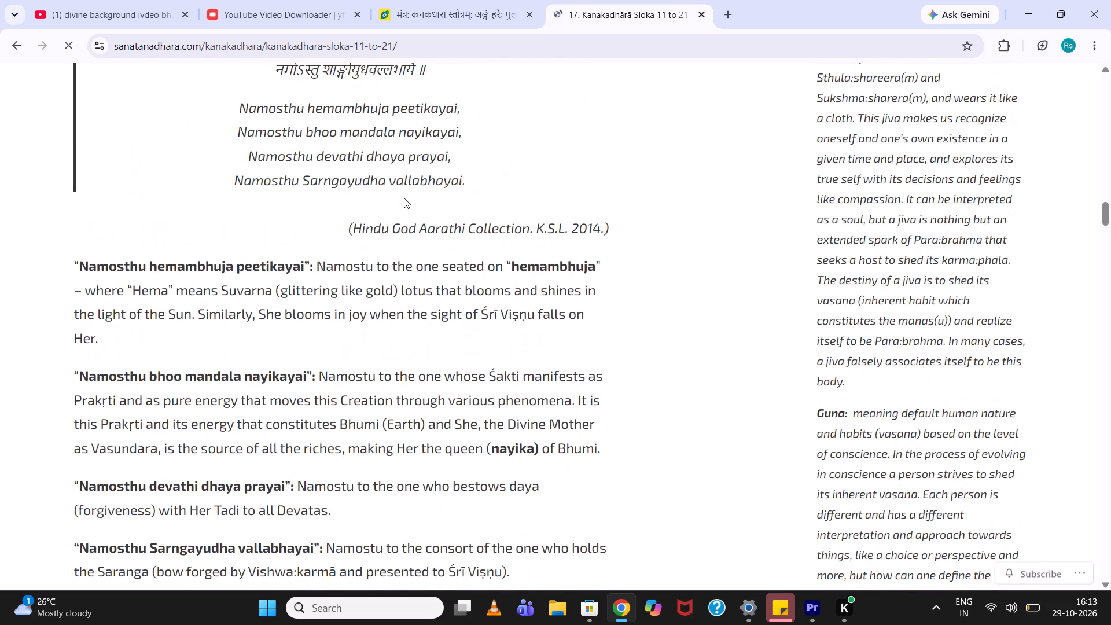
scroll(404, 198, up, 3)
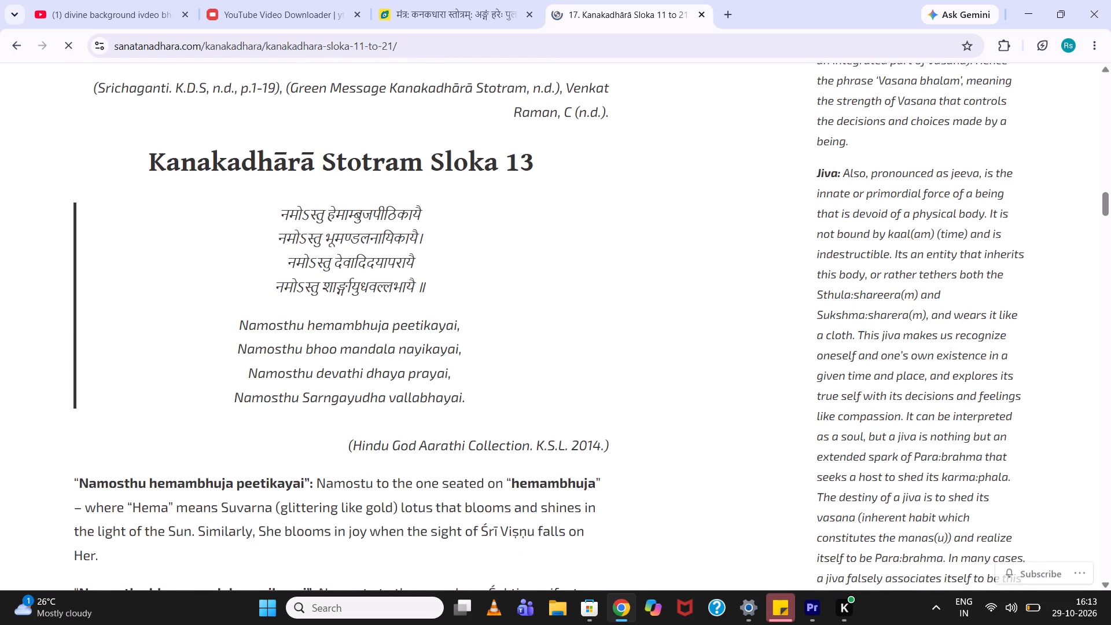
drag(285, 211, 406, 212)
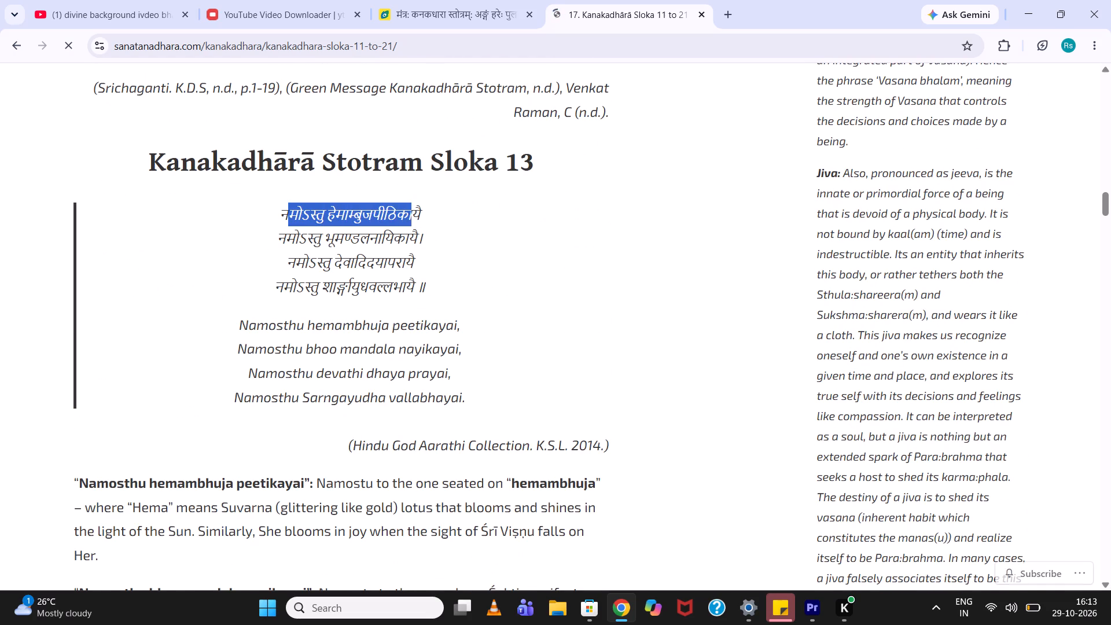
click(421, 213)
drag(421, 213, 288, 215)
key(ctrl+c)
Back in Premiere, replace the text of the title at 00:03:07:15 with the copied line, breaking it into two lines after नमोऽस्तु.
click(815, 608)
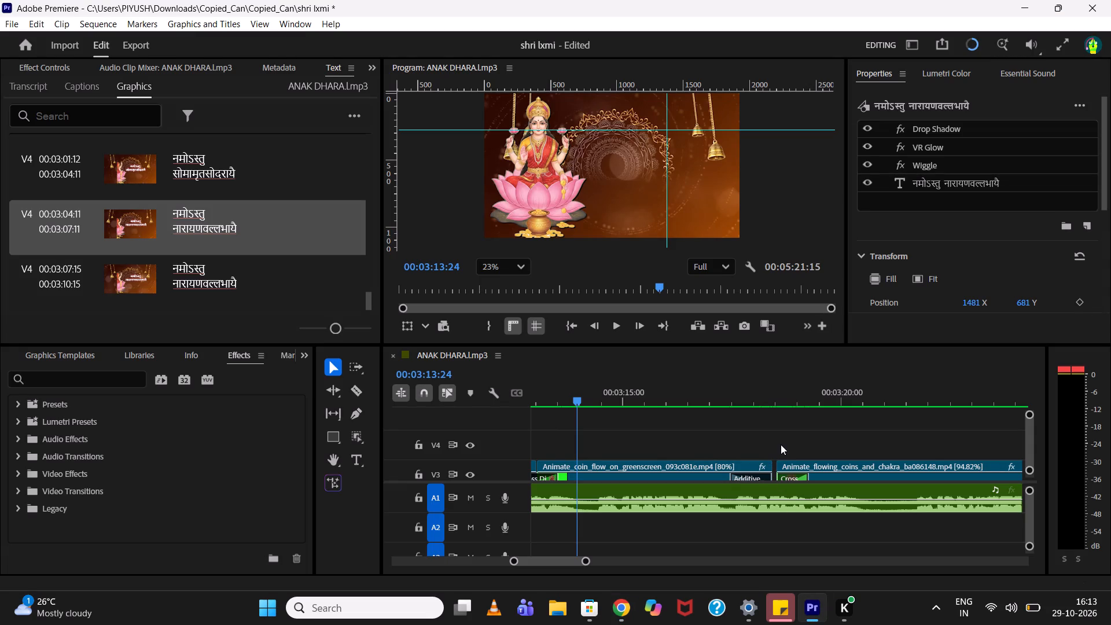
scroll(781, 444, down, 9)
scroll(781, 444, up, 8)
click(719, 426)
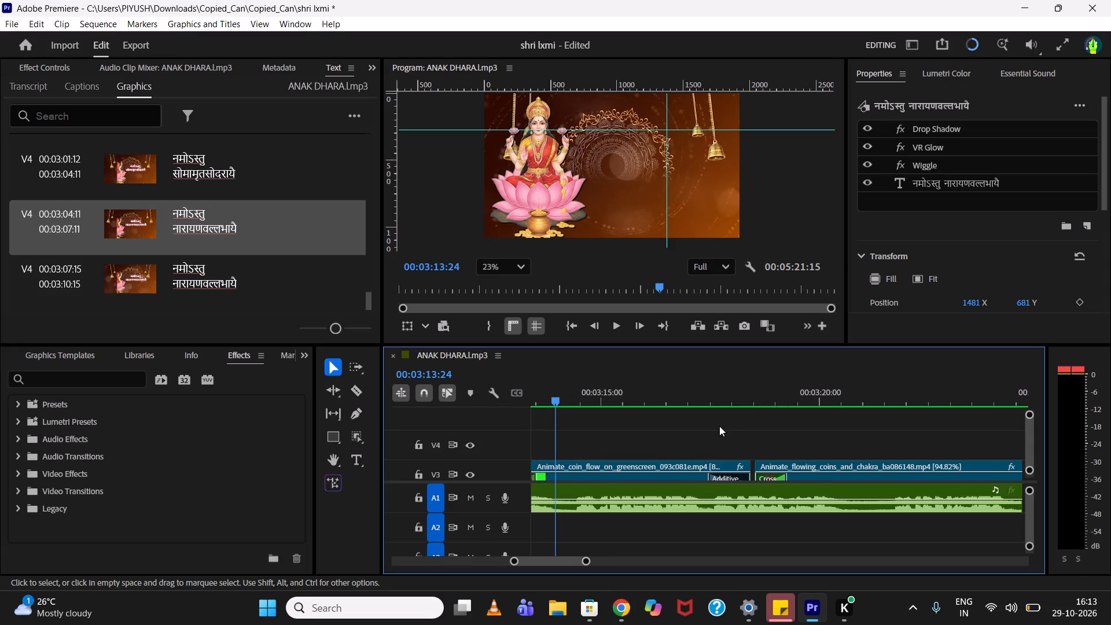
scroll(716, 427, up, 13)
drag(670, 394, 634, 392)
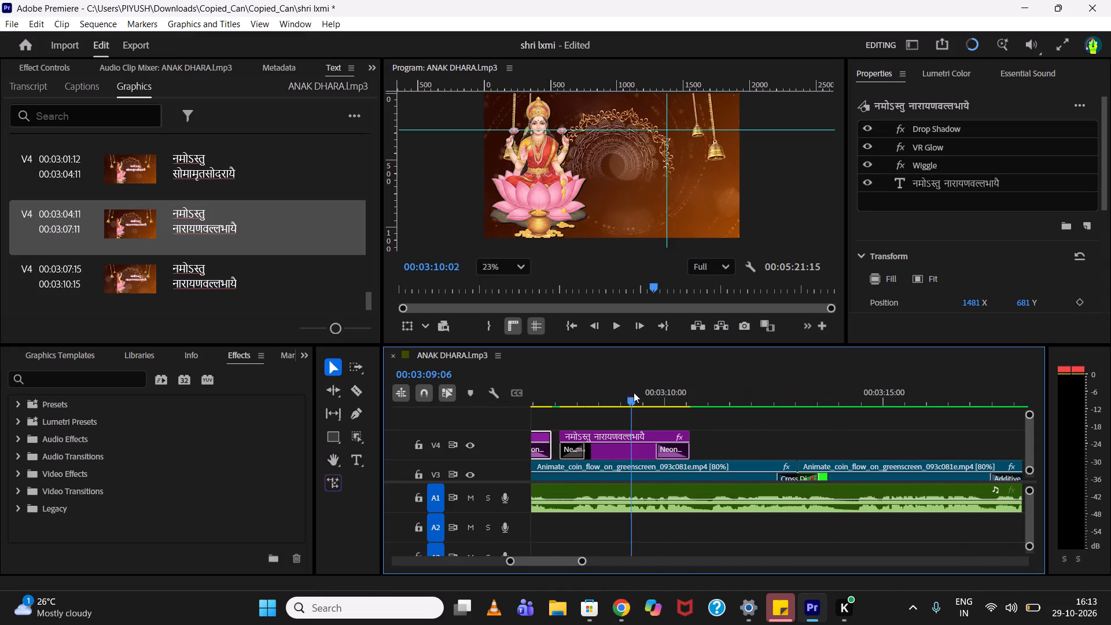
drag(634, 392, 724, 421)
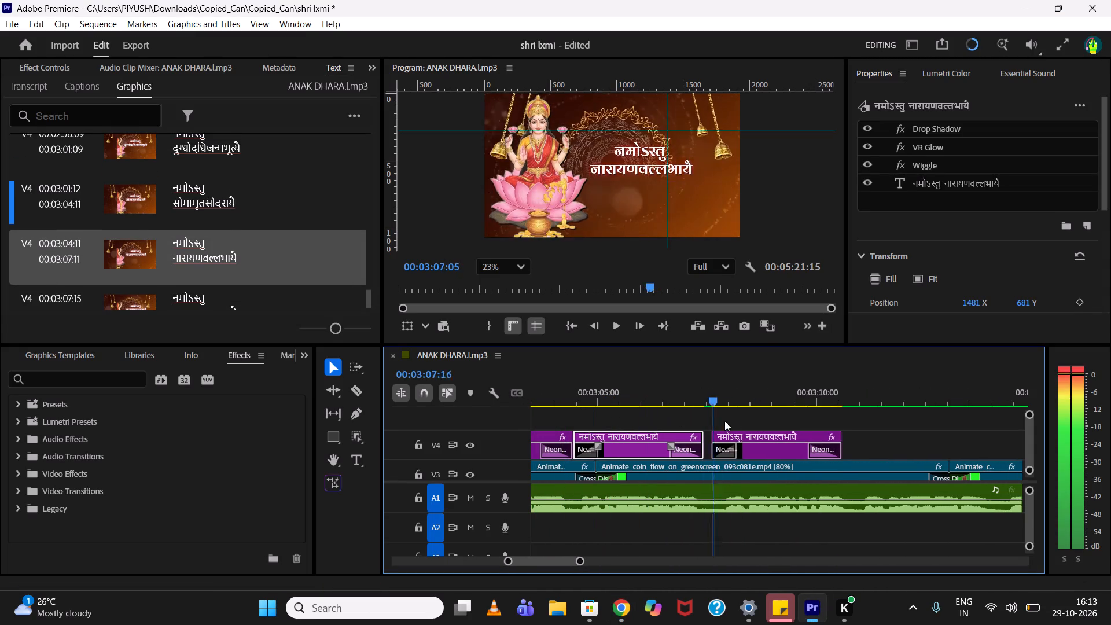
drag(724, 421, 779, 417)
click(774, 451)
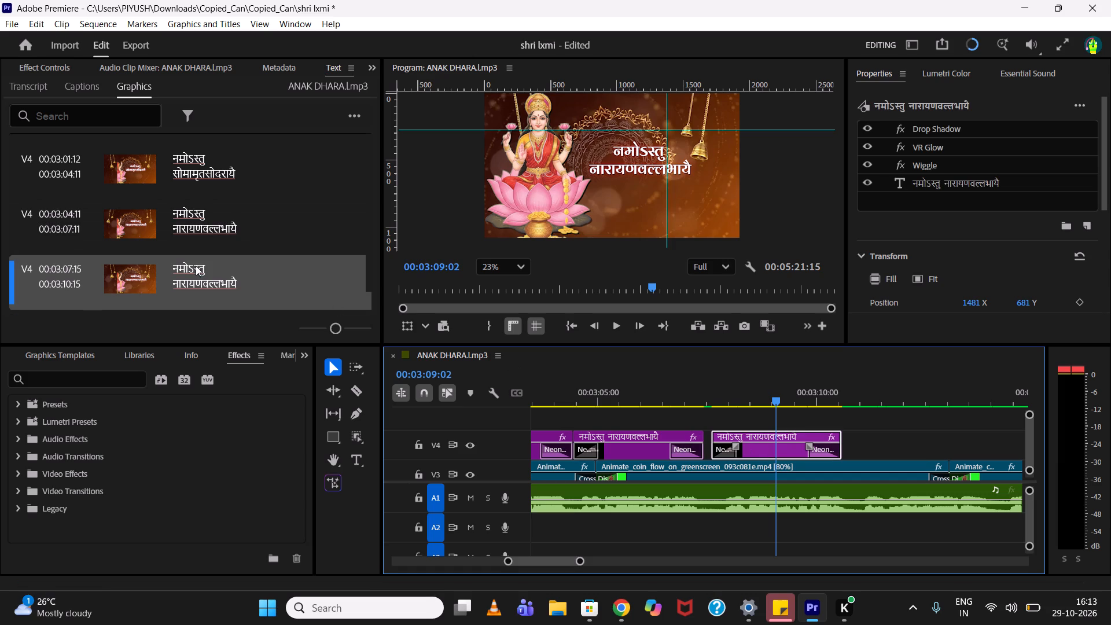
double_click(194, 277)
key(ctrl+v)
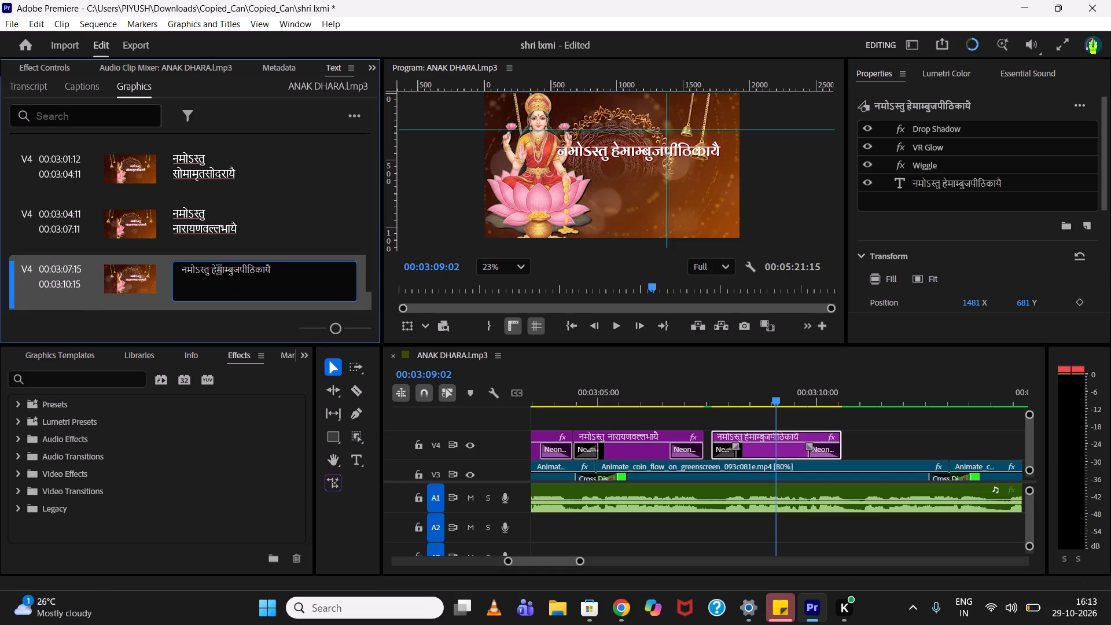
click(209, 268)
key(Return)
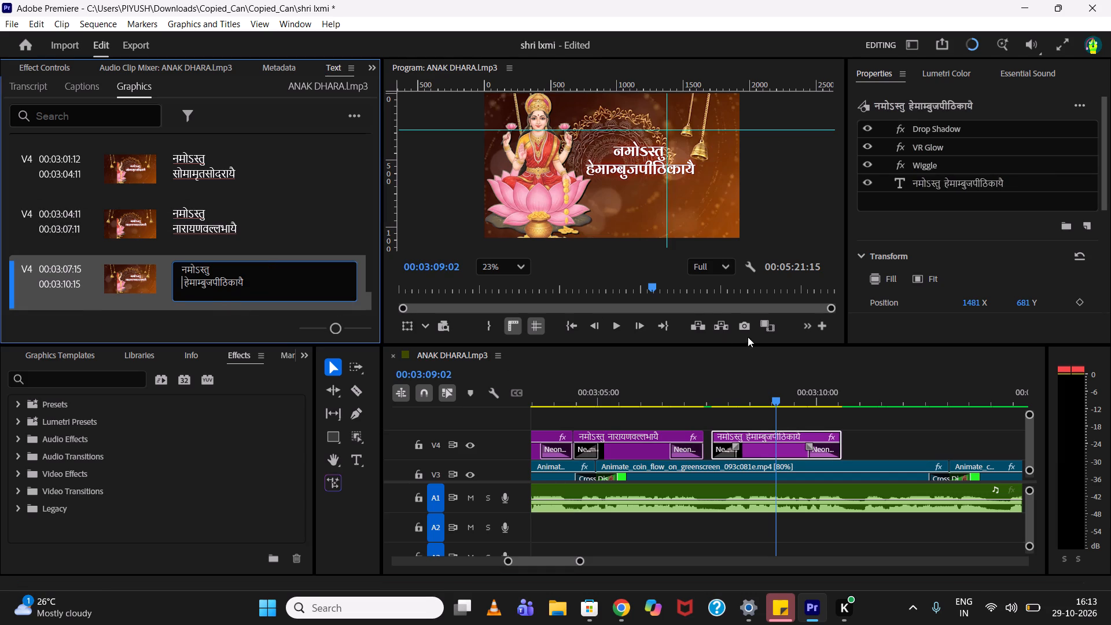
drag(756, 389, 742, 389)
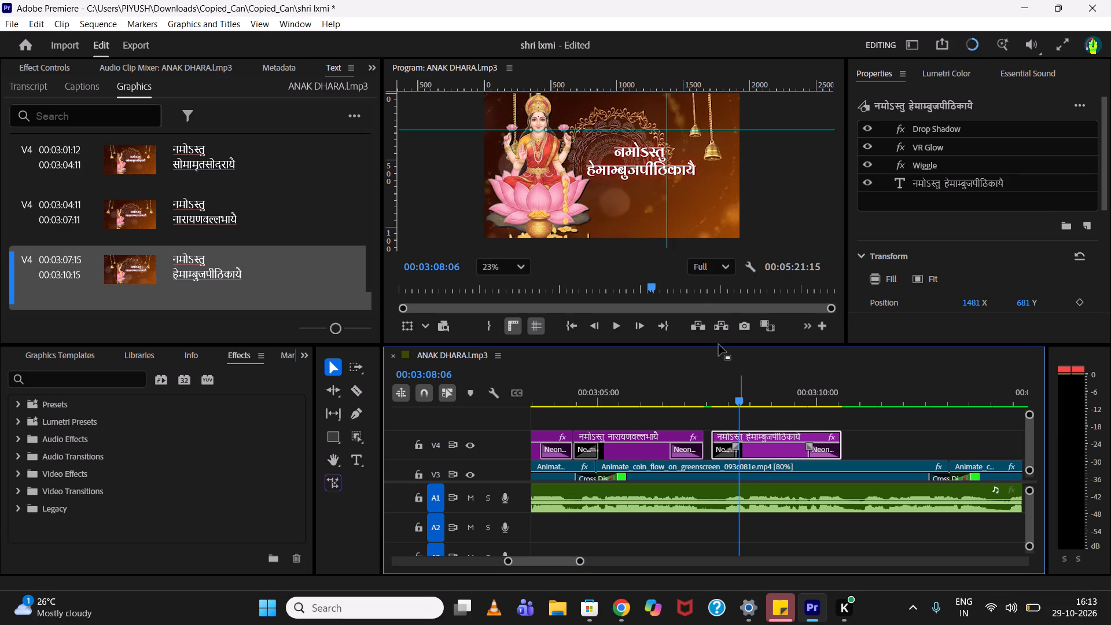
Examine the नमोऽस्तु हेमाम्बुजपीठिकायै title up close and play it against the vocal.
scroll(643, 153, up, 10)
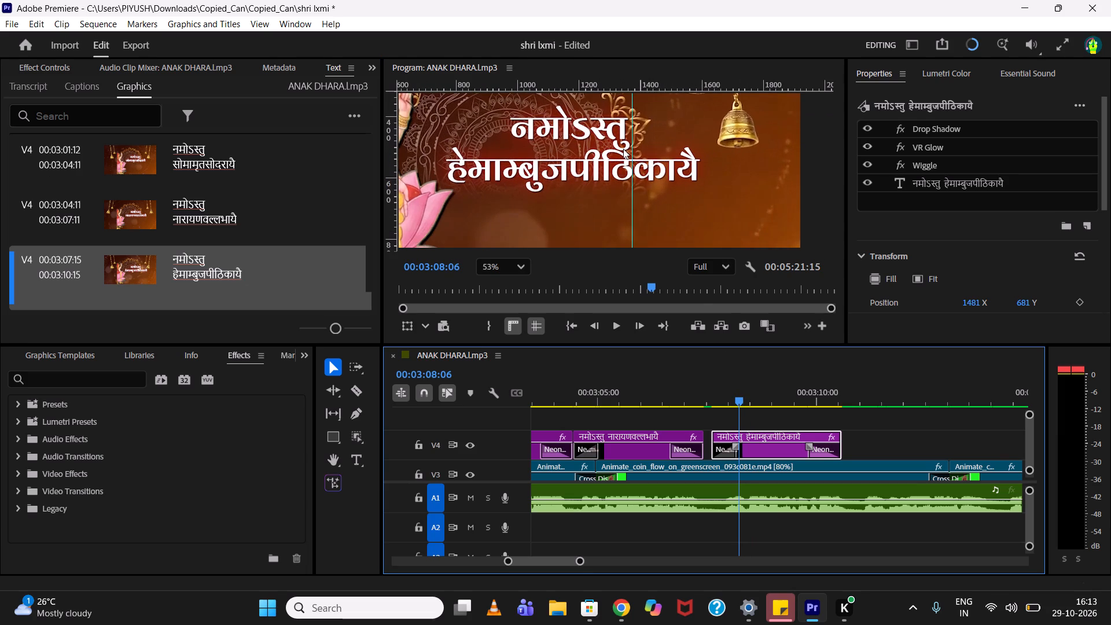
scroll(623, 149, down, 4)
scroll(623, 149, up, 4)
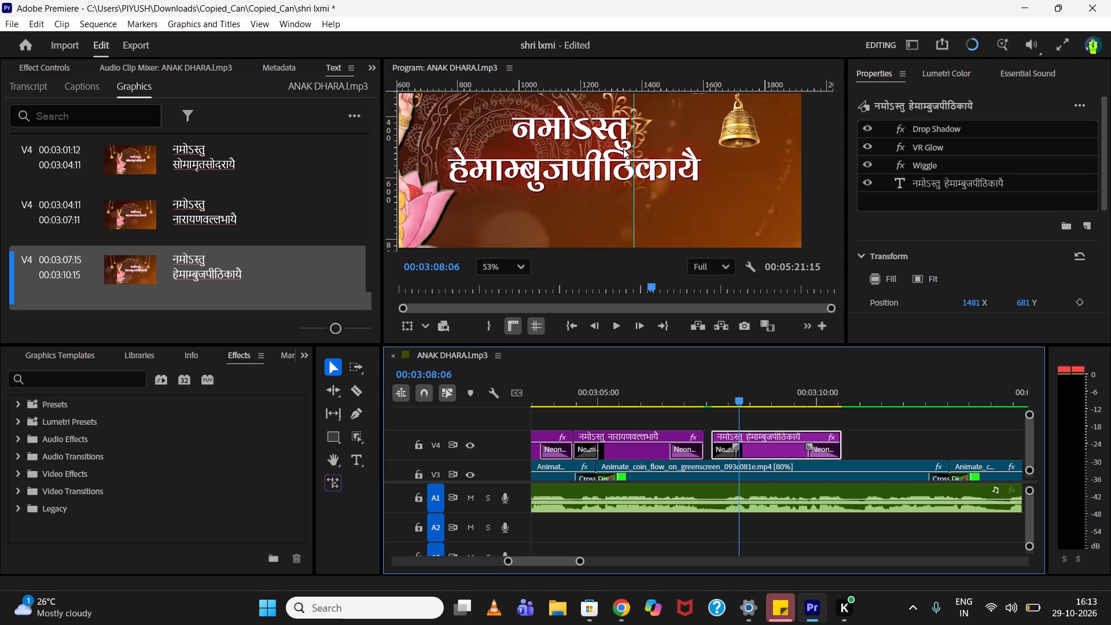
scroll(623, 149, down, 6)
click(709, 414)
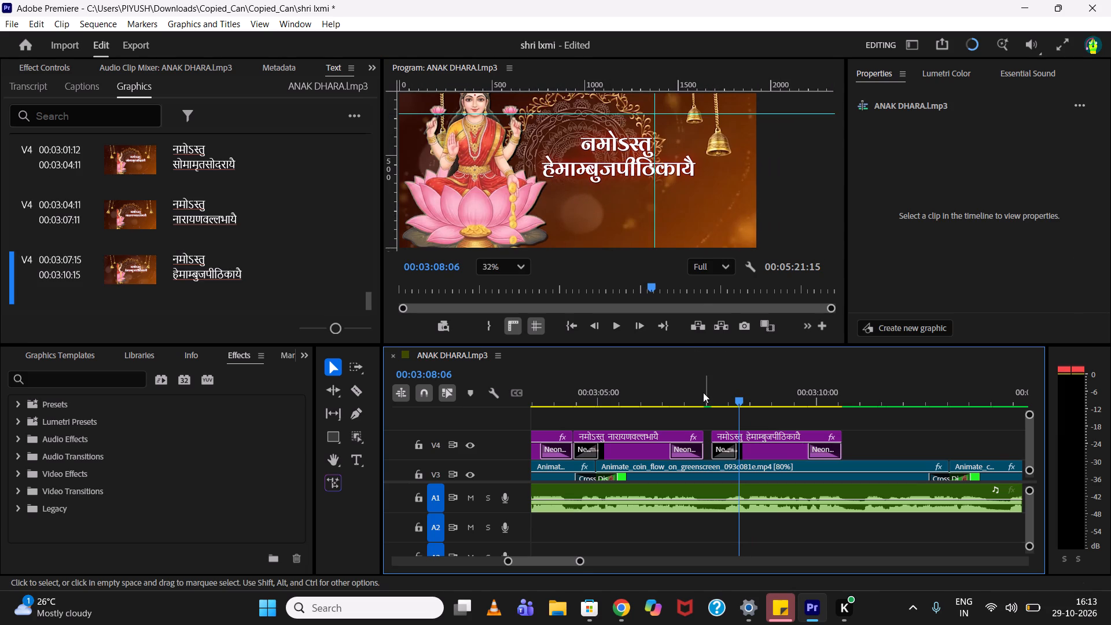
drag(703, 392, 730, 388)
key(space)
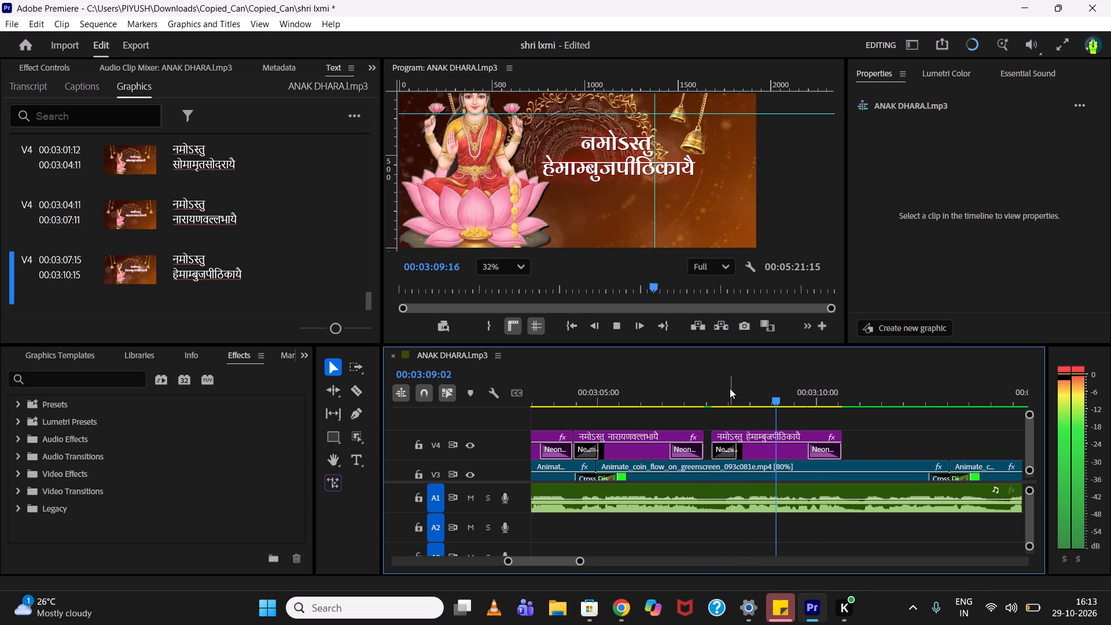
key(space)
click(791, 396)
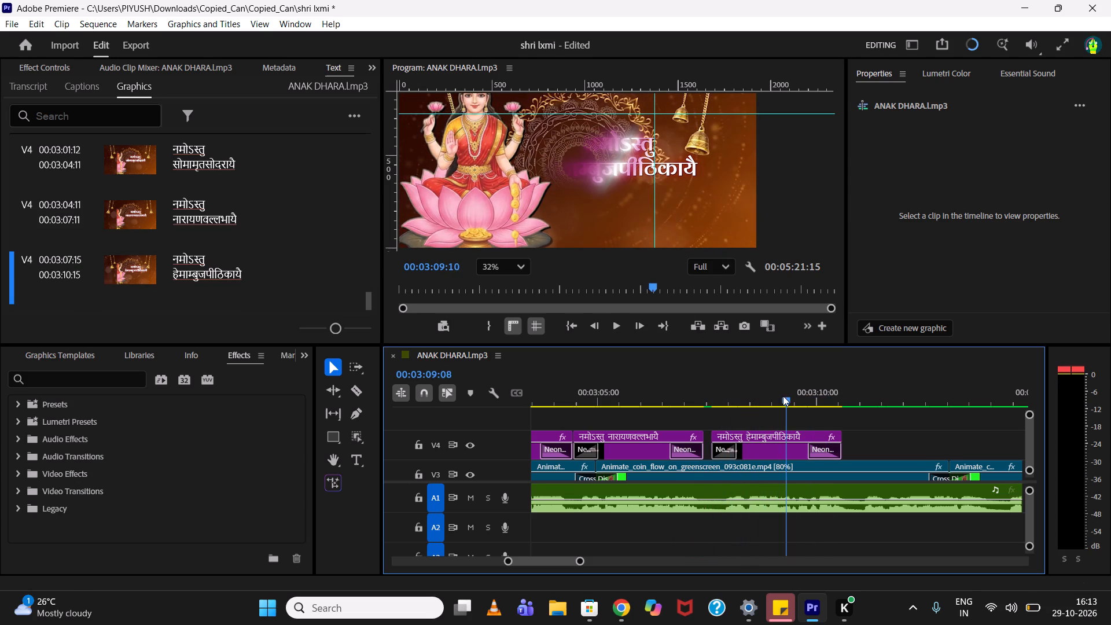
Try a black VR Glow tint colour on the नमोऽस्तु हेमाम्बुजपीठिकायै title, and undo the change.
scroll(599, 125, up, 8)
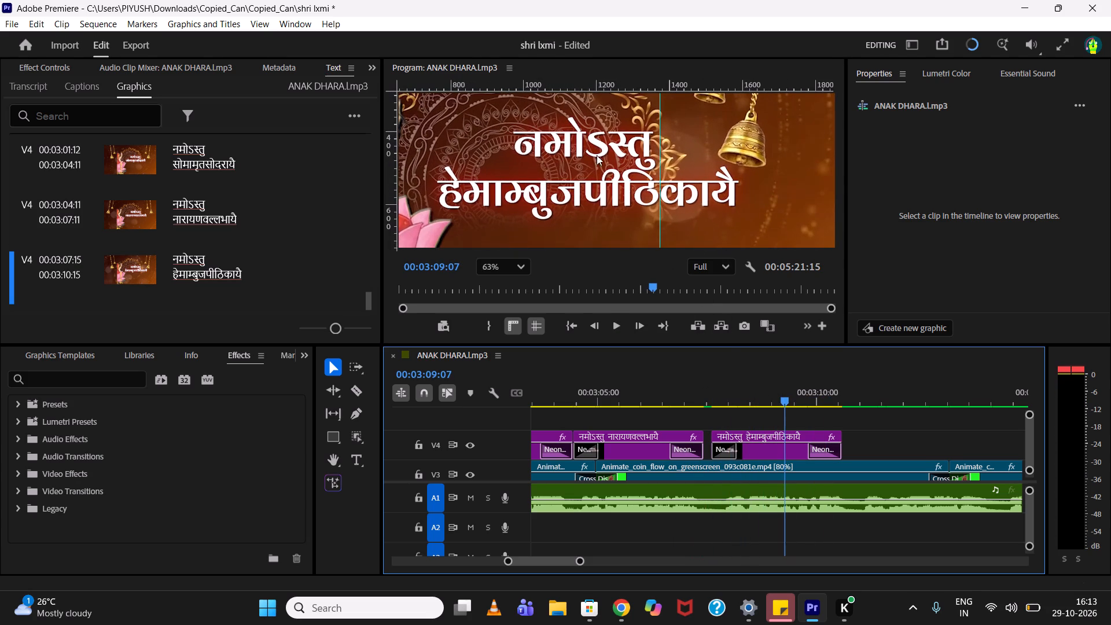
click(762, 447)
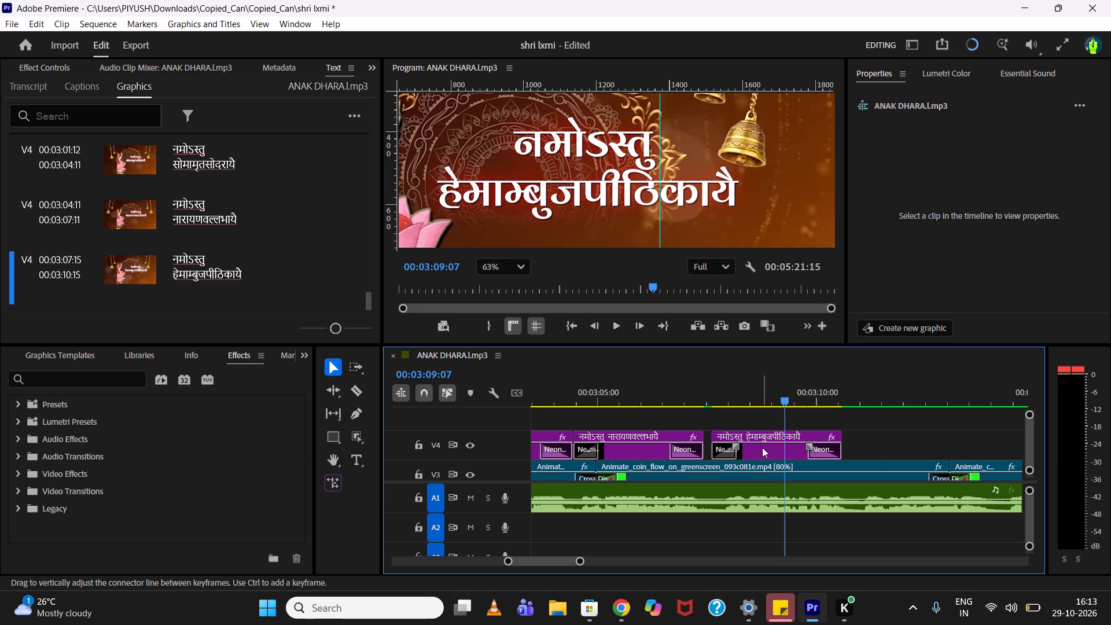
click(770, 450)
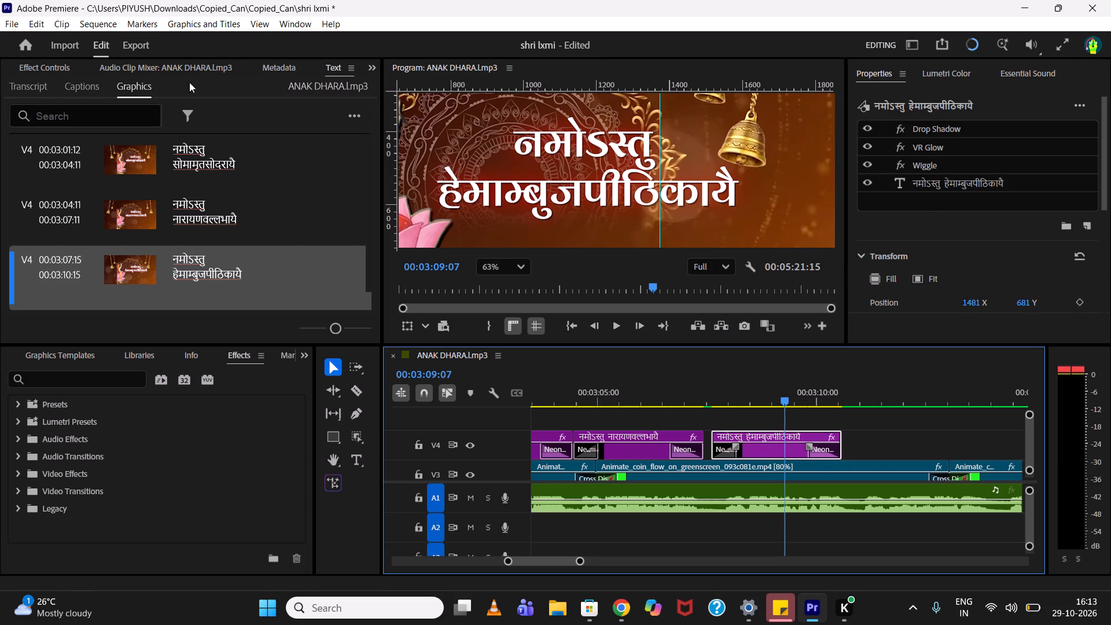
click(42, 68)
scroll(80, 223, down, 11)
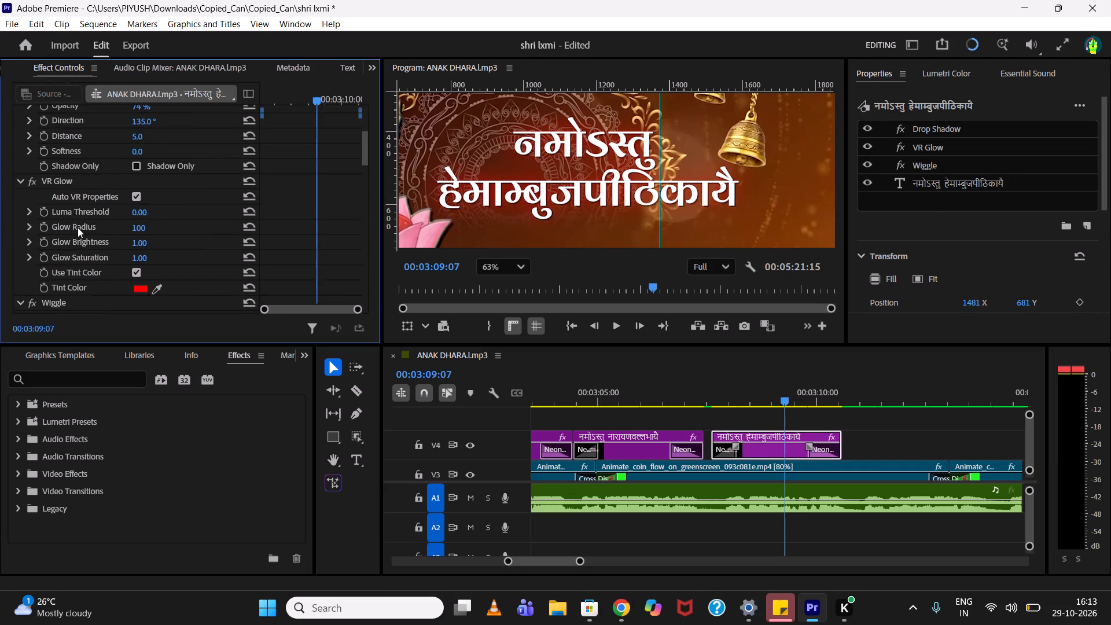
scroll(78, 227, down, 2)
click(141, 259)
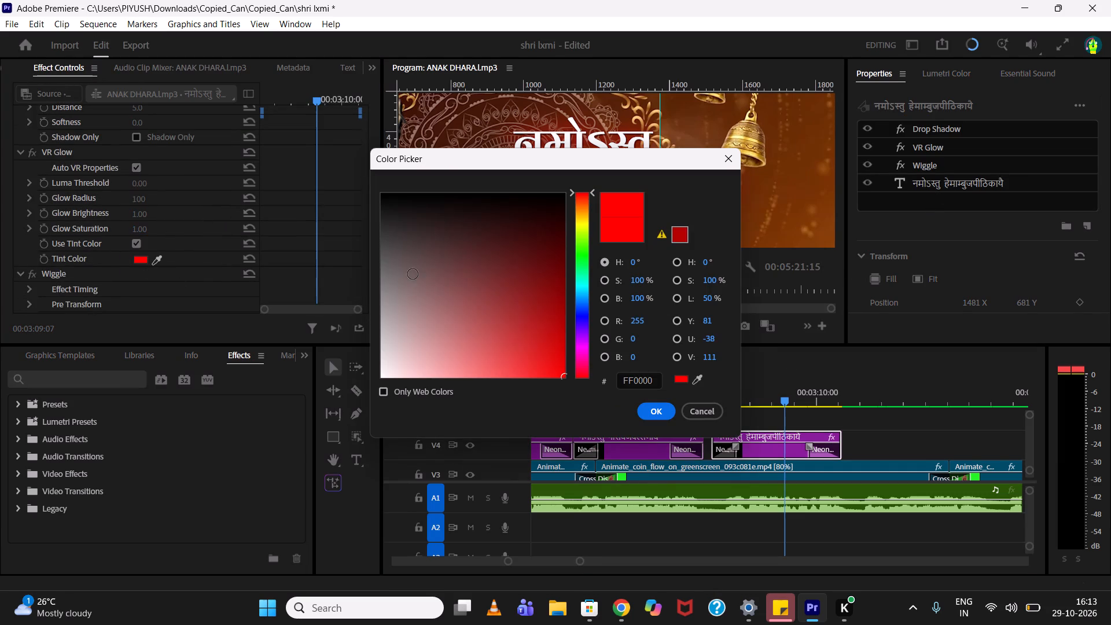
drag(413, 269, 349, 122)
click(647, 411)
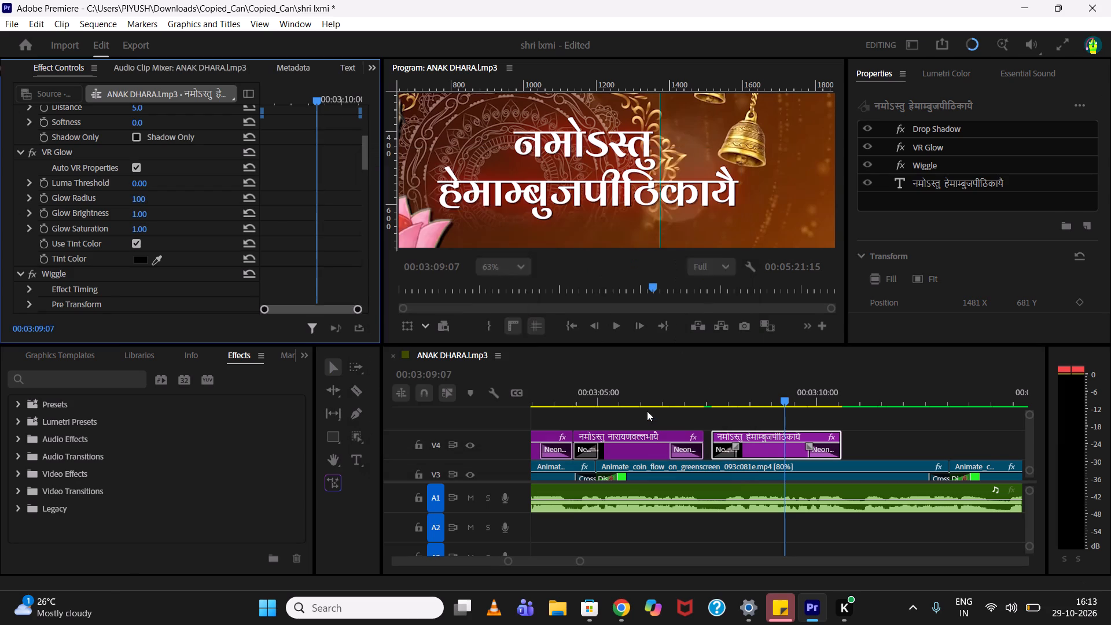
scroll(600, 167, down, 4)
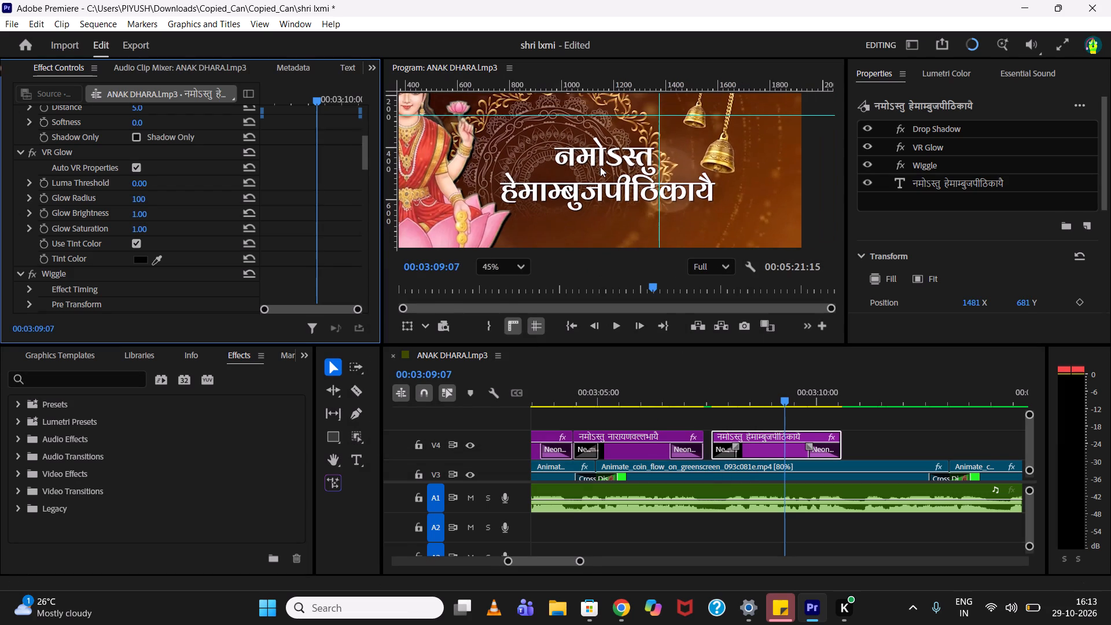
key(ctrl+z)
Play the vocal past the हेमाम्बुजपीठिकायै title to find the next line's start, and place a duplicate of the title on V4 at 00:03:10:20.
click(900, 428)
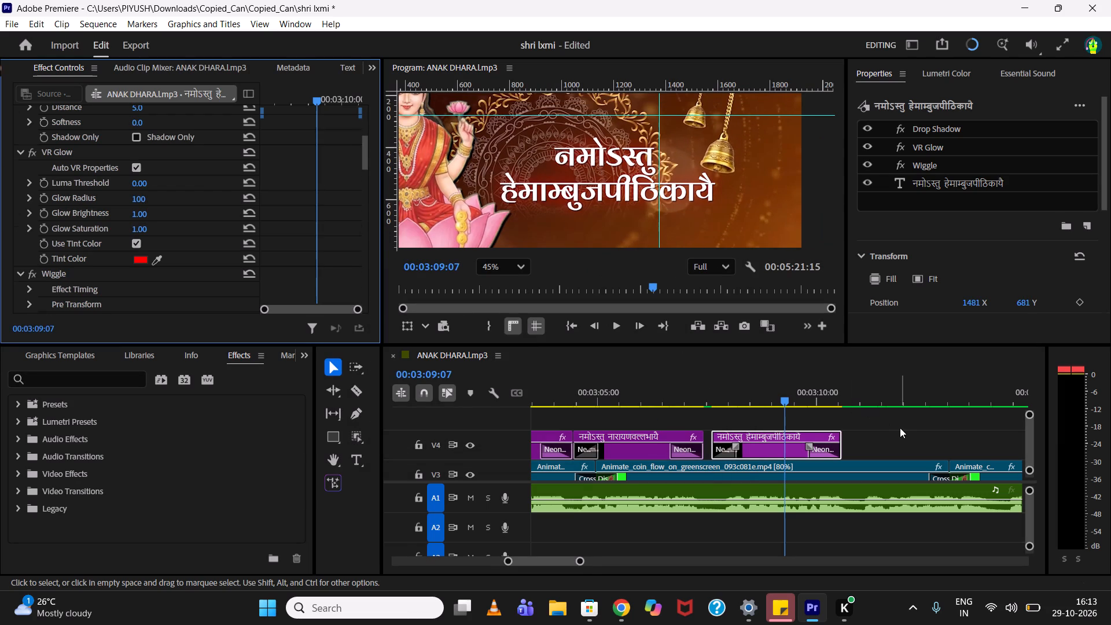
drag(729, 385, 717, 388)
key(space)
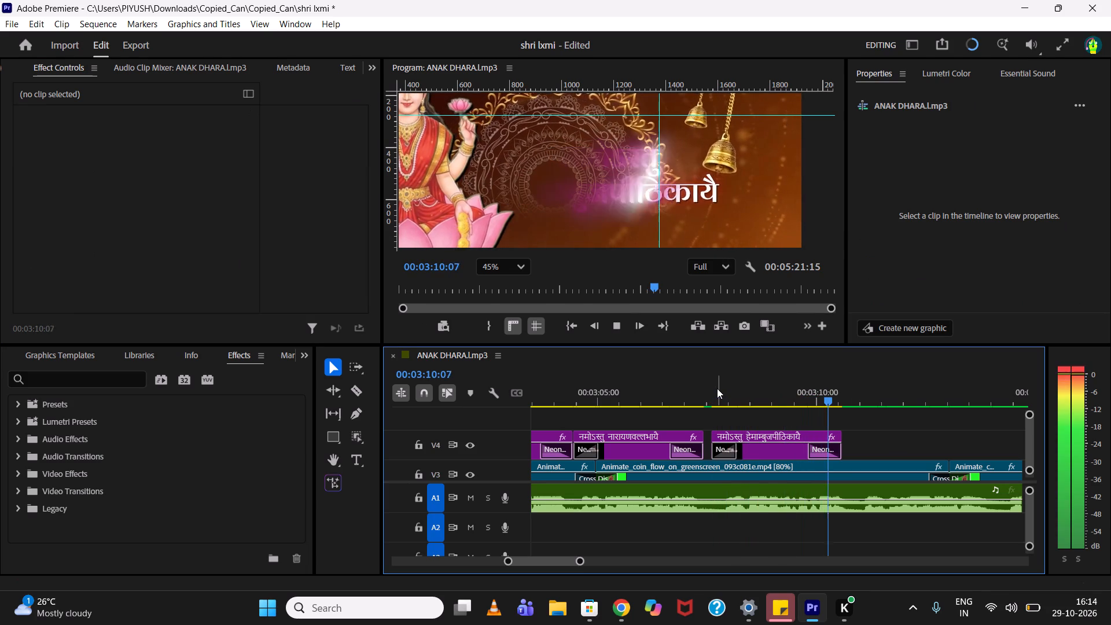
key(space)
key(space)
key(space)
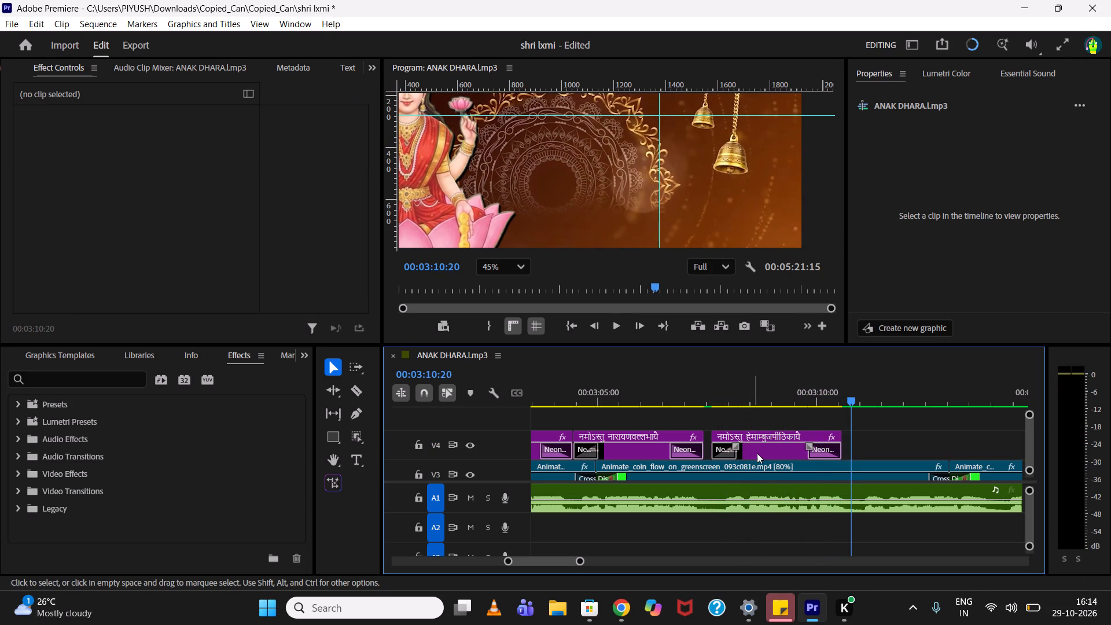
alt+drag(758, 454, 896, 457)
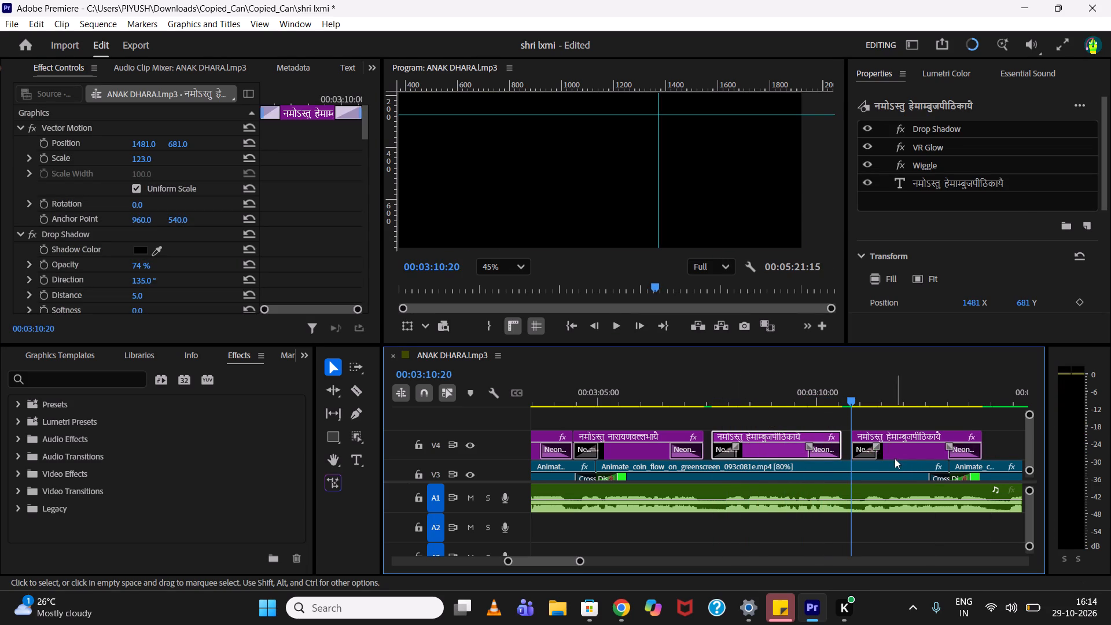
Switch to Chrome and copy the second line of Sloka 13, नमोऽस्तु भूमण्डलनायिकायै, without the closing danda.
click(632, 606)
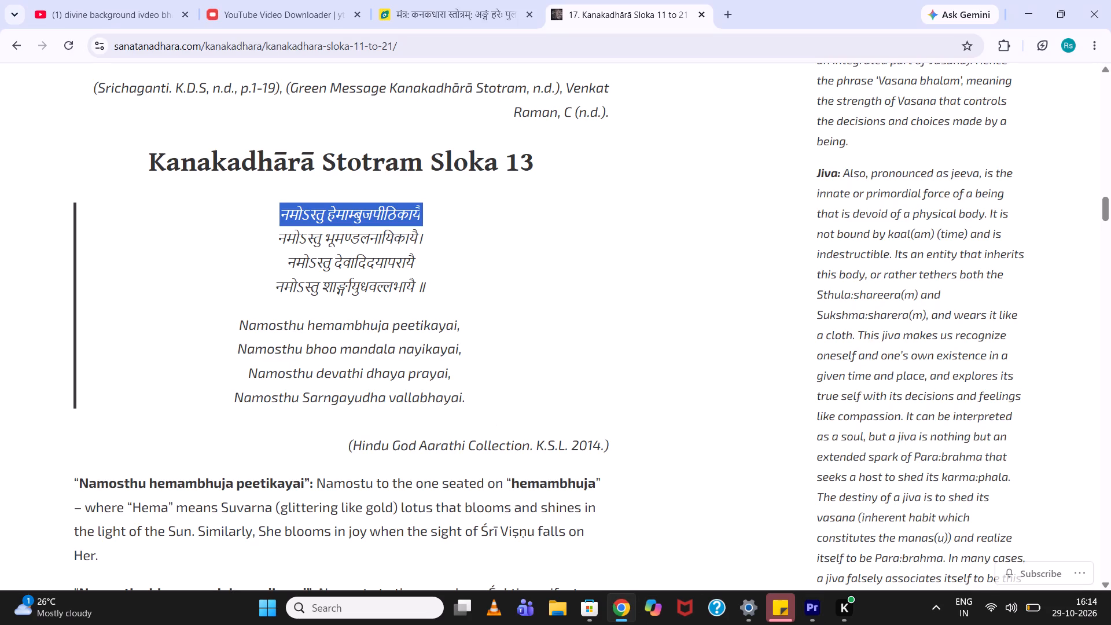
drag(279, 237, 392, 237)
click(394, 242)
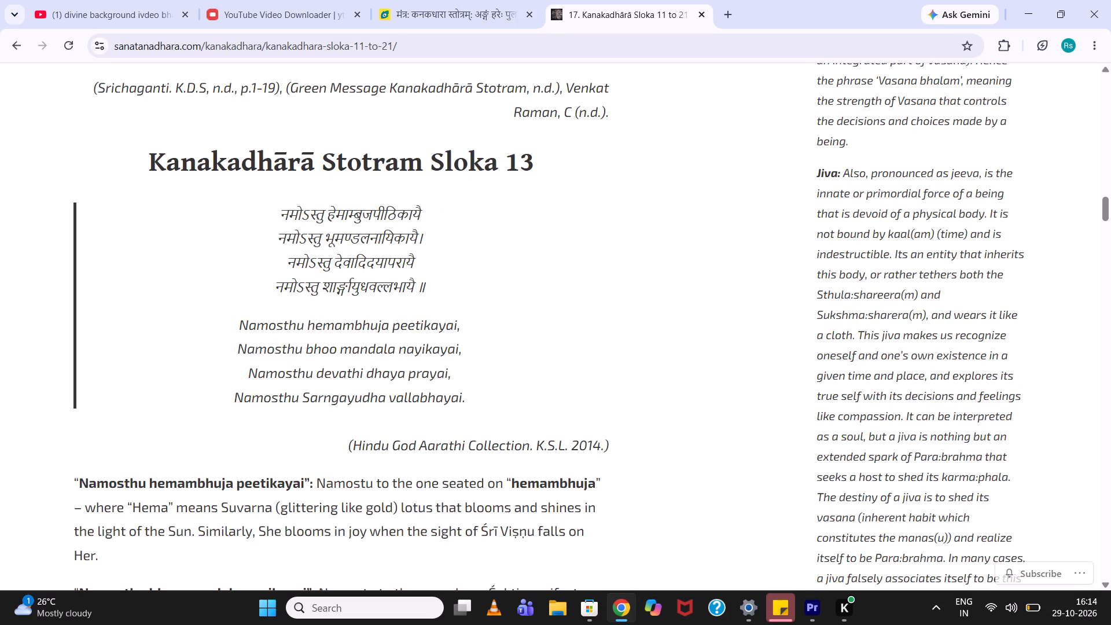
drag(279, 231, 415, 241)
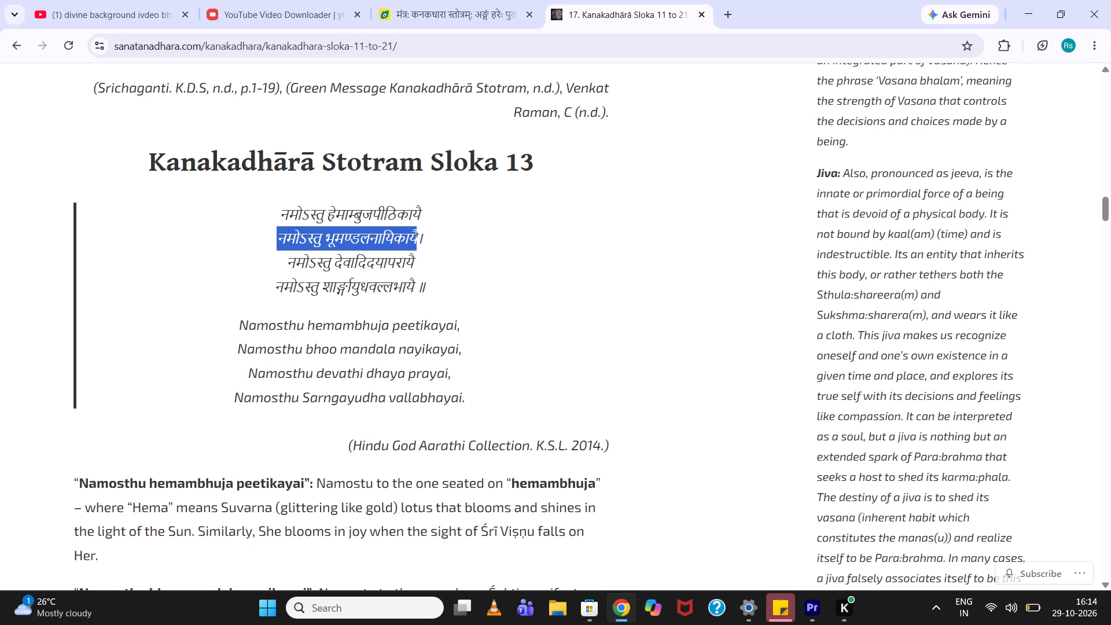
key(ctrl+c)
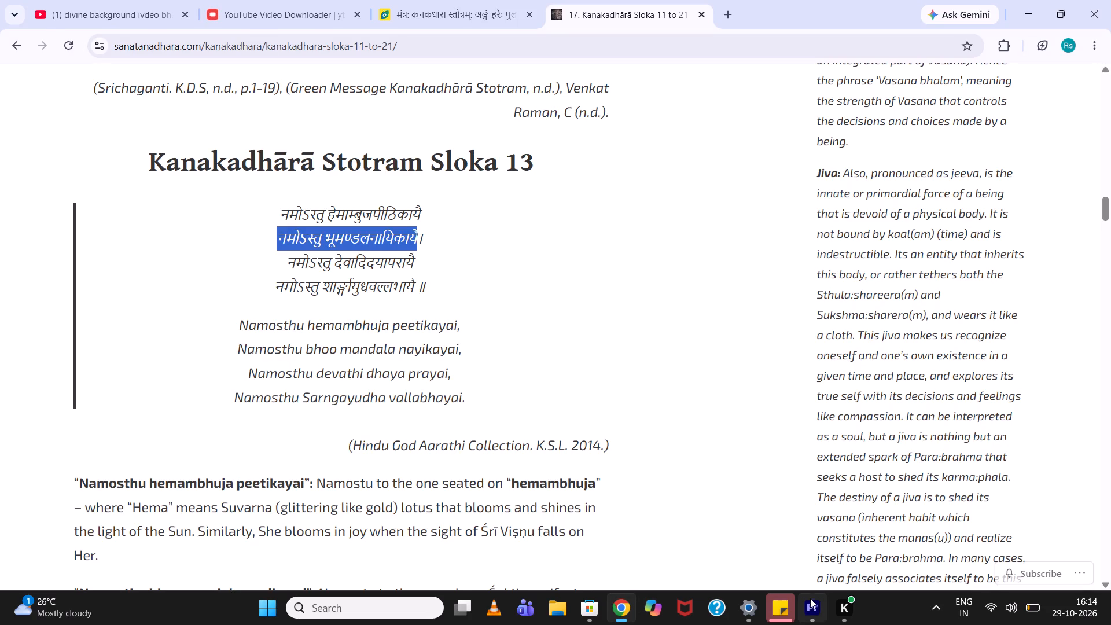
Back in Premiere, replace the text of the title at 00:03:10:20 with the copied line, breaking it into two lines after नमोऽस्तु.
click(811, 601)
drag(874, 387, 903, 392)
click(907, 399)
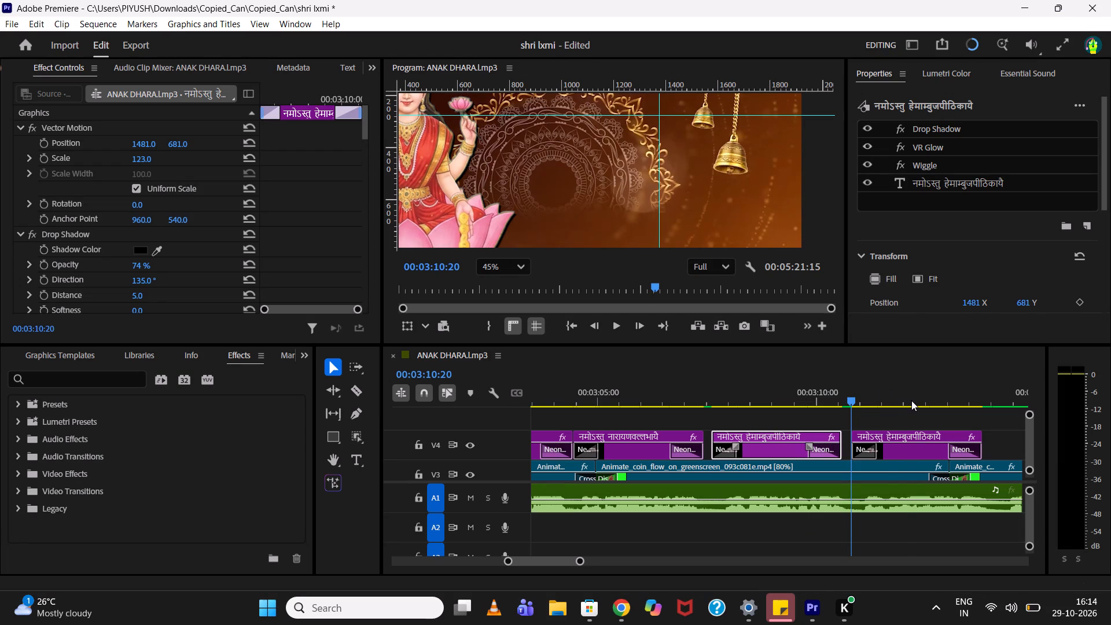
click(903, 445)
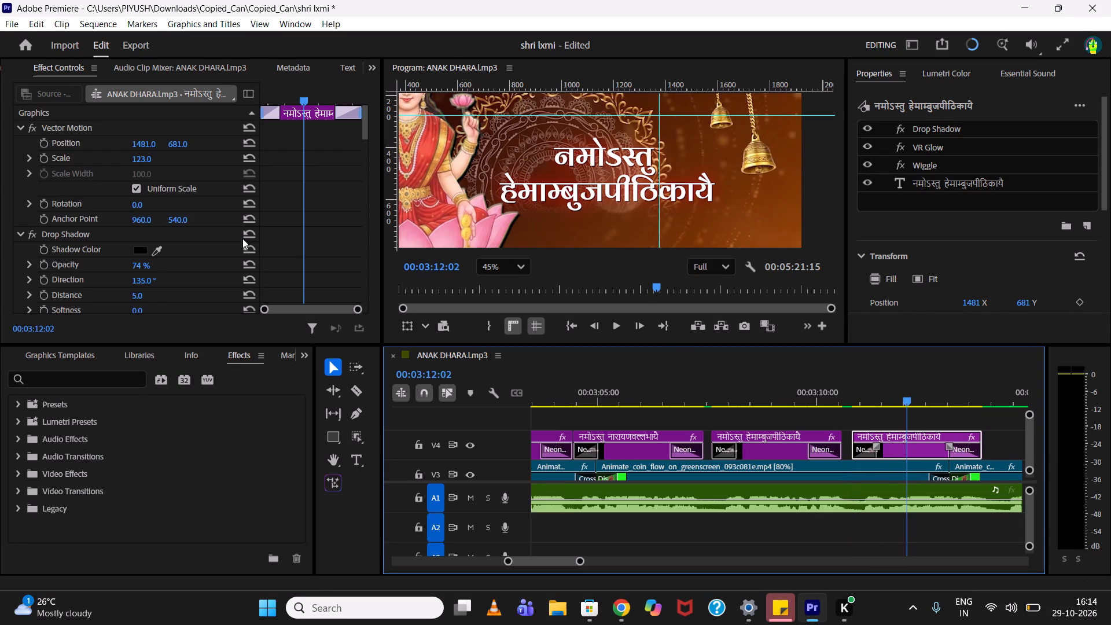
double_click(896, 447)
scroll(226, 289, down, 1)
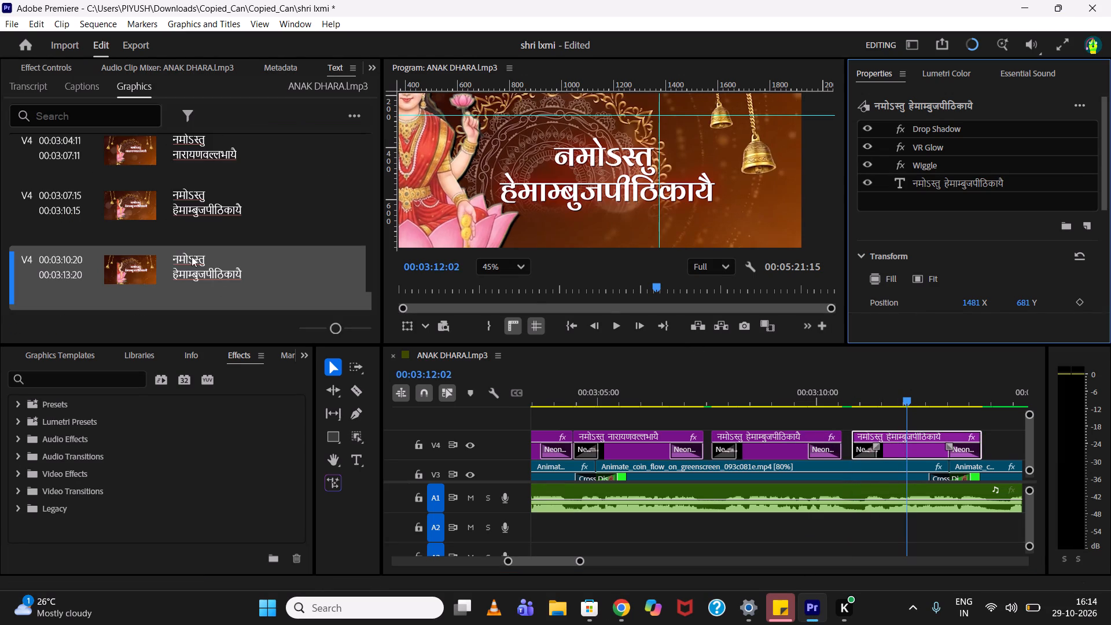
double_click(196, 263)
key(ctrl+v)
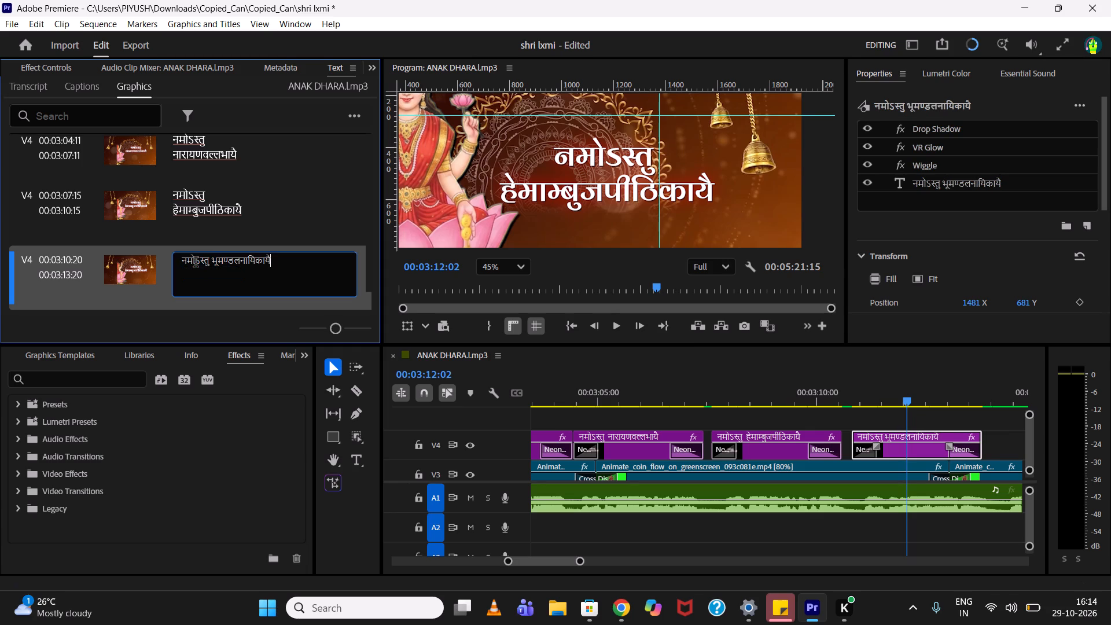
click(209, 263)
key(Return)
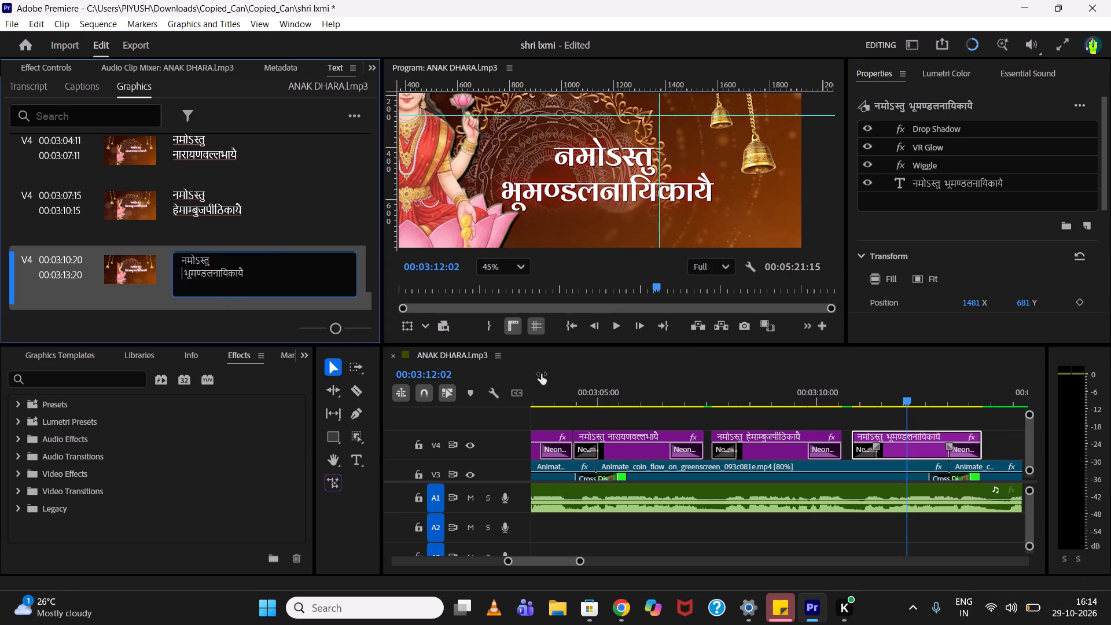
Play the vocal across the भूमण्डलनायिकायै title and place a duplicate of it on V4 at 00:03:13:24.
drag(872, 398, 856, 398)
key(space)
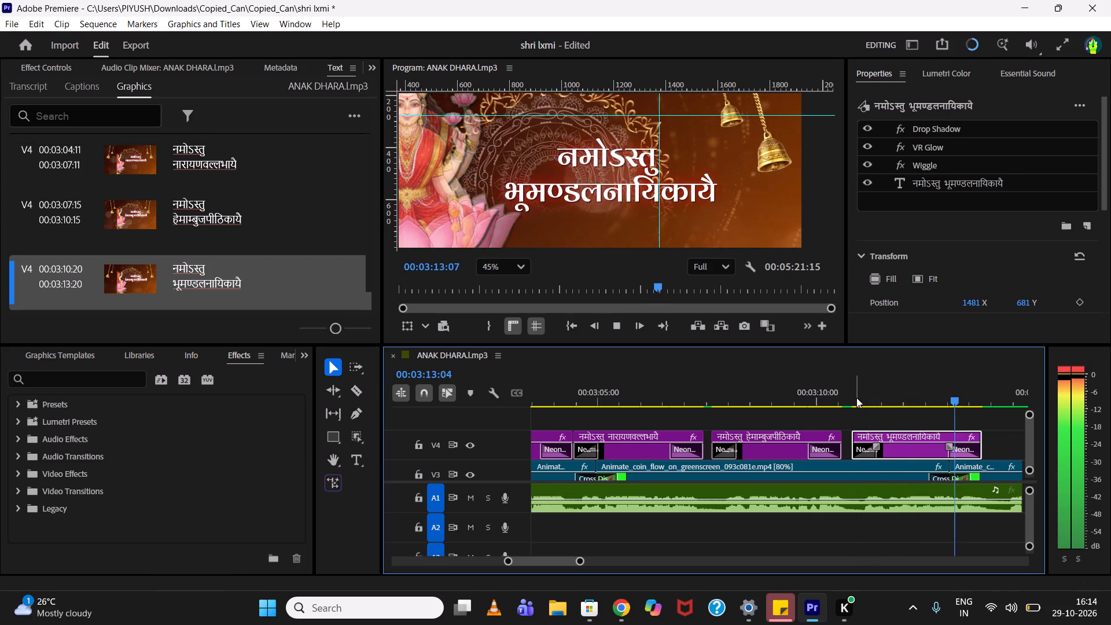
key(space)
scroll(859, 398, down, 6)
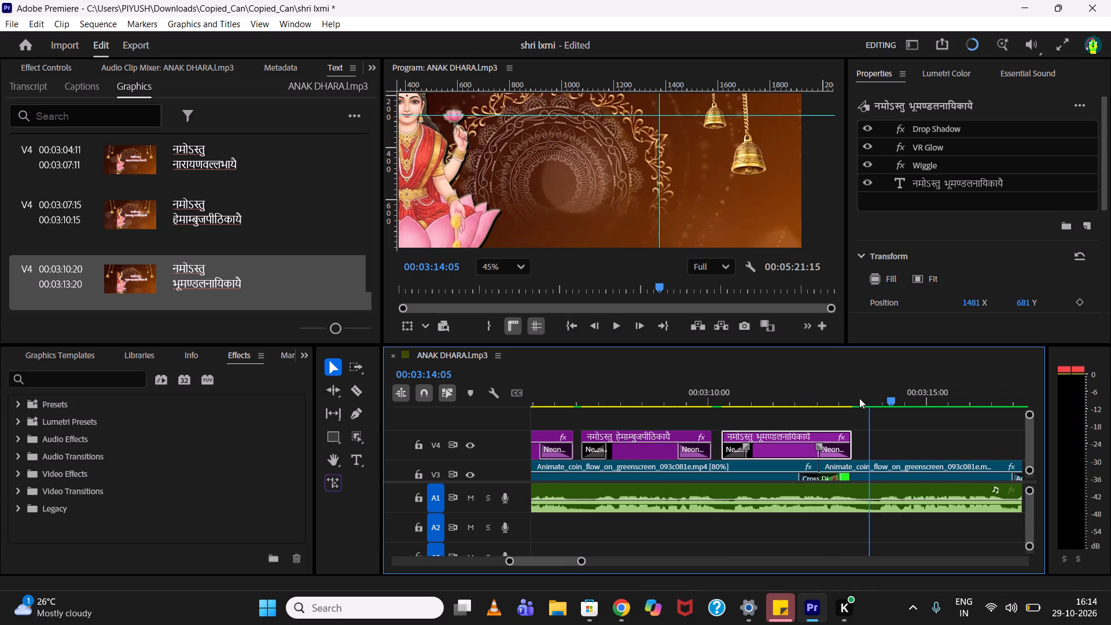
click(860, 395)
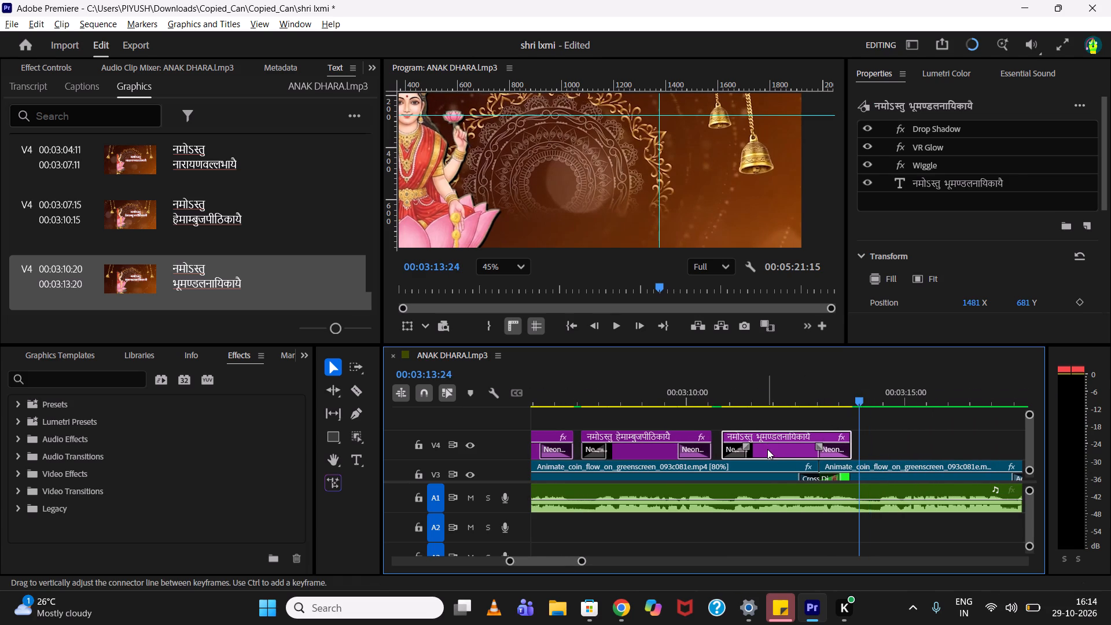
alt+drag(768, 450, 909, 436)
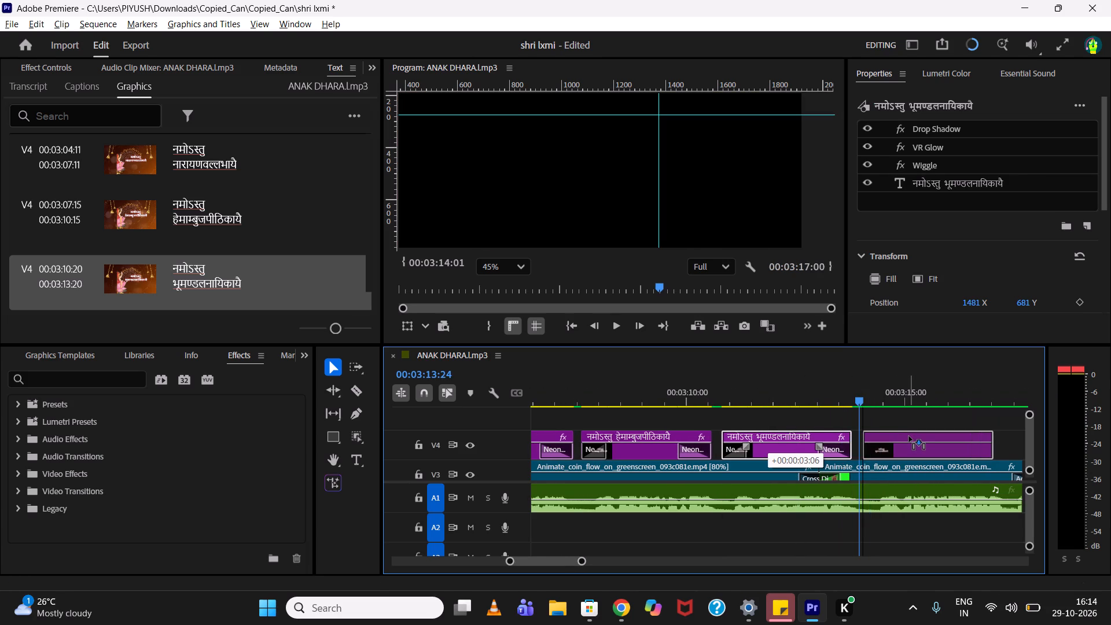
alt+drag(909, 436, 906, 437)
Switch to Chrome and copy the third line of Sloka 13, नमोऽस्तु देवादिदयापरायै.
click(624, 608)
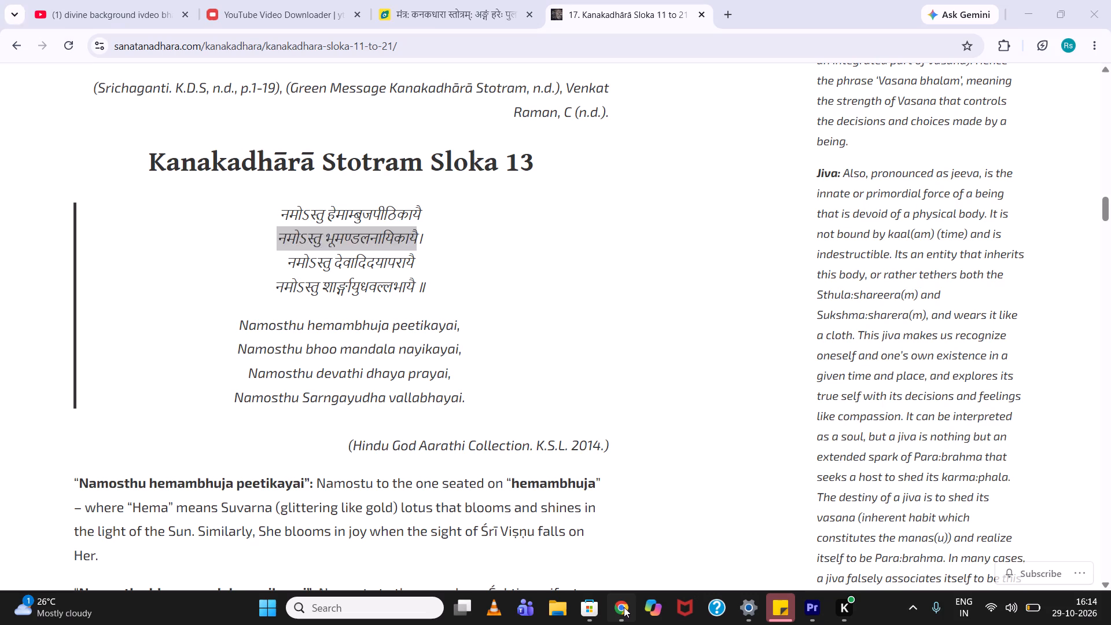
drag(281, 259, 417, 272)
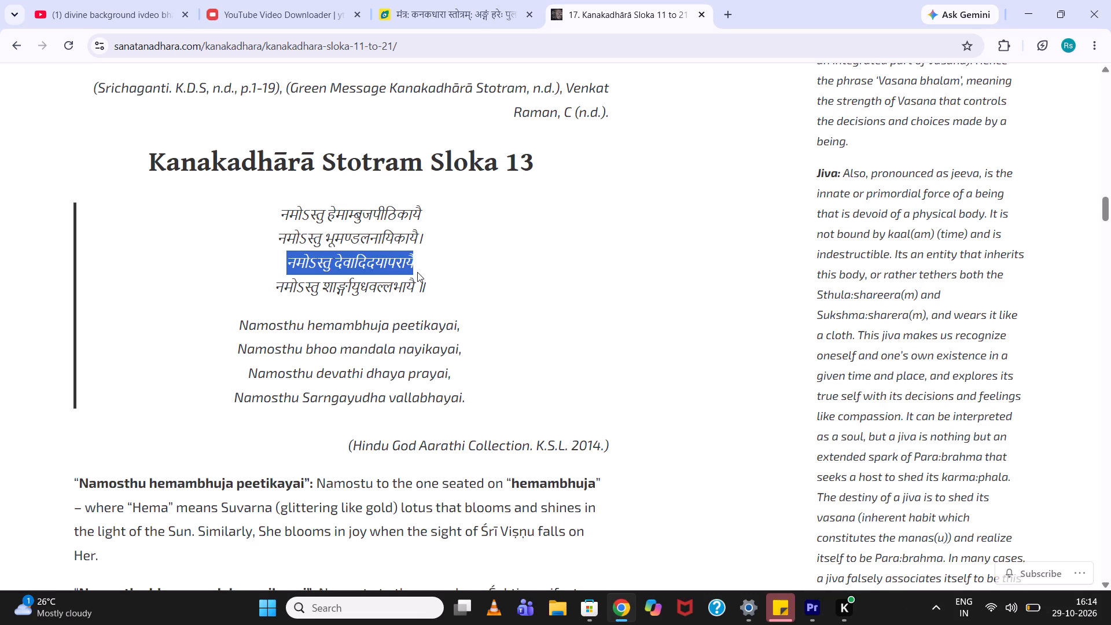
key(ctrl+c)
Back in Premiere, replace the text of the title at 00:03:13:24 with the copied line, breaking it into two lines after नमोऽस्तु.
click(800, 606)
scroll(817, 491, down, 2)
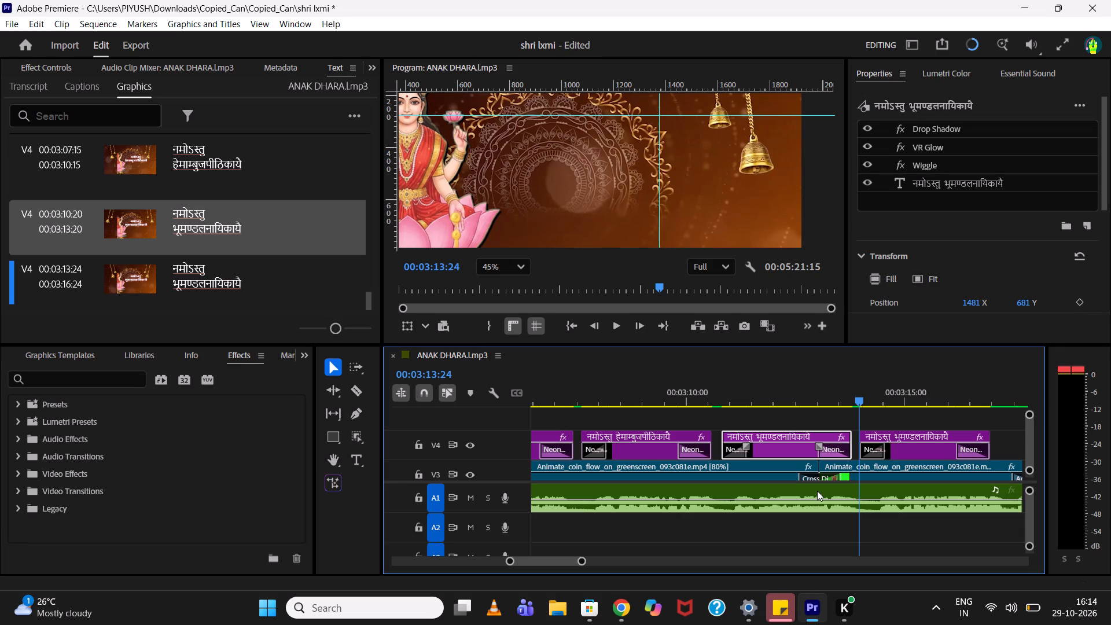
scroll(817, 491, down, 5)
scroll(838, 490, up, 1)
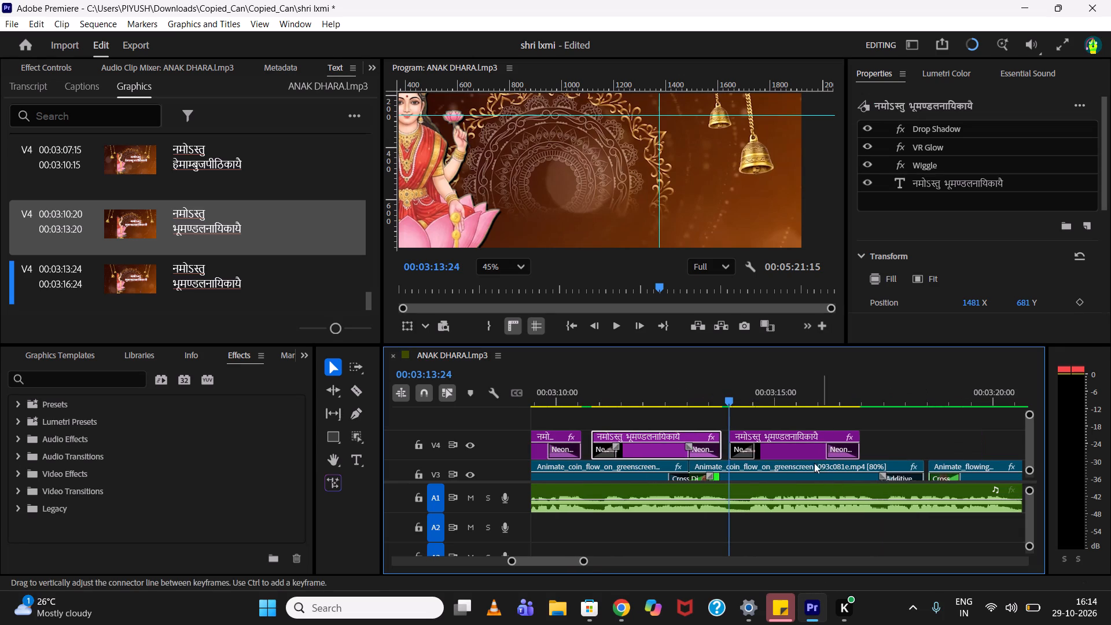
click(801, 455)
drag(774, 398, 785, 398)
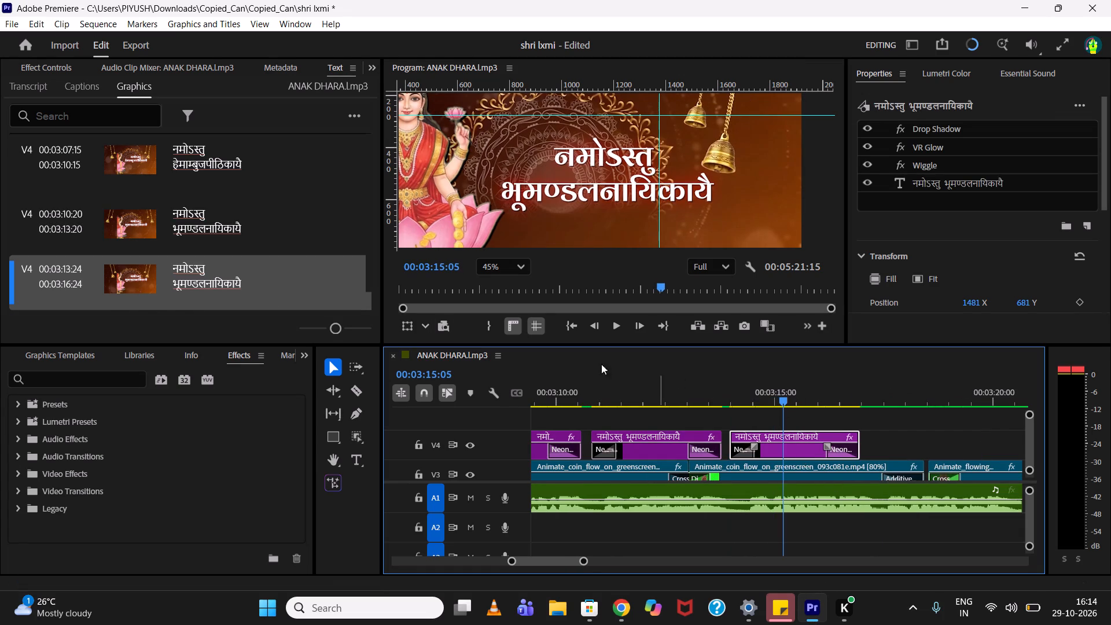
double_click(213, 281)
key(ctrl+v)
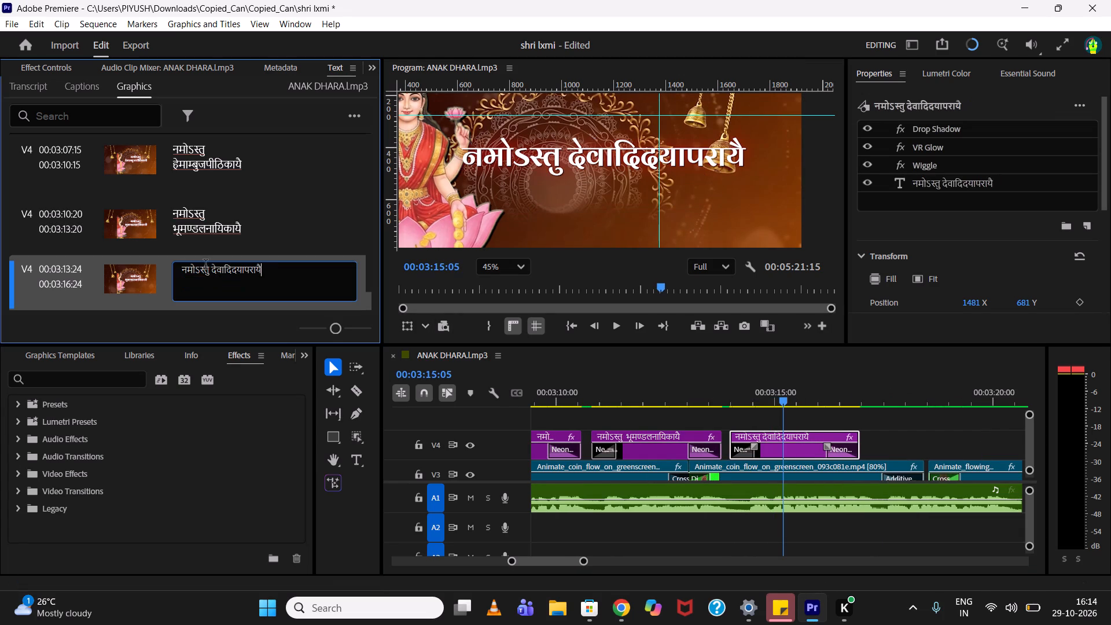
click(211, 266)
key(Return)
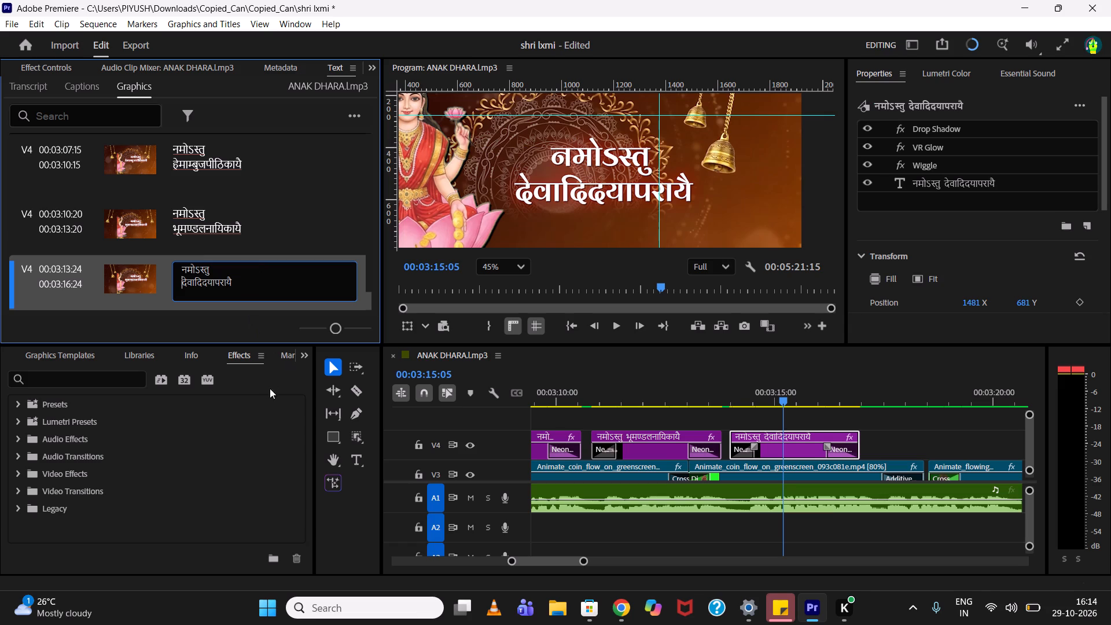
click(220, 315)
Play the vocal across the देवादिदयापरायै title and place a duplicate of it on V4 at 00:03:17:09.
click(734, 398)
key(space)
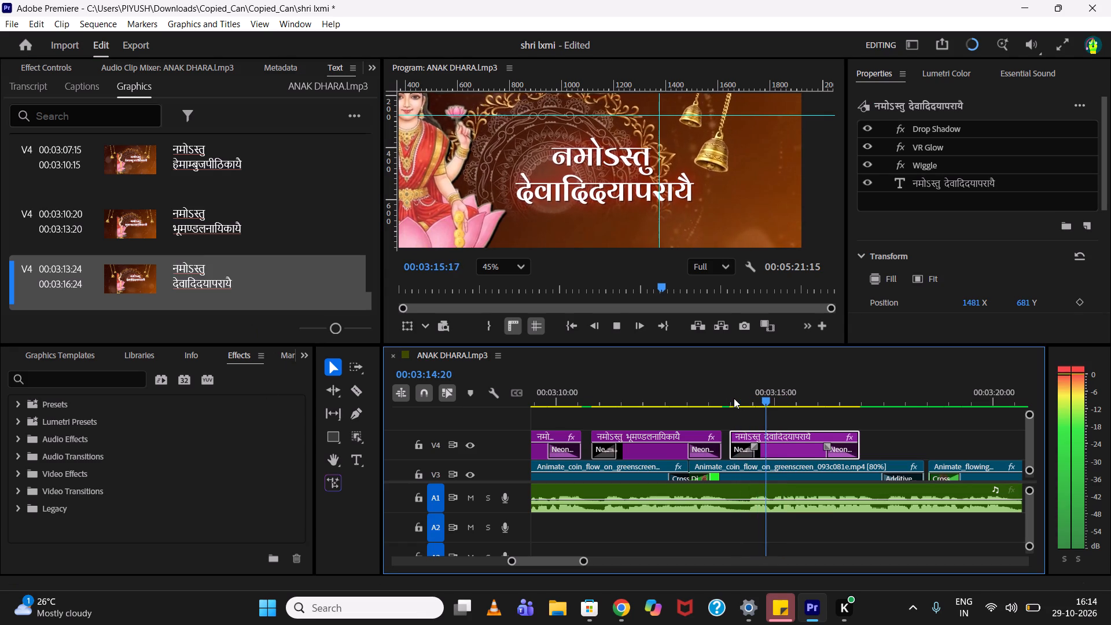
key(space)
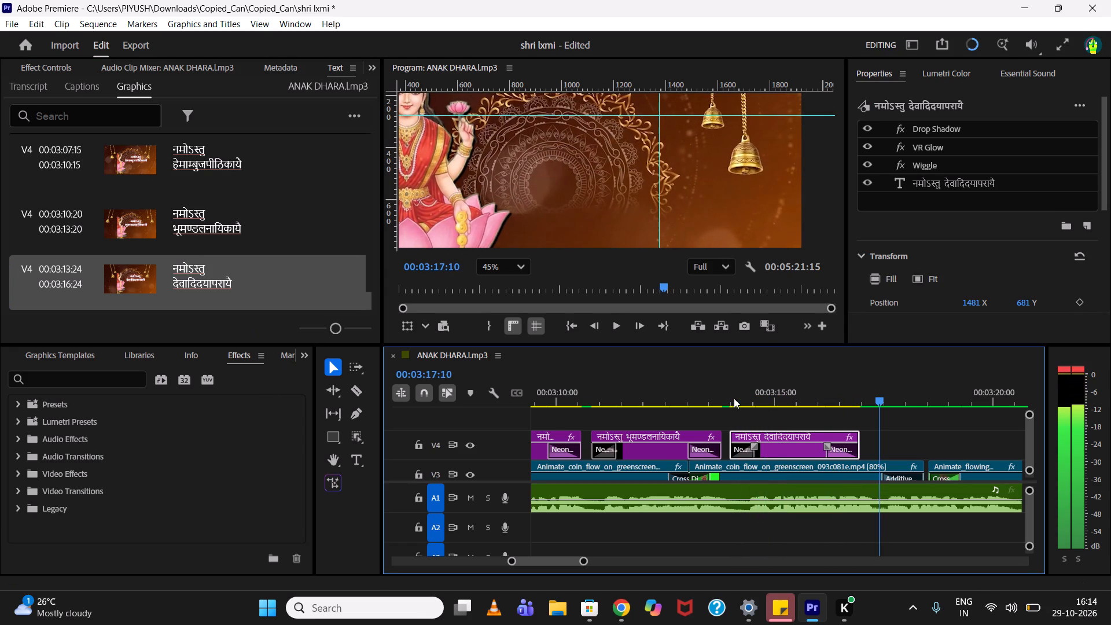
click(878, 389)
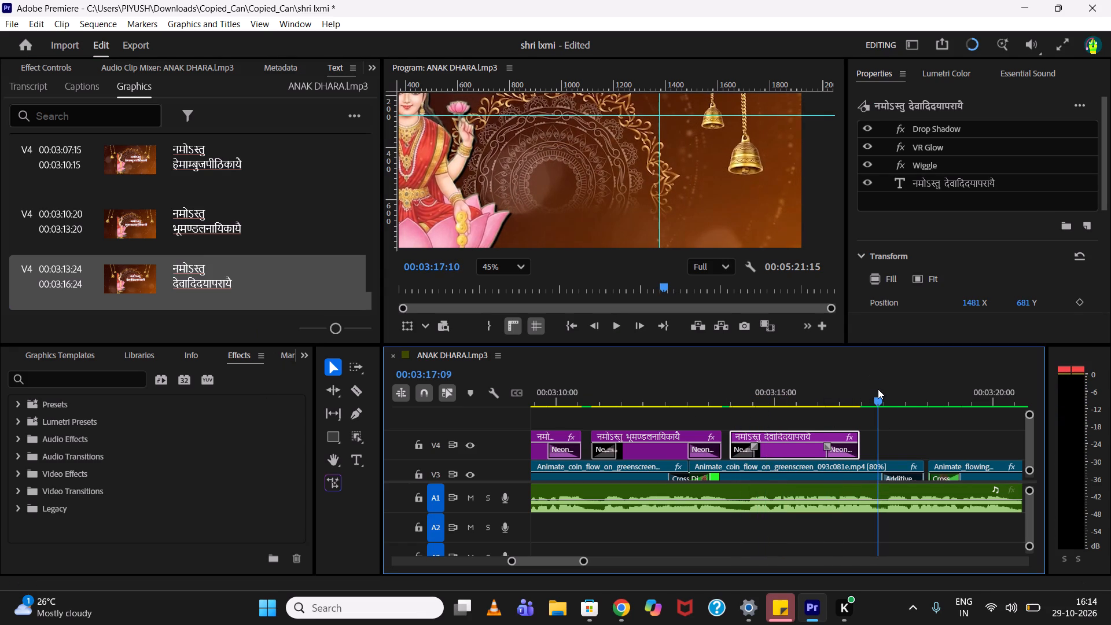
alt+drag(799, 450, 941, 439)
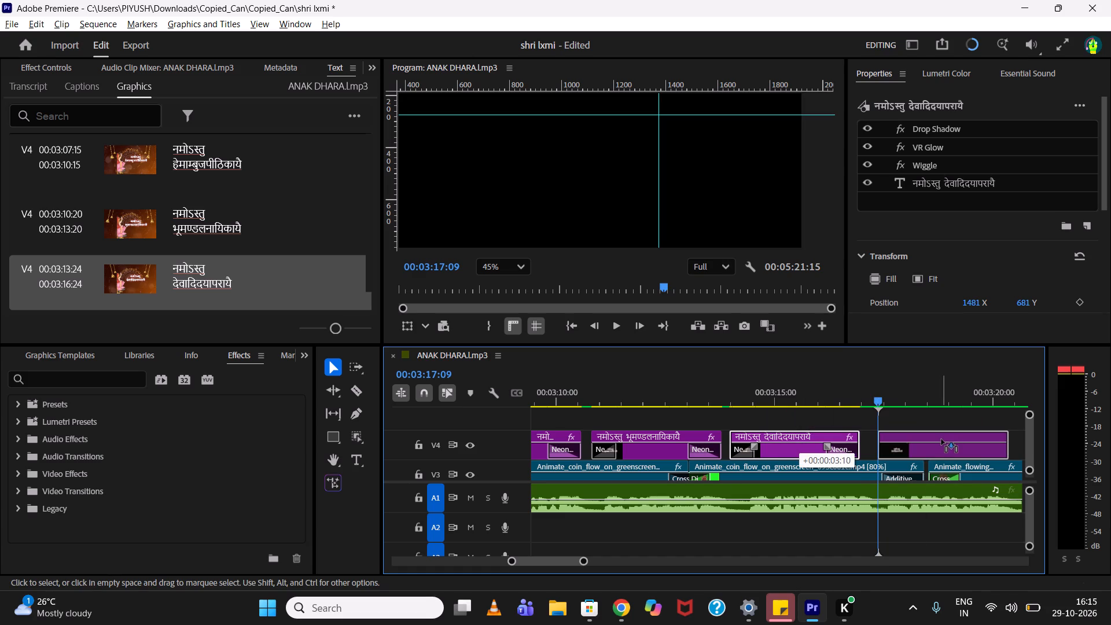
alt+drag(941, 439, 943, 440)
Switch to Chrome and copy the fourth line of Sloka 13, नमोऽस्तु शार्ङ्गायुधवल्लभायै, without the closing double danda.
click(631, 609)
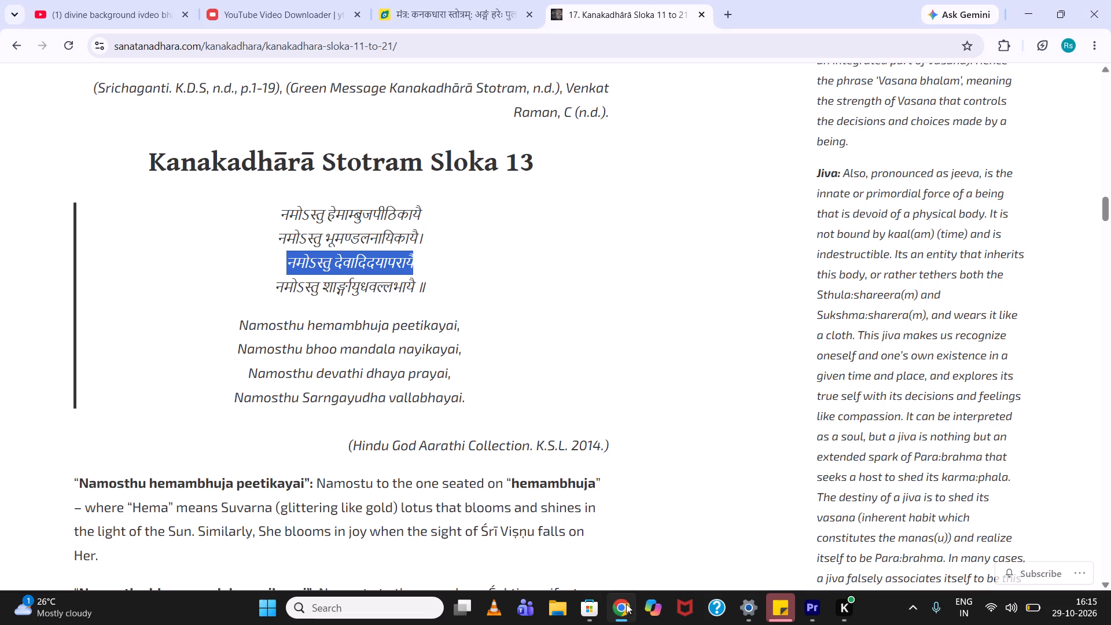
drag(281, 283, 417, 291)
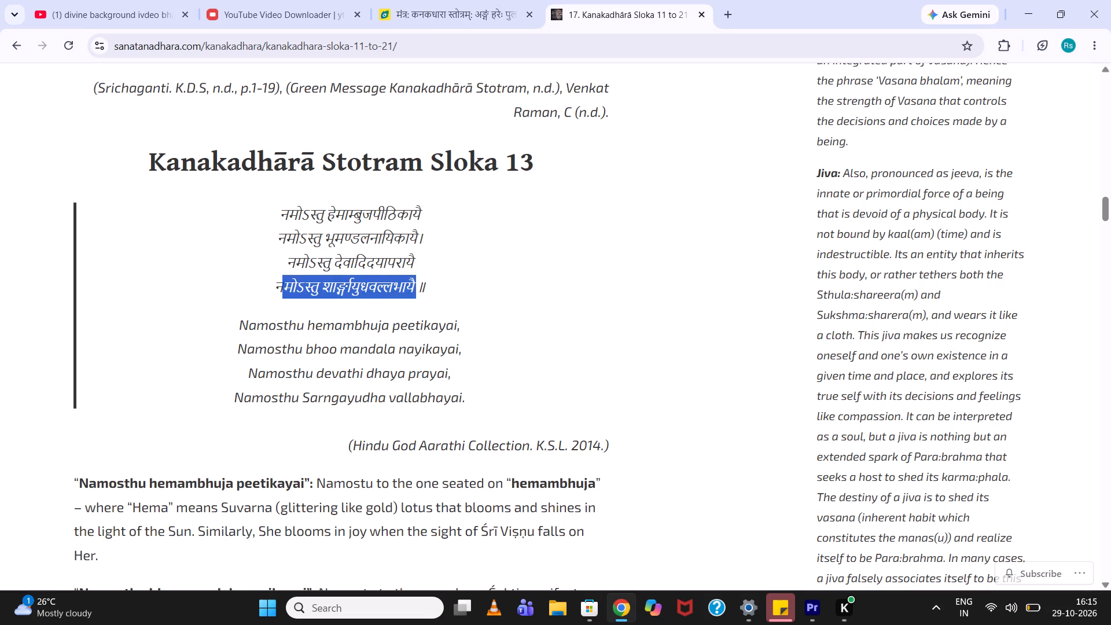
click(417, 291)
drag(415, 291, 274, 291)
key(ctrl+c)
Back in Premiere, replace the text of the title at 00:03:17:09 with the copied line, breaking it into two lines after नमोऽस्तु.
click(804, 610)
drag(882, 391, 910, 391)
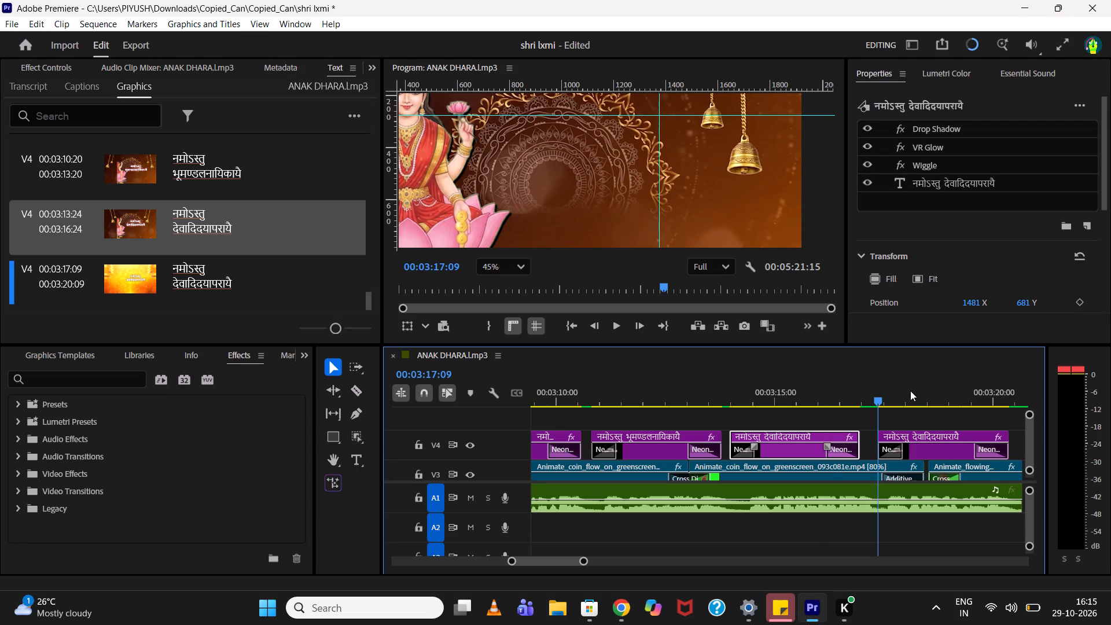
drag(910, 391, 915, 391)
drag(930, 394, 941, 396)
scroll(271, 266, down, 2)
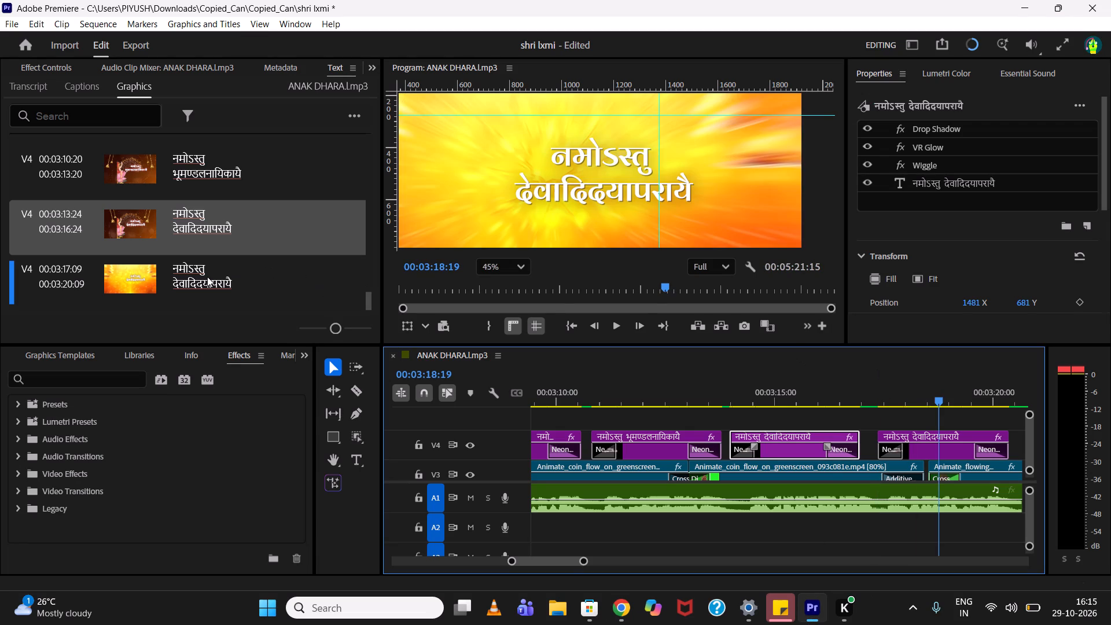
click(207, 277)
double_click(204, 277)
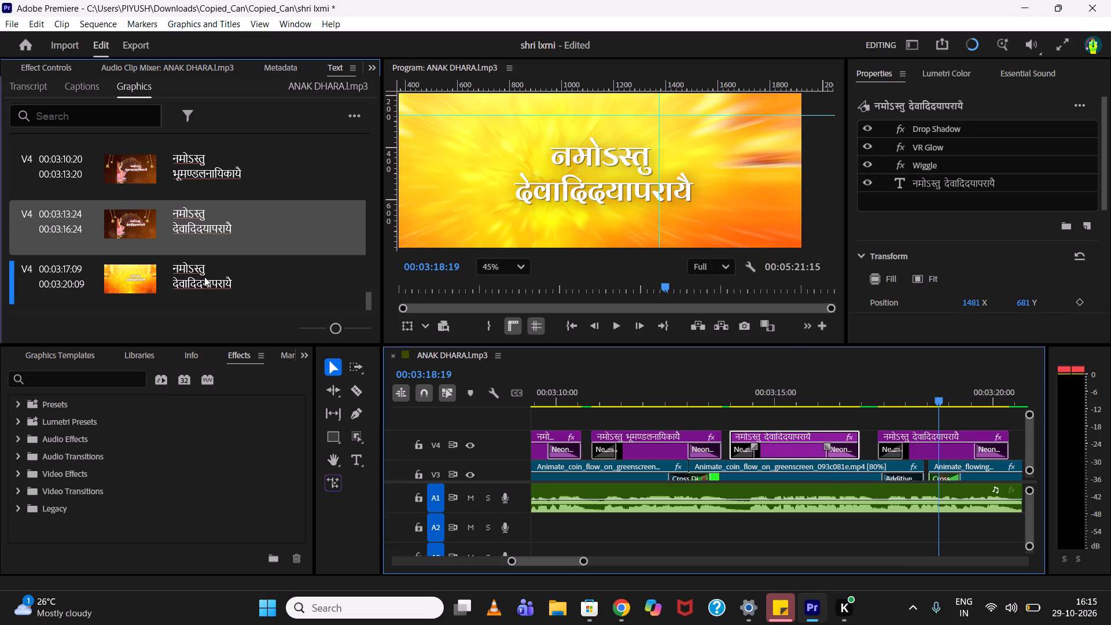
key(ctrl+v)
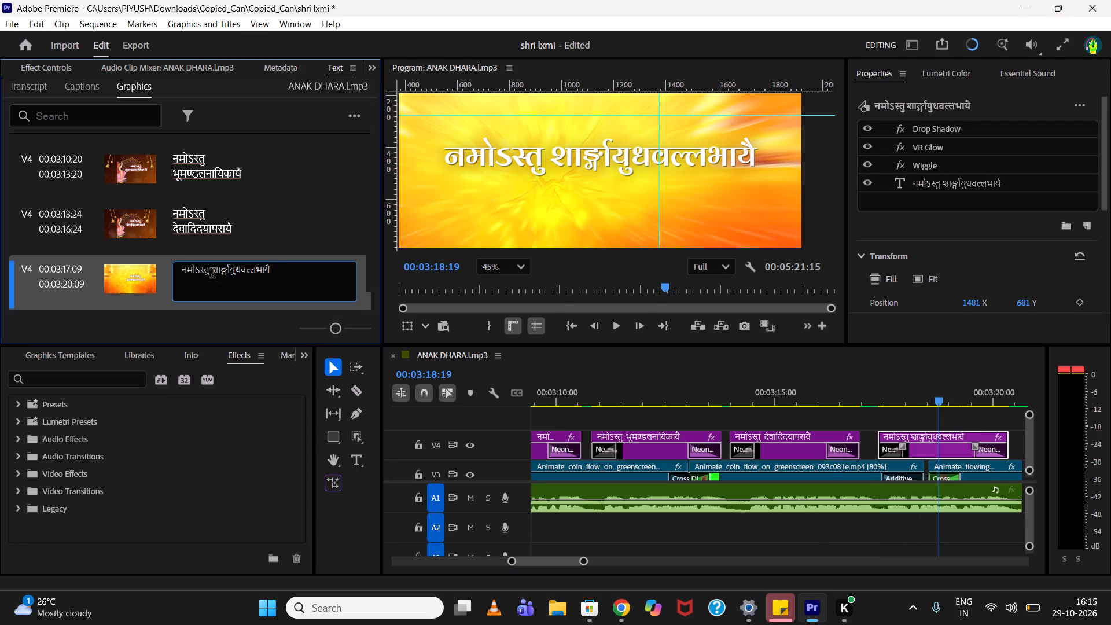
click(212, 274)
key(Return)
Play the vocal across the शार्ङ्गायुधवल्लभायै title to check its timing.
click(892, 382)
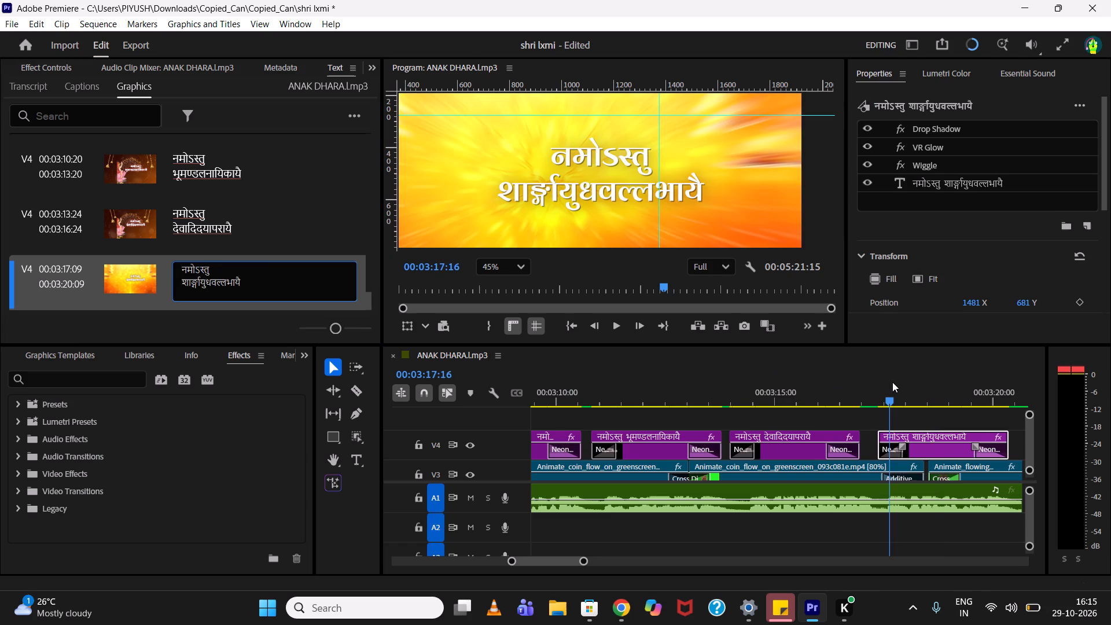
key(space)
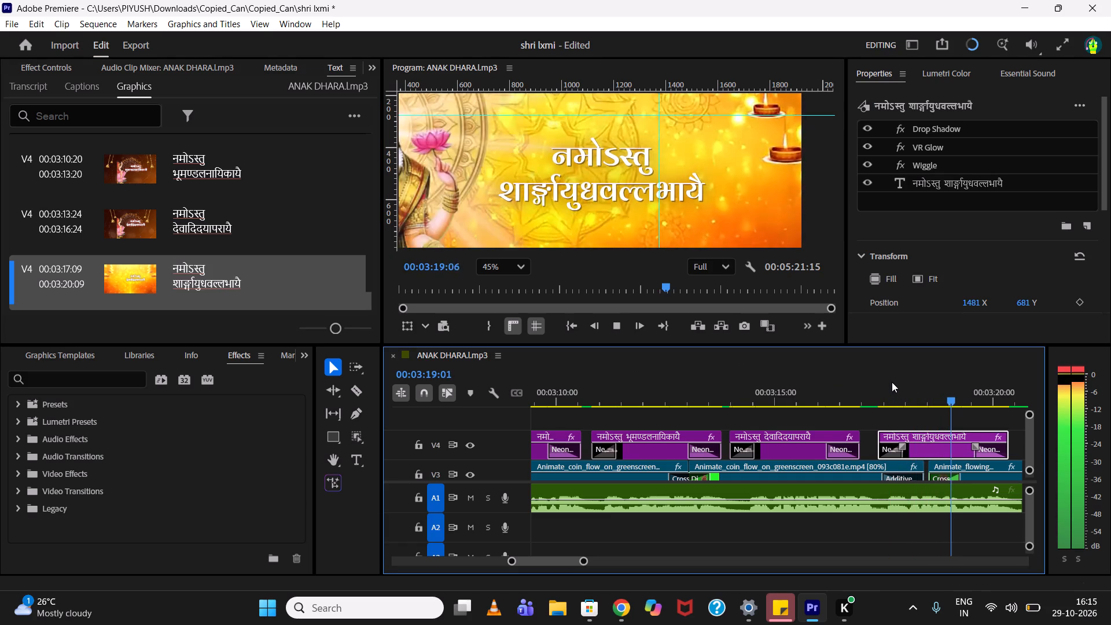
key(space)
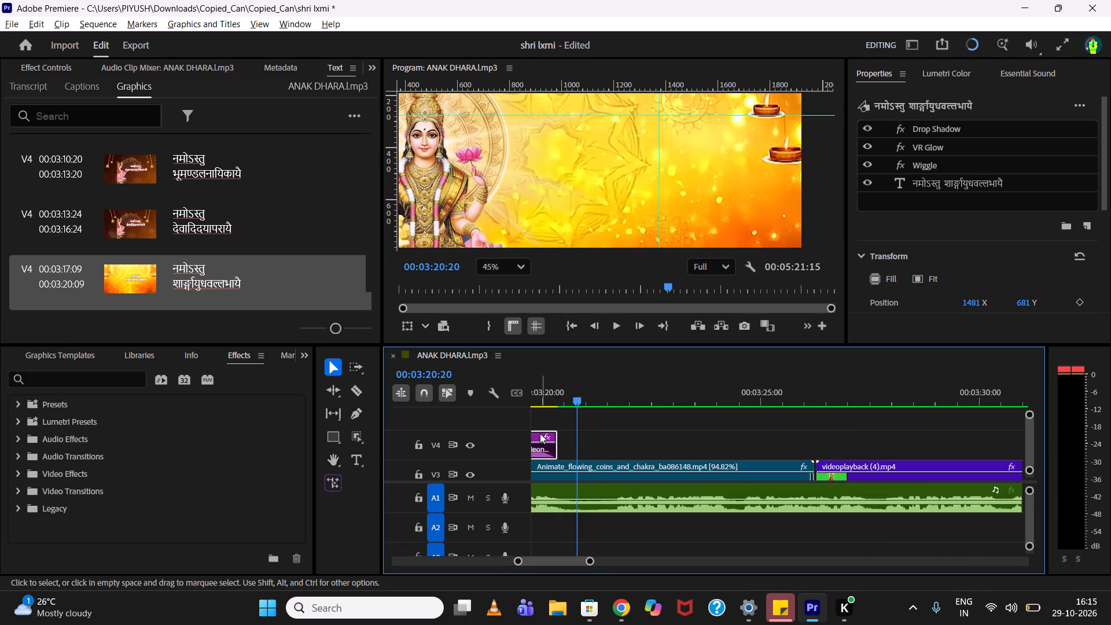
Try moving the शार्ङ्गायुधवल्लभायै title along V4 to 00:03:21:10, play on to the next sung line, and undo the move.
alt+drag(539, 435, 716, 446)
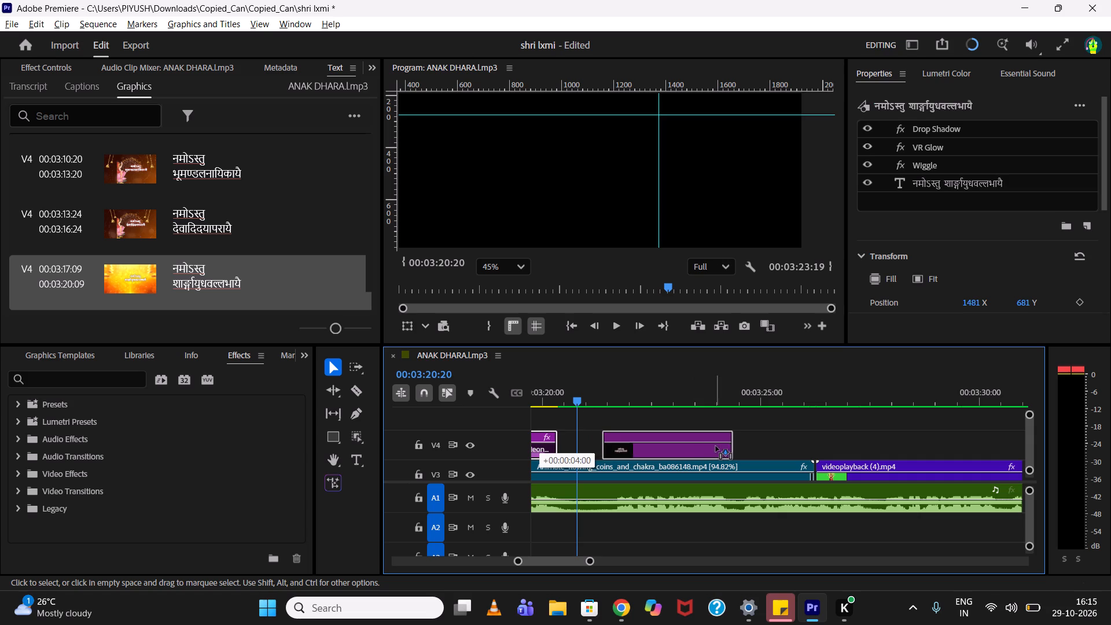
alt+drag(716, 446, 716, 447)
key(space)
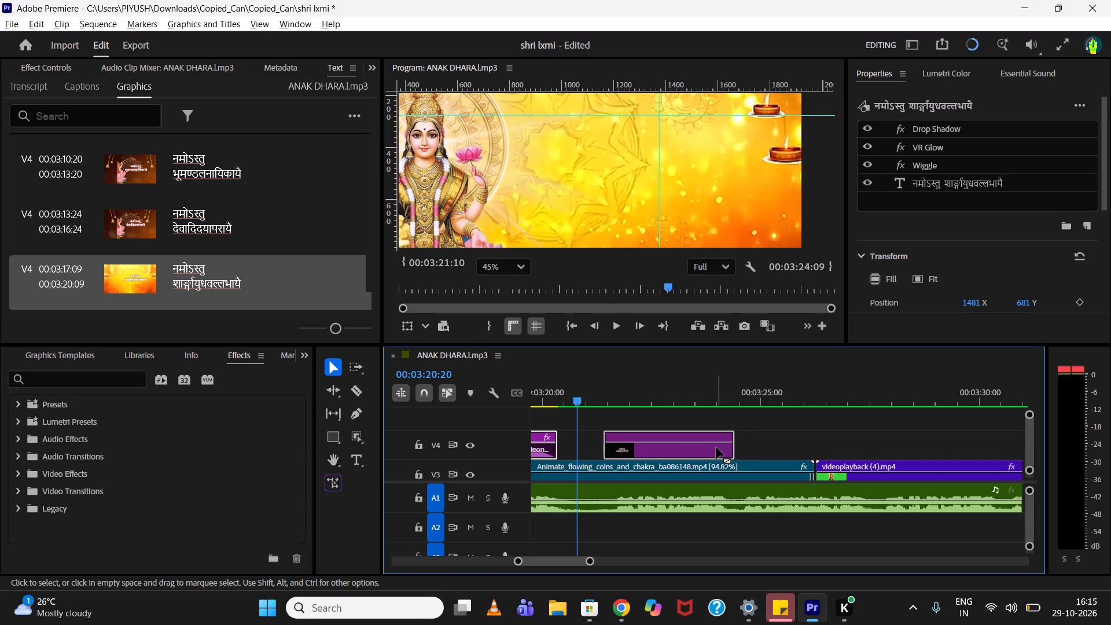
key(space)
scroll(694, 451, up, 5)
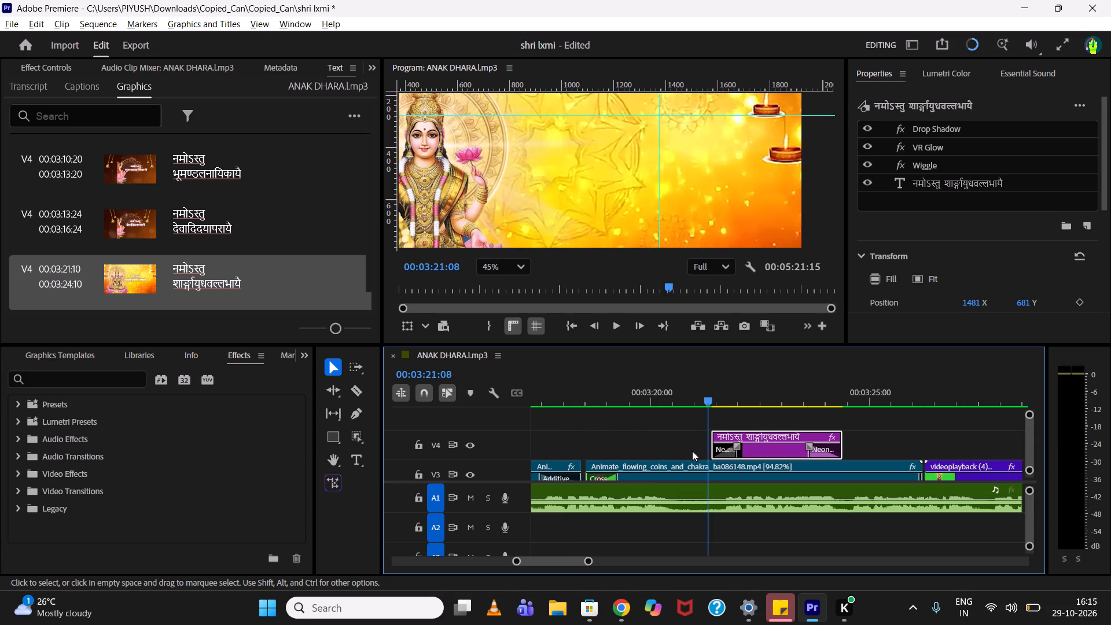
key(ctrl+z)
Place a duplicate of the शार्ङ्गायुधवल्लभायै title on V4 at 00:03:21:08 and play its opening.
alt+drag(605, 454, 735, 443)
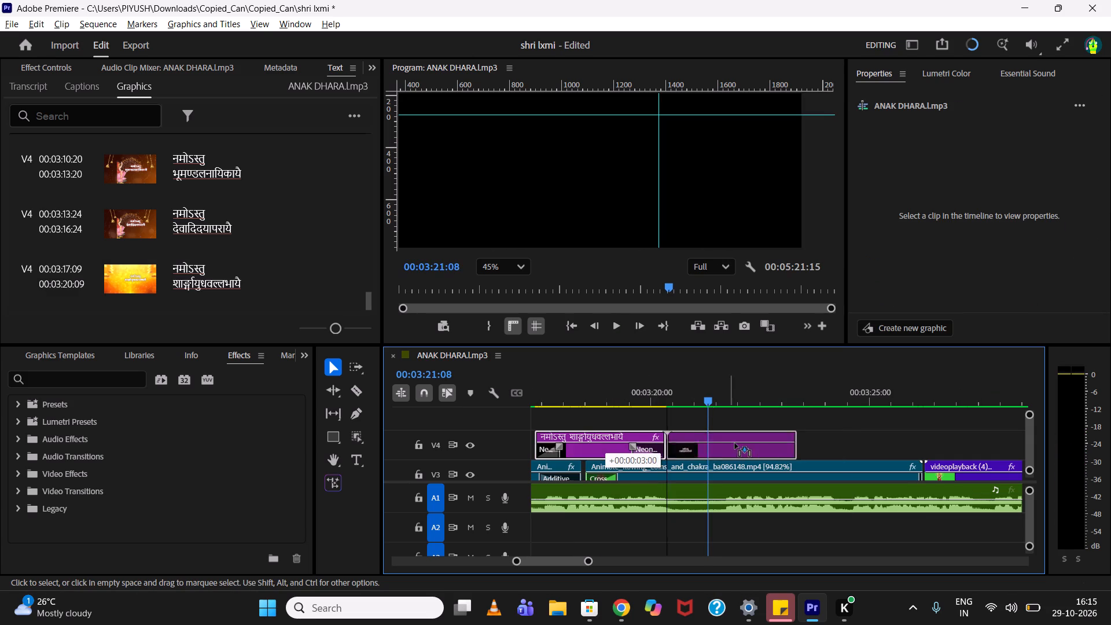
alt+drag(735, 443, 786, 447)
key(space)
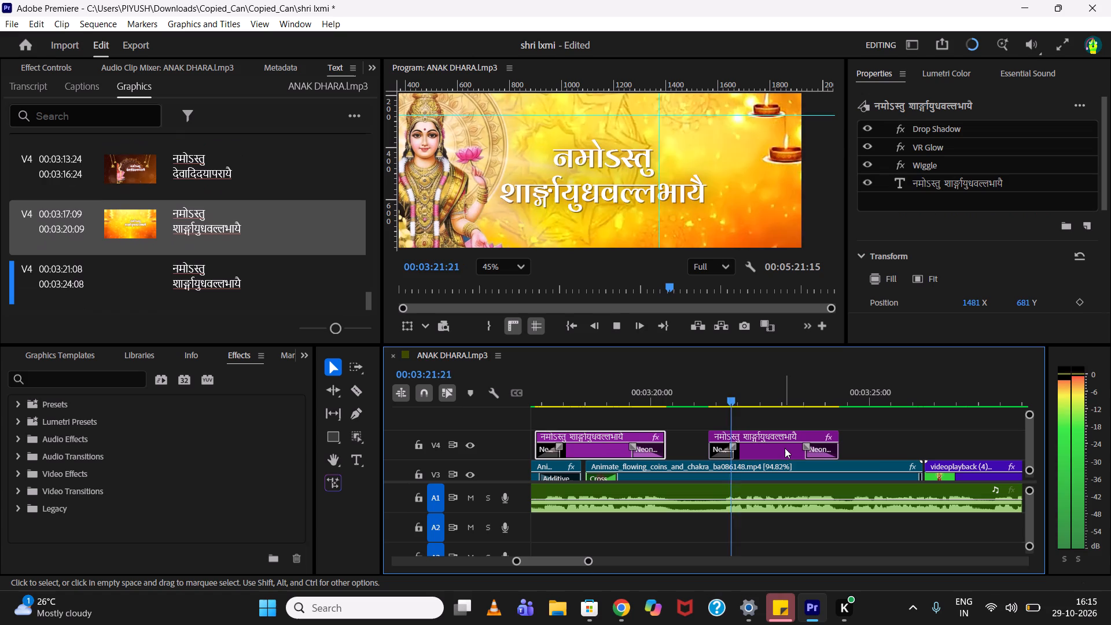
key(space)
Set the horizontal position of the duplicated title at 00:03:21:08 to 1604 and check its placement in the whole frame.
click(768, 453)
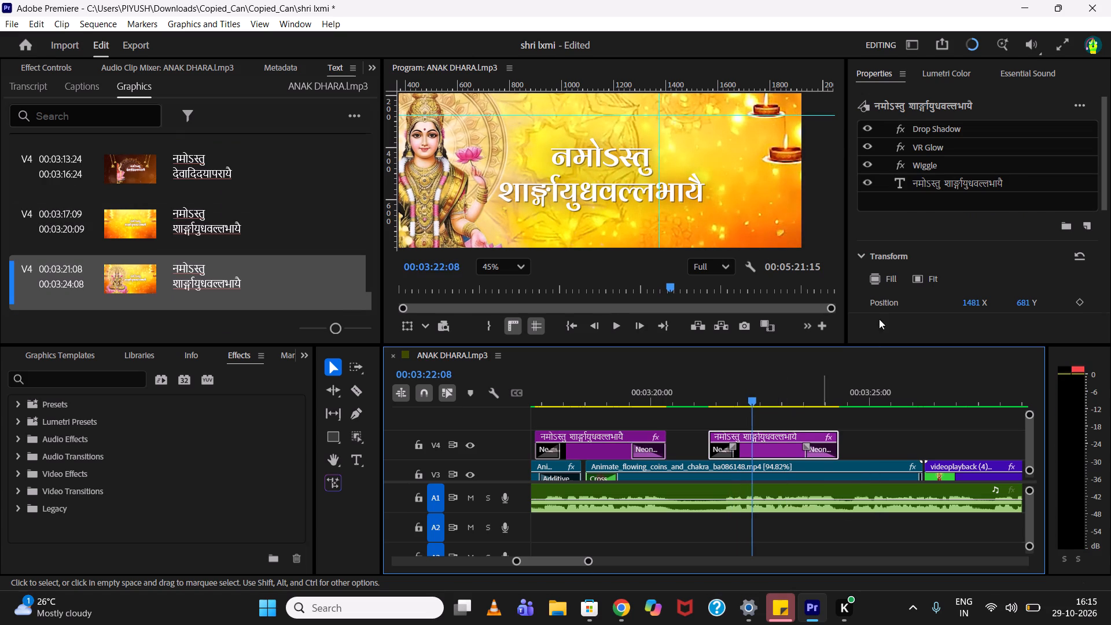
scroll(921, 197, down, 6)
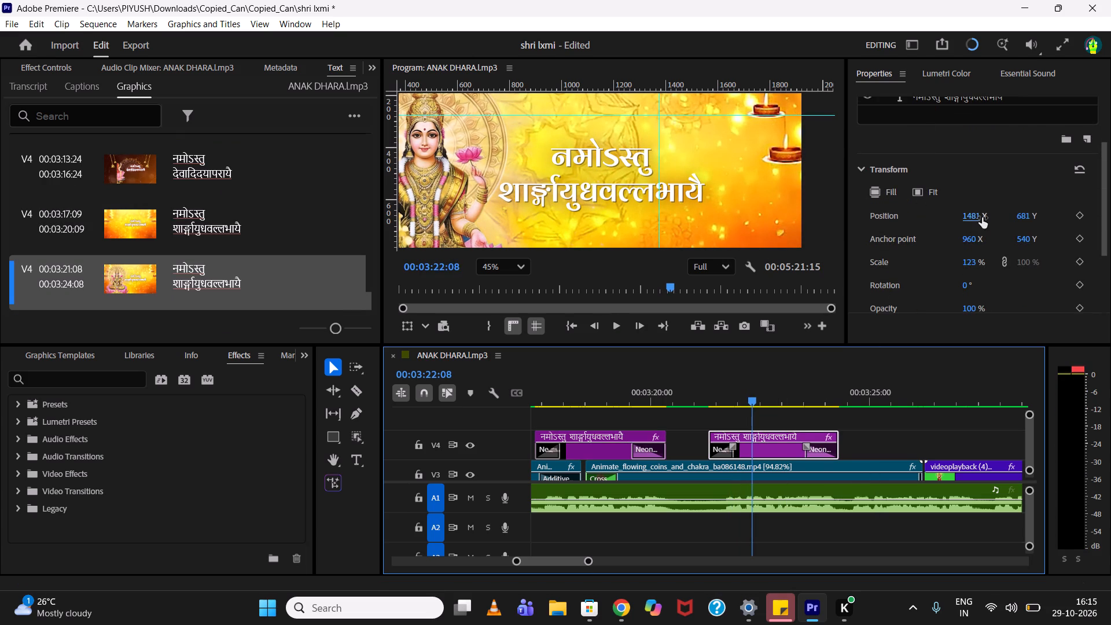
drag(981, 218, 1071, 218)
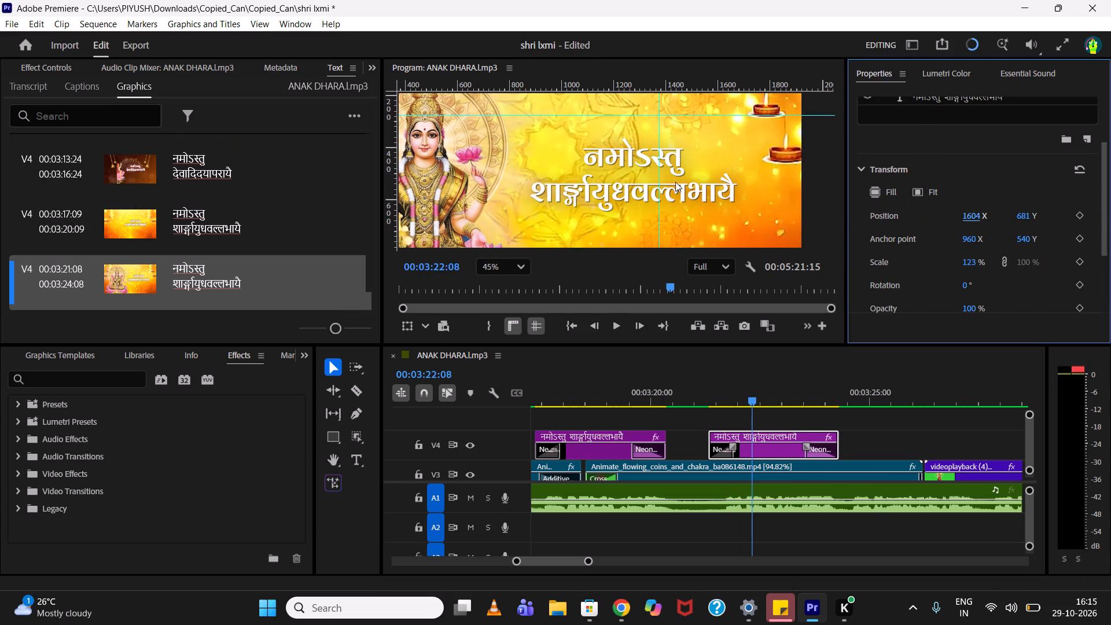
scroll(672, 182, down, 6)
middle_drag(662, 189, 660, 167)
scroll(660, 167, down, 1)
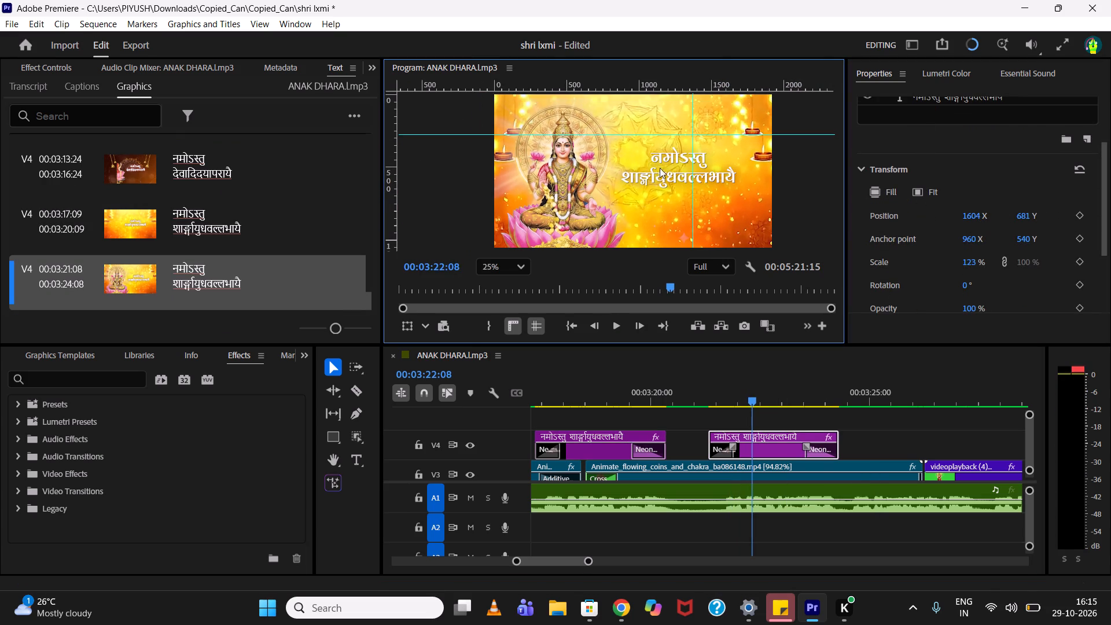
Switch to Chrome and copy the first line of Sloka 14, नमोऽस्तु देव्यै भृगुनन्दनायै.
click(619, 608)
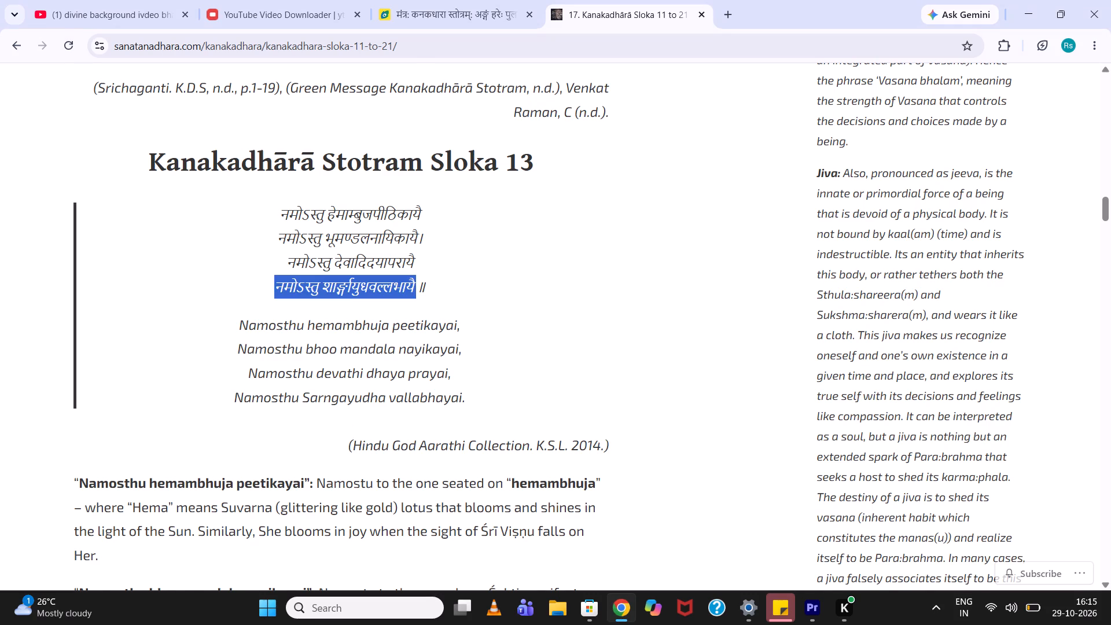
scroll(255, 319, down, 7)
drag(289, 424, 296, 424)
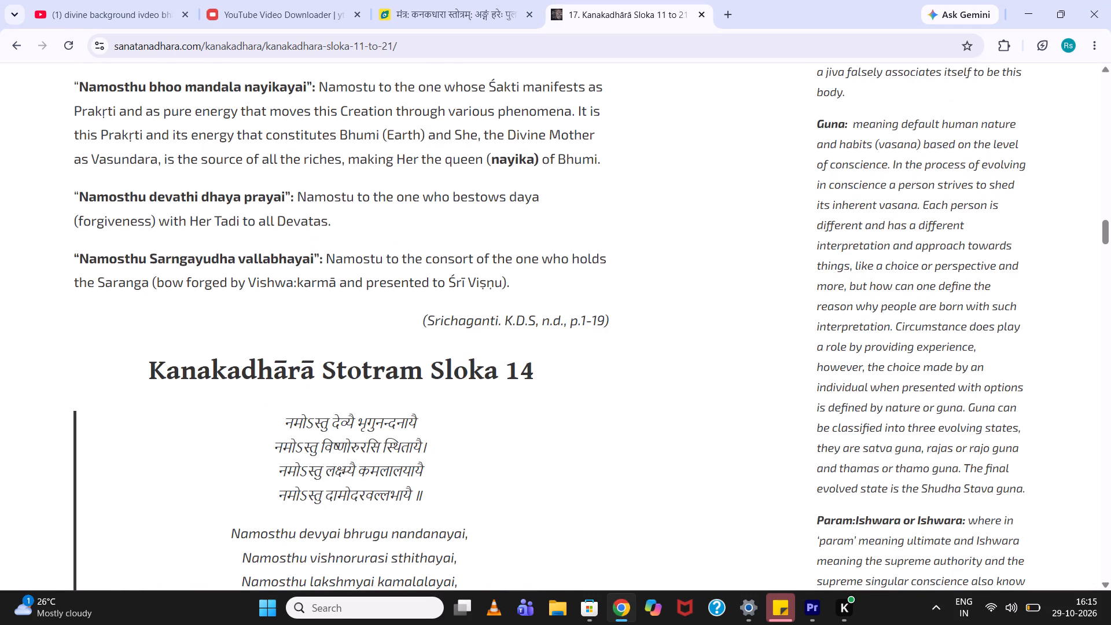
drag(296, 424, 395, 422)
click(417, 425)
drag(419, 423, 296, 409)
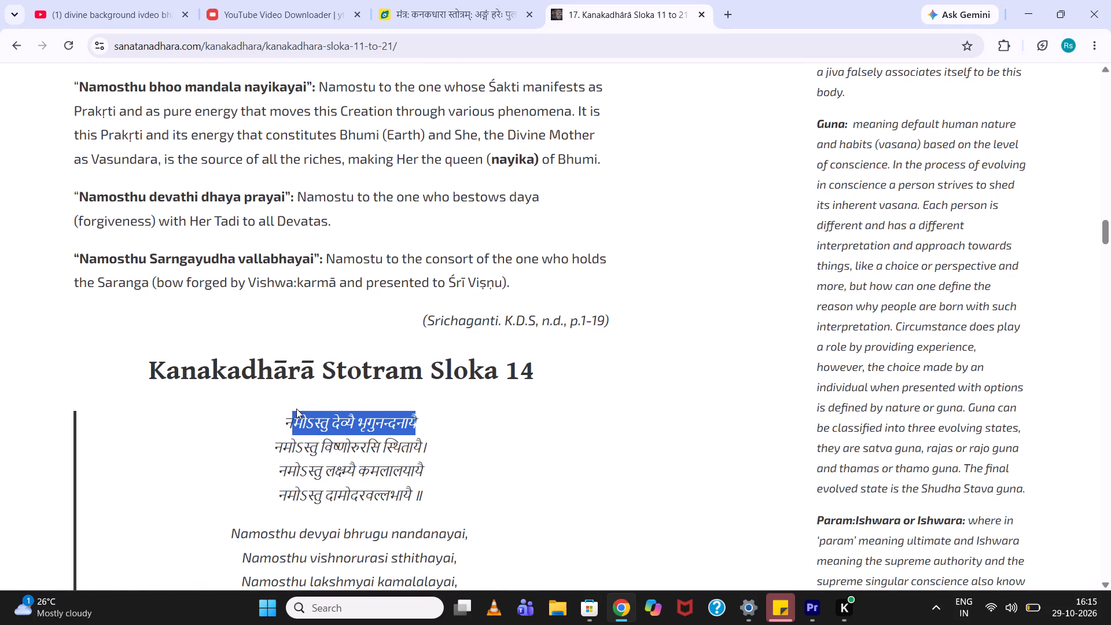
drag(296, 409, 283, 409)
key(ctrl+c)
Switch to Premiere and replace the title text at 00:03:21:08 with नमोऽस्तु देव्यै भृगुनन्दनायै, breaking the line after नमोऽस्तु.
click(812, 605)
click(815, 612)
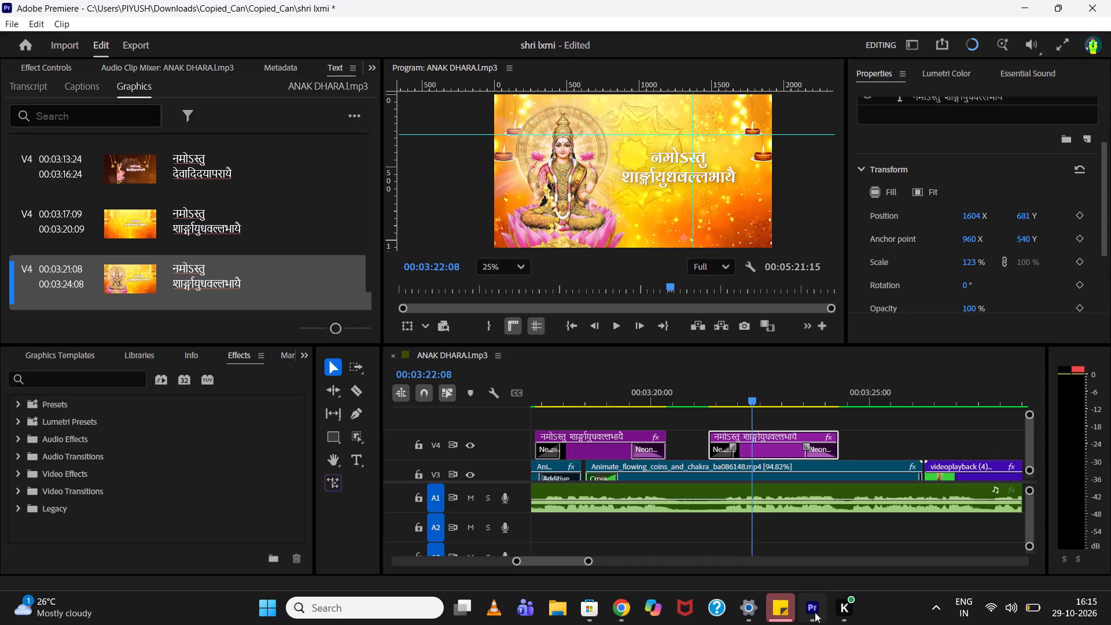
scroll(278, 256, down, 2)
double_click(215, 271)
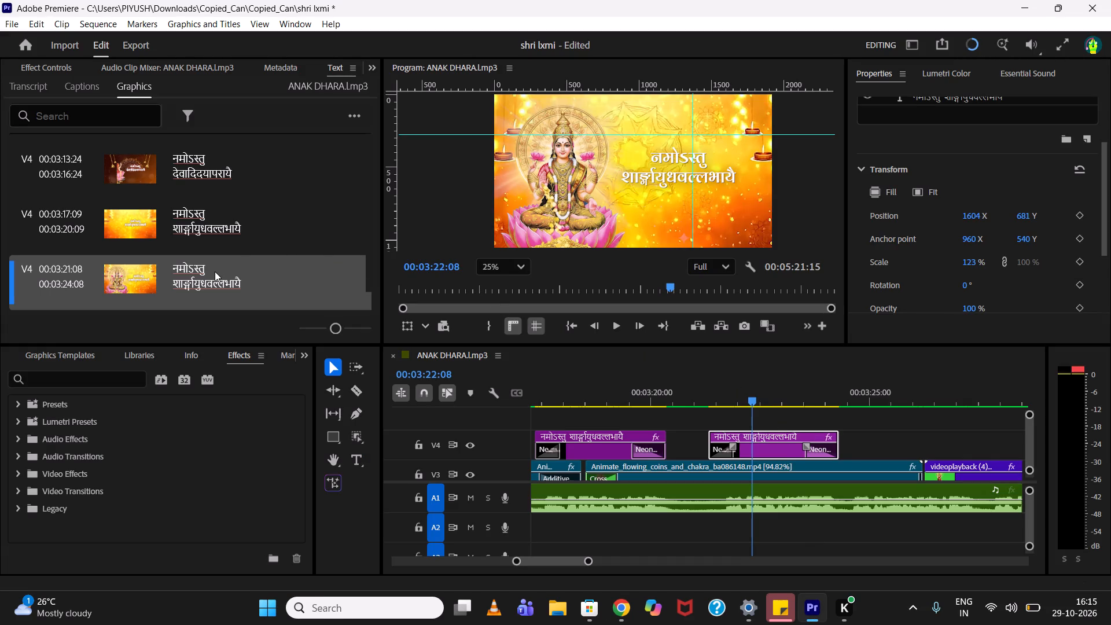
double_click(201, 277)
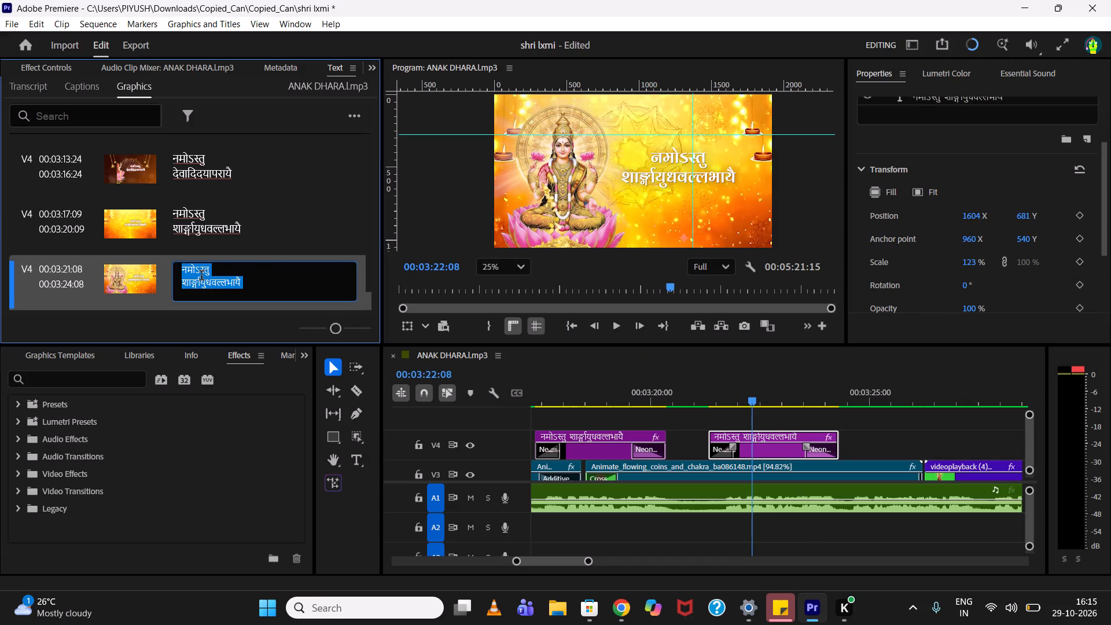
key(ctrl+v)
click(212, 271)
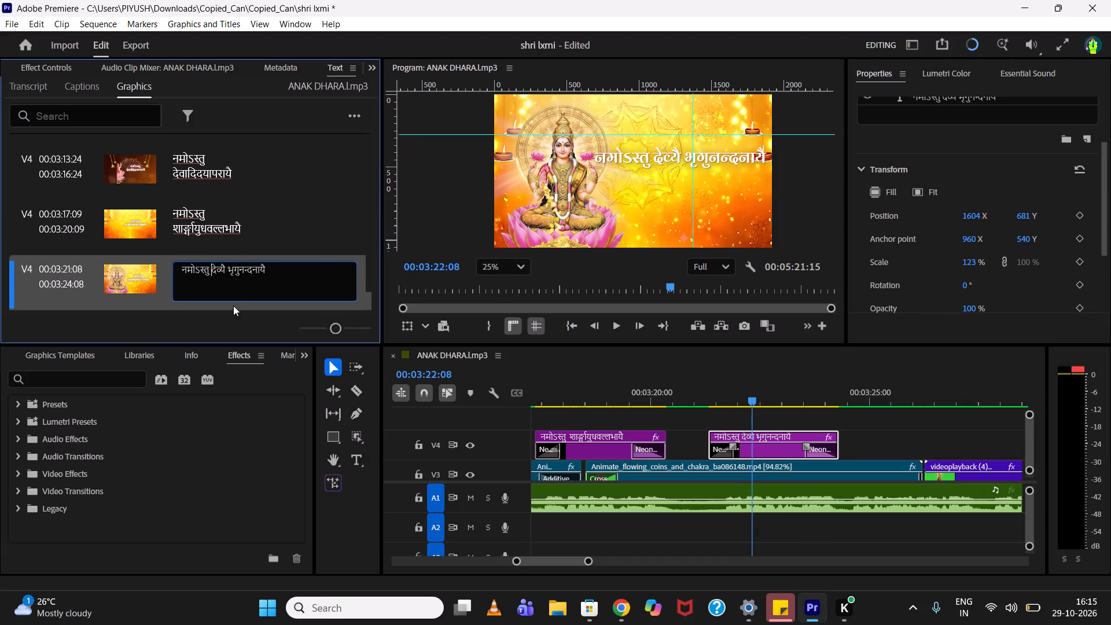
key(Return)
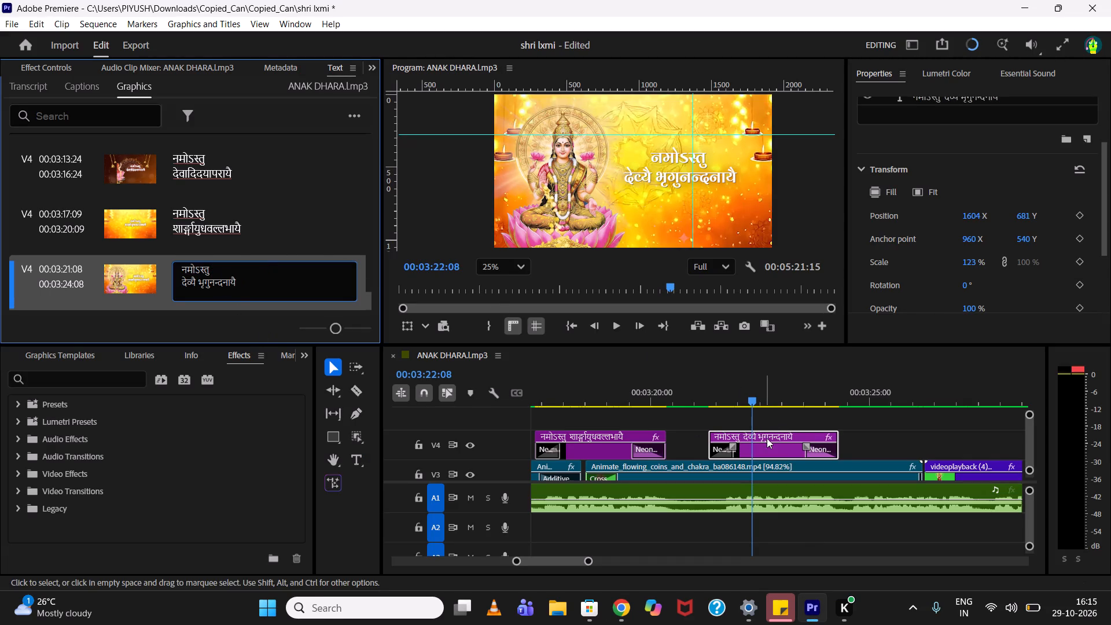
Play the देव्यै भृगुनन्दनायै title through and place a duplicate of it on V4 at 00:03:24:12.
click(712, 395)
key(space)
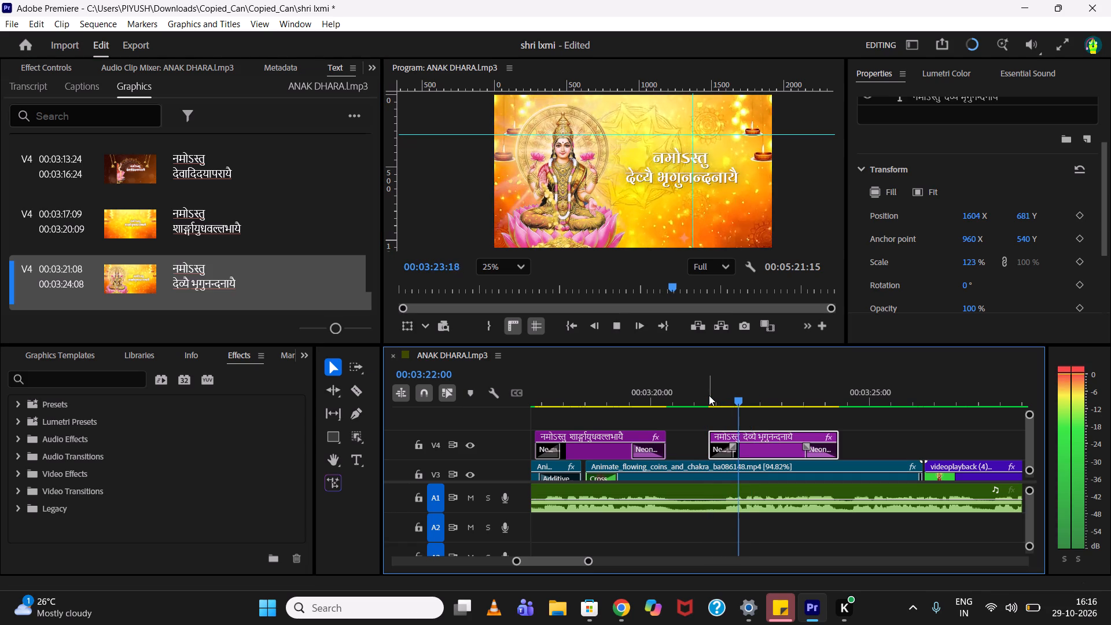
key(space)
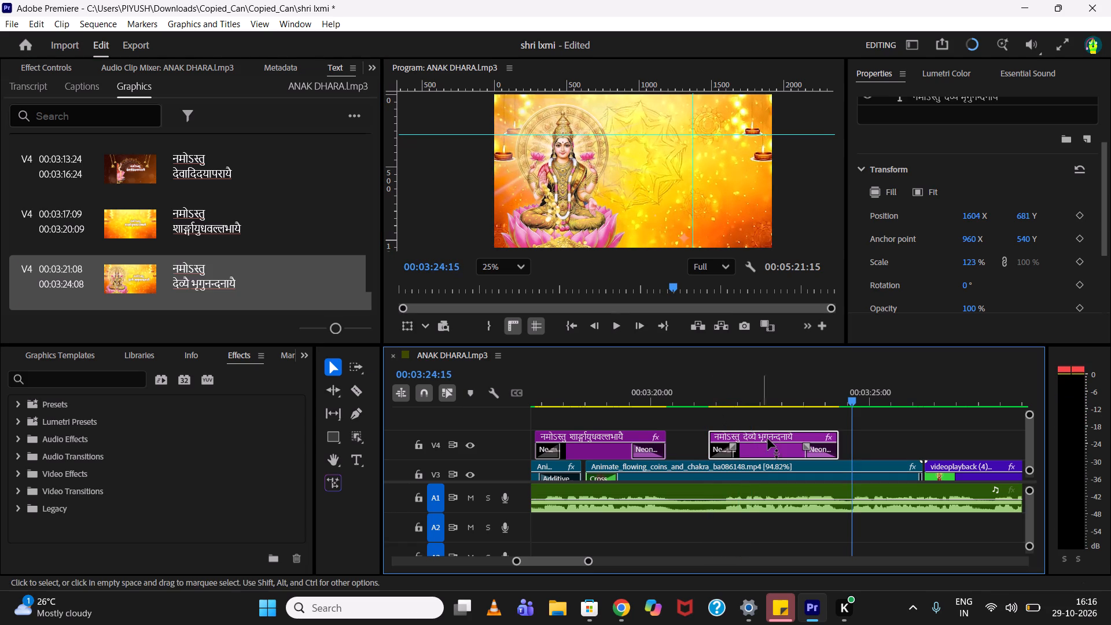
click(847, 393)
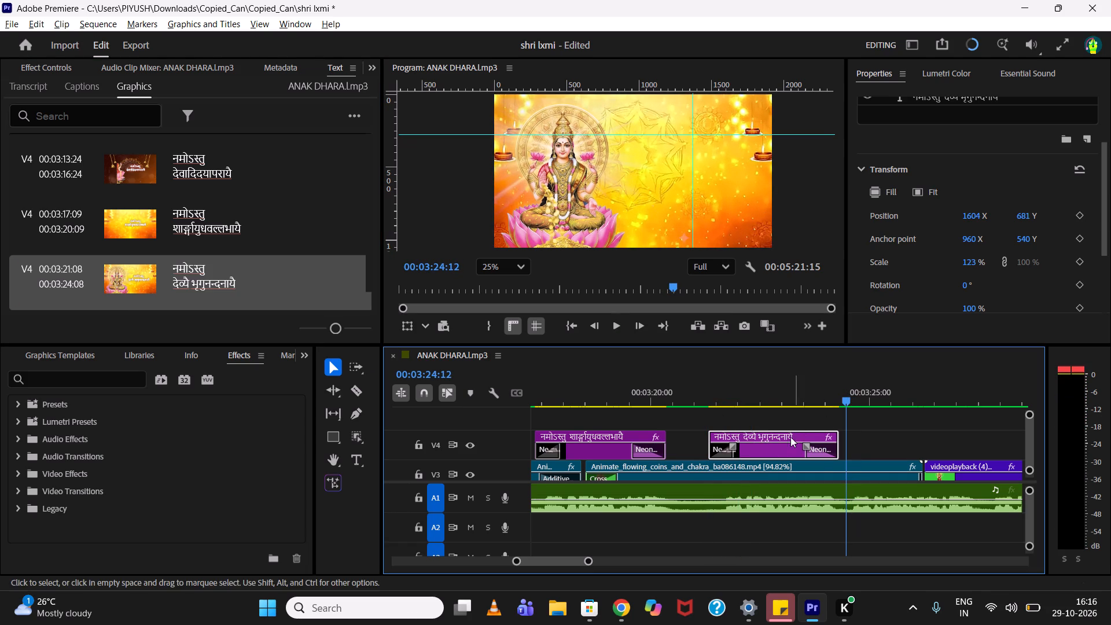
alt+drag(768, 448, 908, 440)
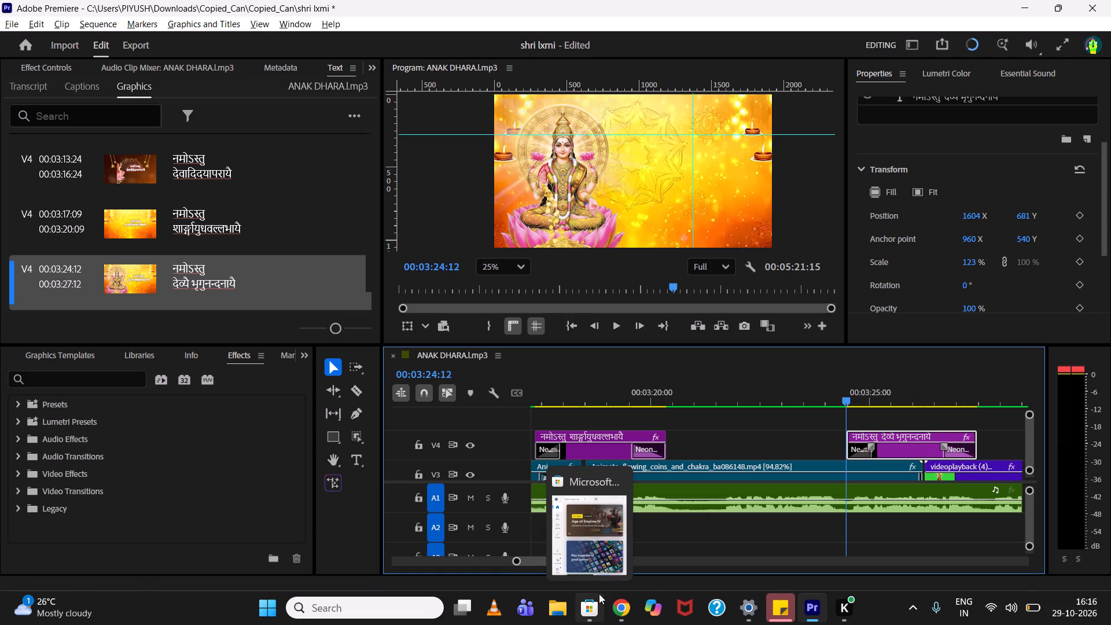
key(ctrl+z)
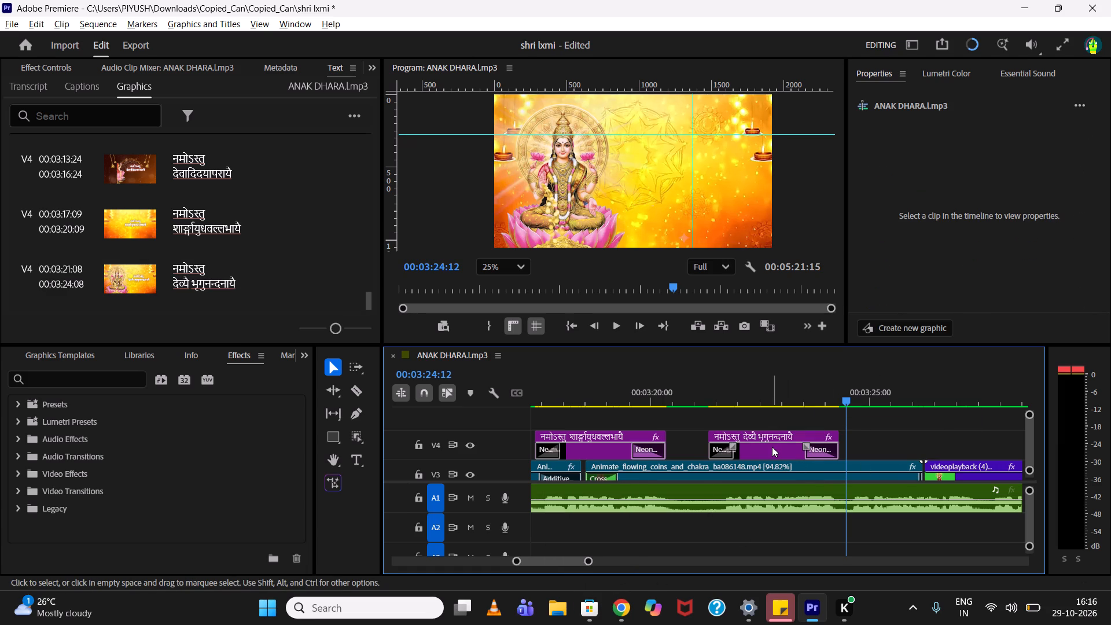
alt+drag(769, 451, 916, 437)
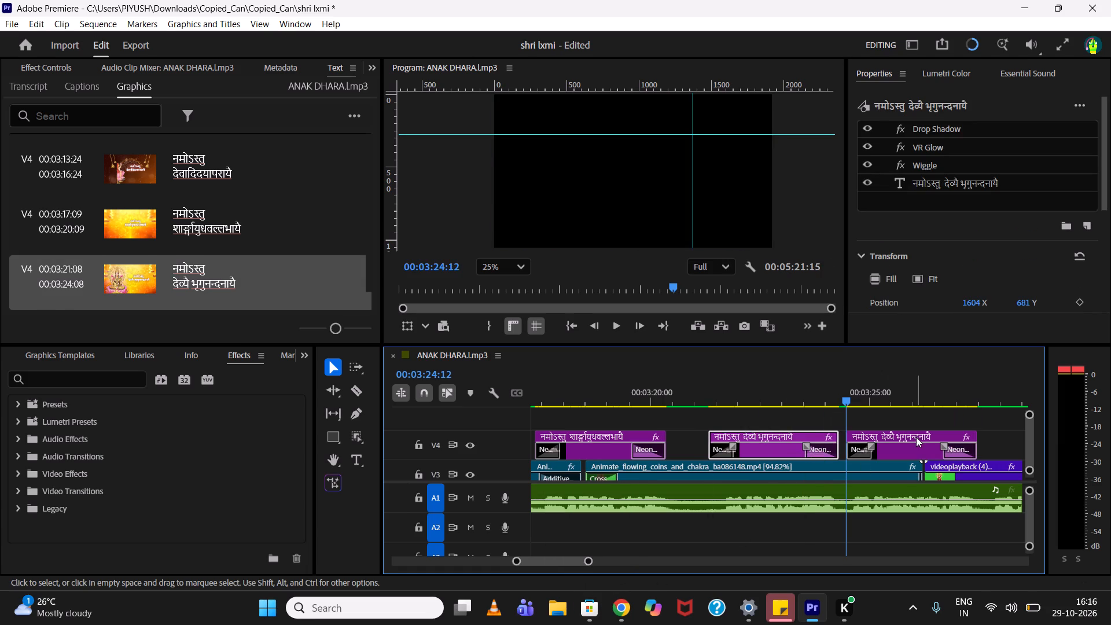
Switch to Chrome and copy the second line of Sloka 14, नमोऽस्तु विष्णोरुरसि स्थितायै.
click(610, 599)
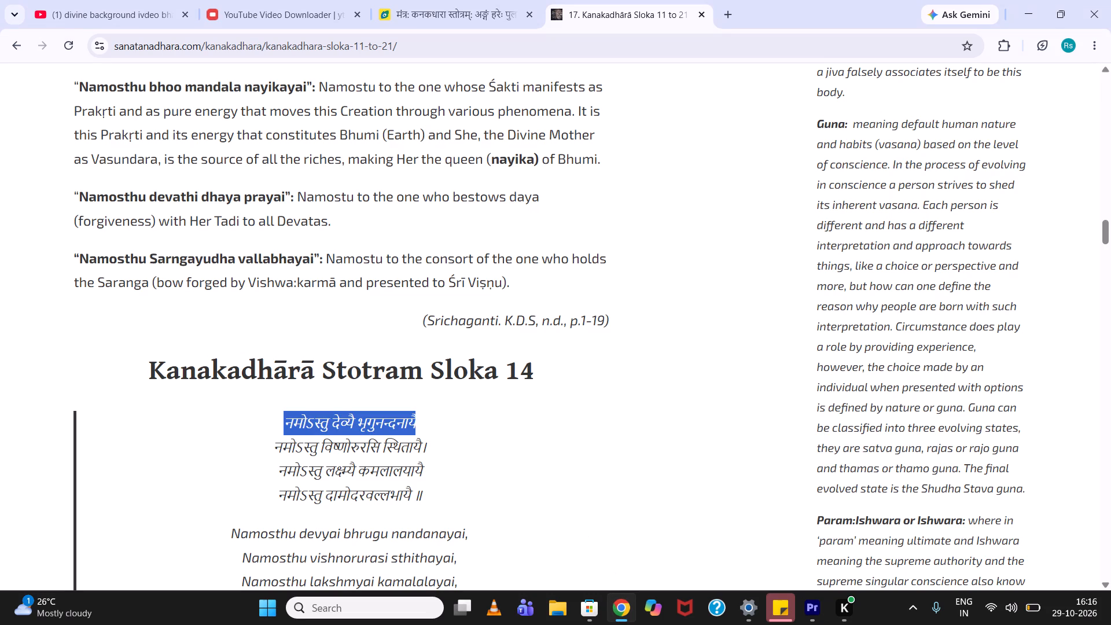
drag(269, 444, 418, 452)
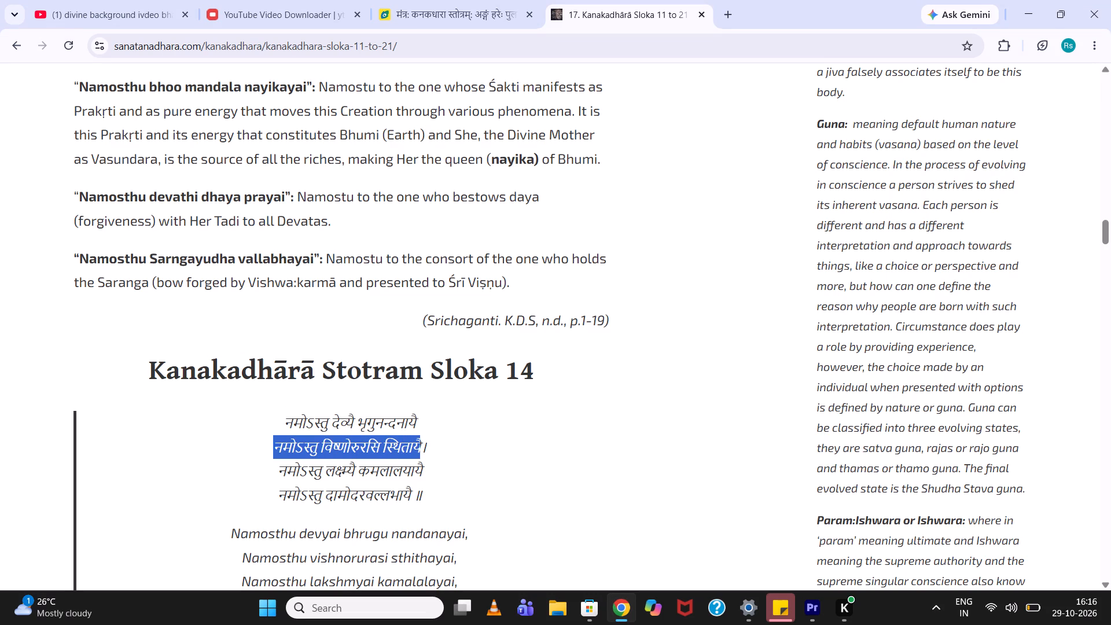
key(ctrl+c)
Switch to Premiere and replace the text of the title at 00:03:24:12 with नमोऽस्तु विष्णोरुरसि स्थितायै, breaking the line after नमोऽस्तु.
click(810, 608)
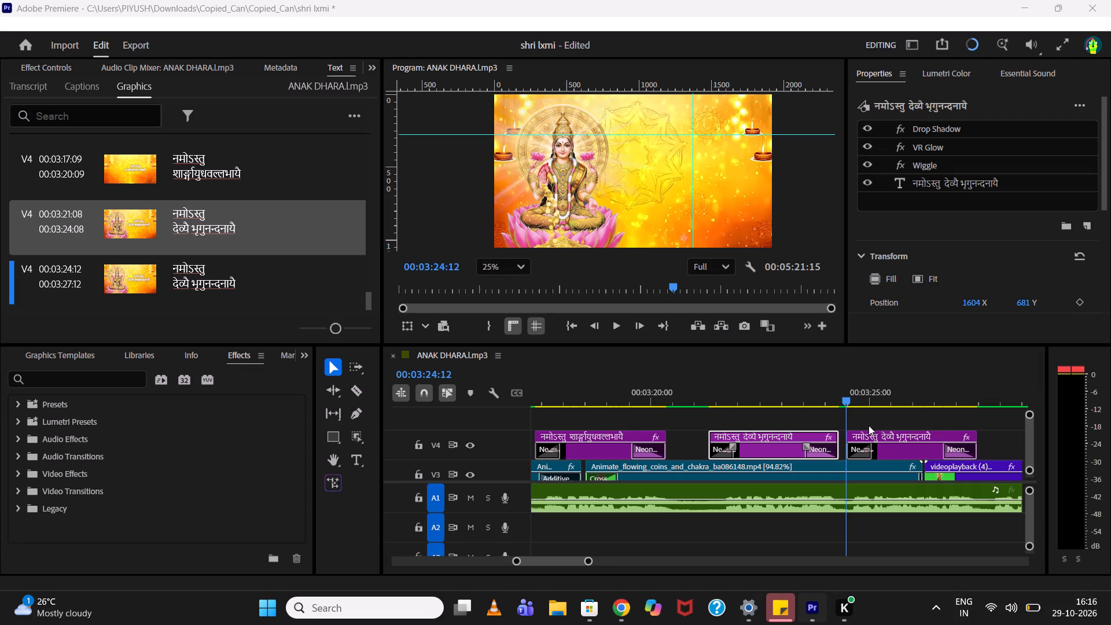
drag(877, 402, 888, 400)
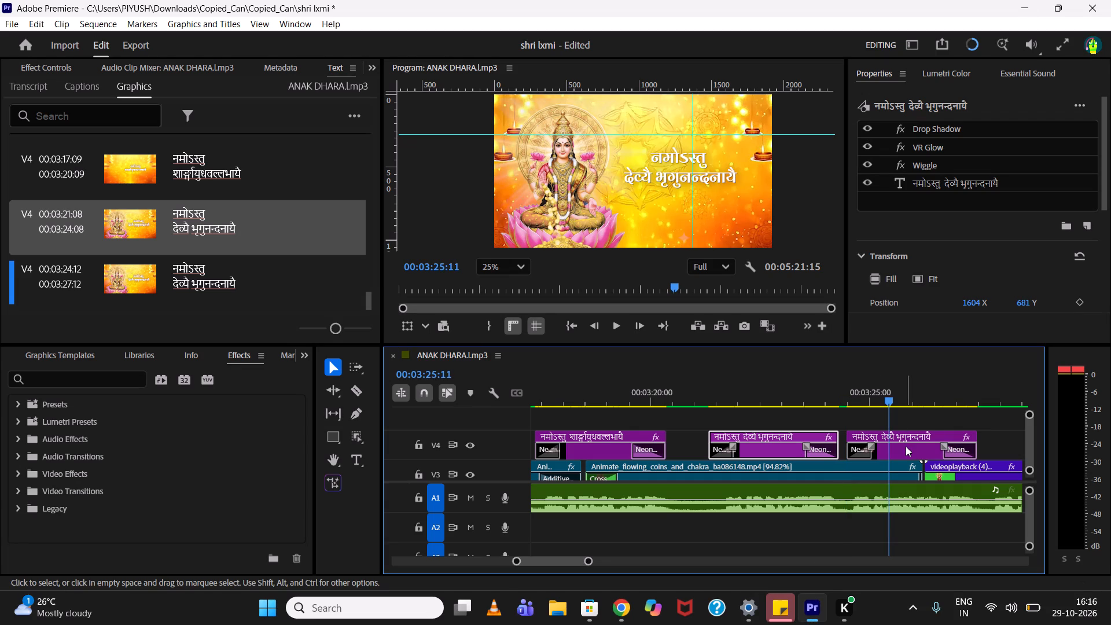
click(906, 446)
scroll(244, 242, down, 2)
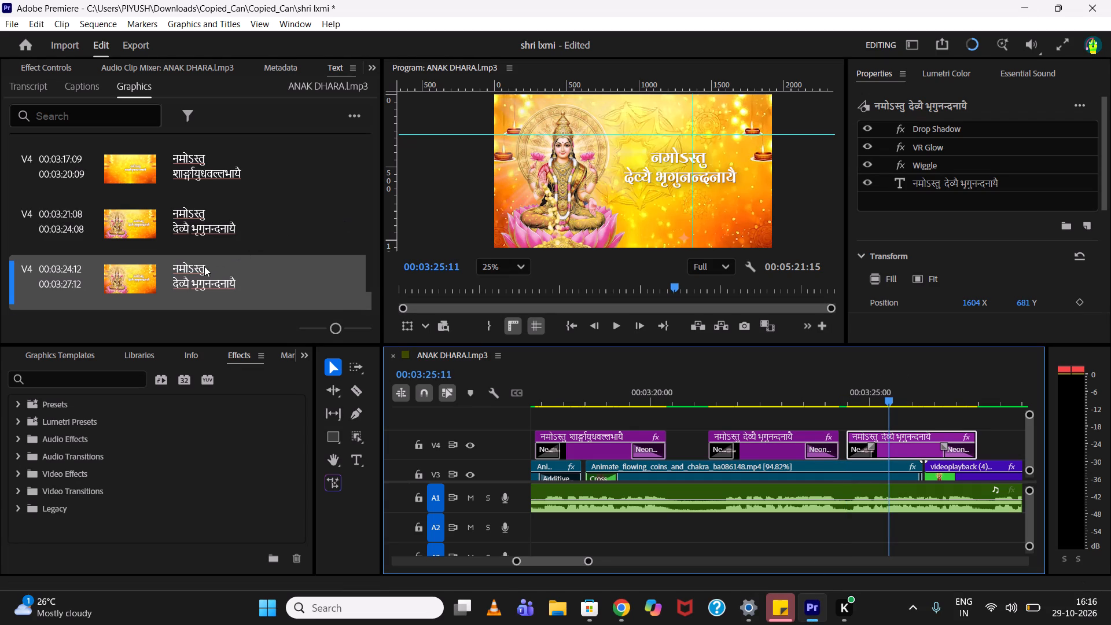
double_click(196, 278)
key(ctrl+v)
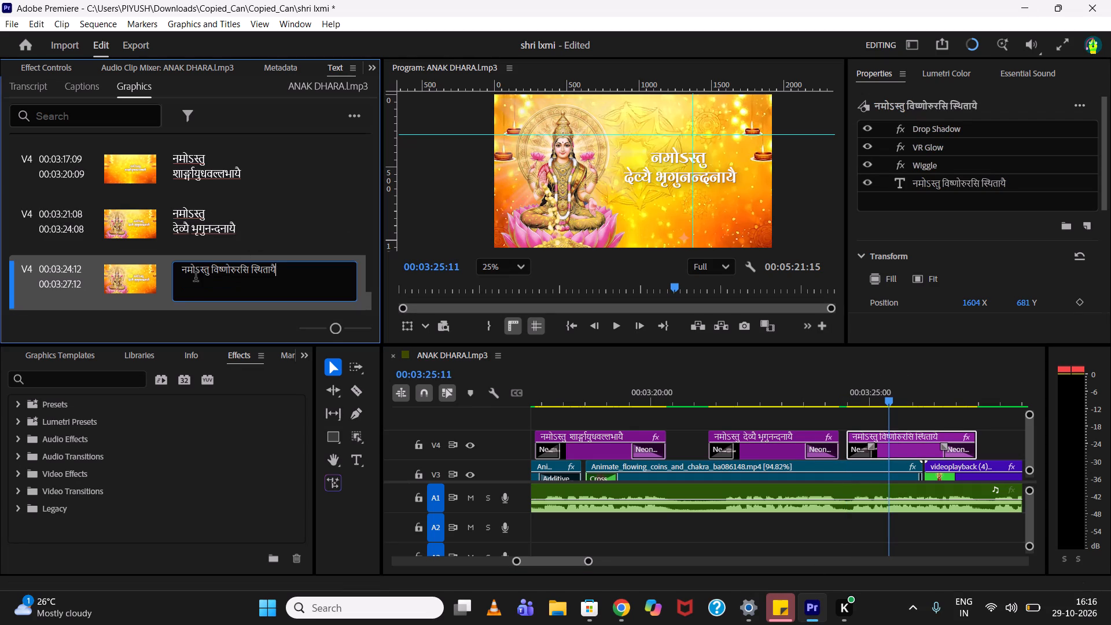
click(211, 266)
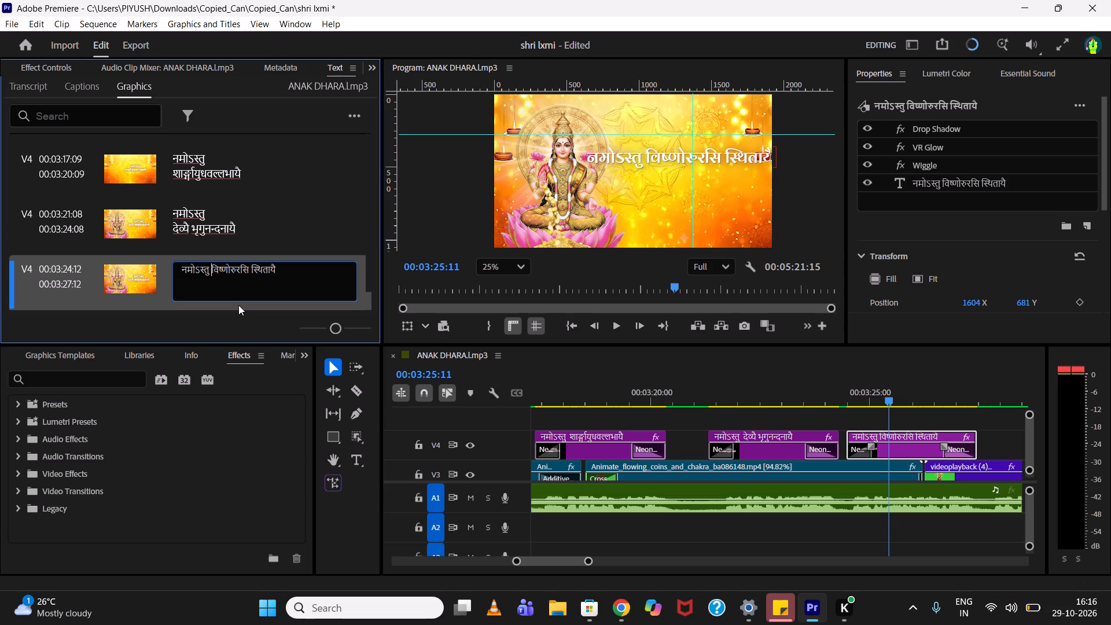
key(Return)
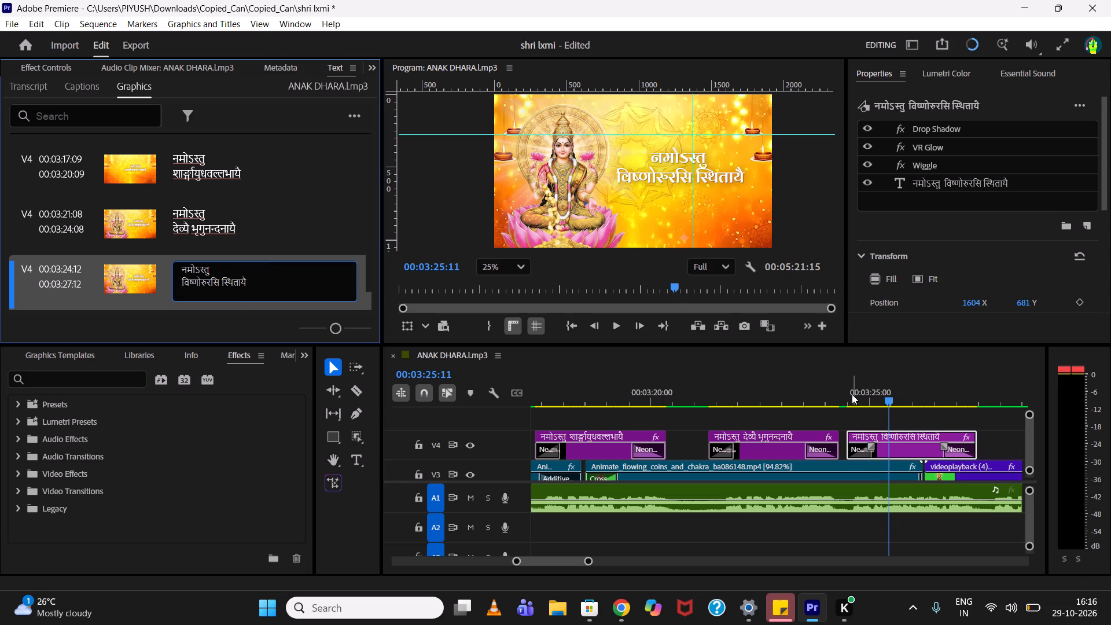
Check the विष्णोरुरसि स्थितायै title's placement in the frame and play it repeatedly to find where the sung line ends.
click(852, 394)
drag(869, 396, 883, 394)
scroll(674, 179, up, 3)
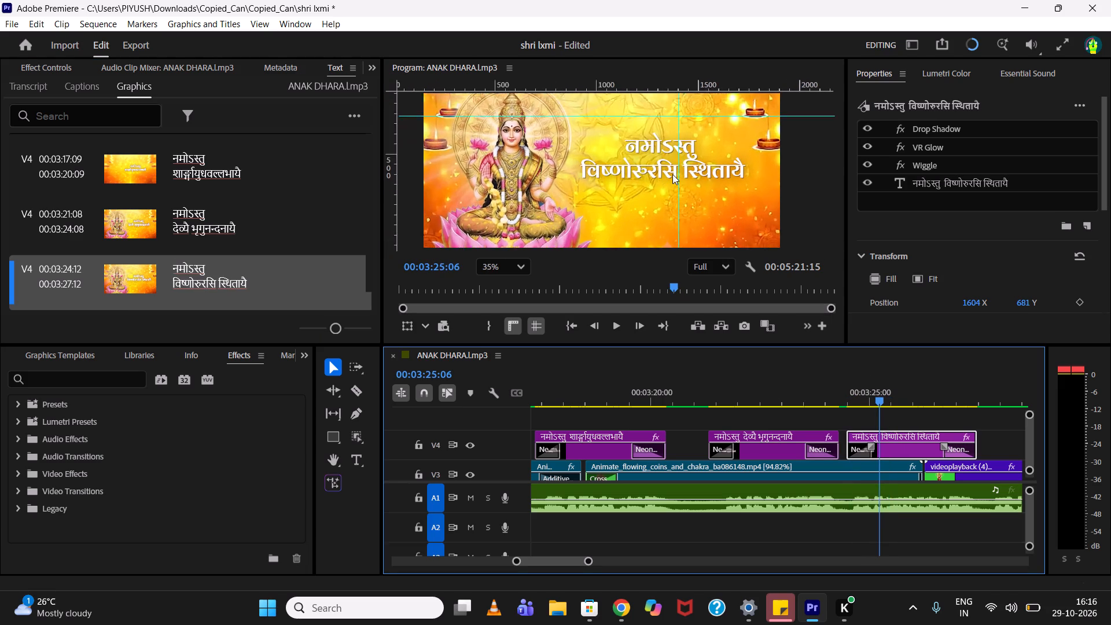
scroll(672, 174, up, 5)
scroll(672, 174, down, 7)
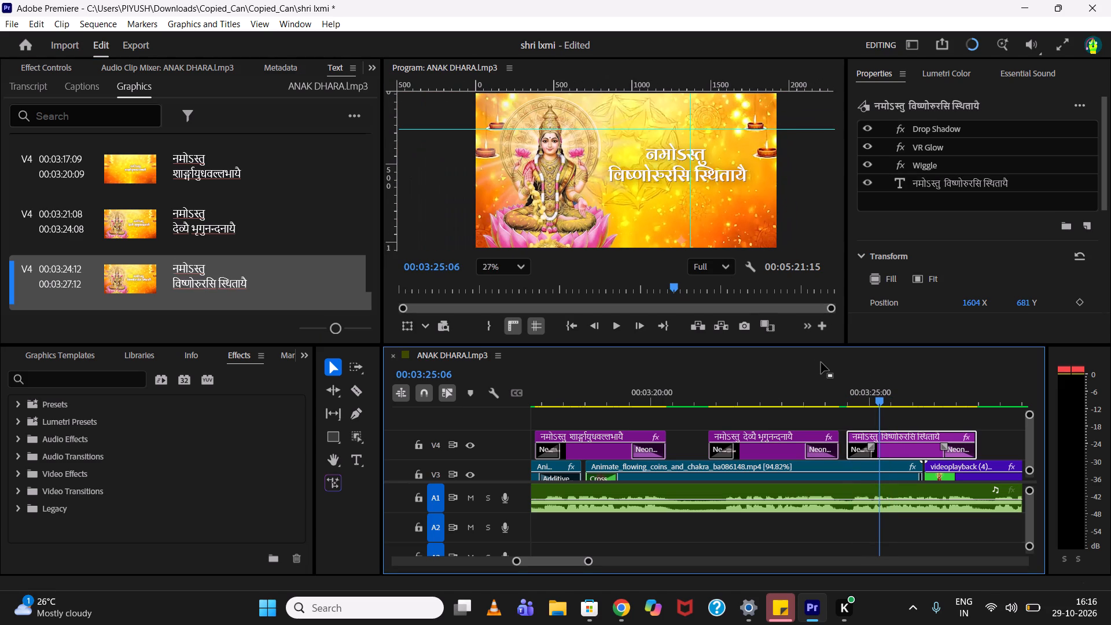
drag(851, 403, 845, 403)
key(space)
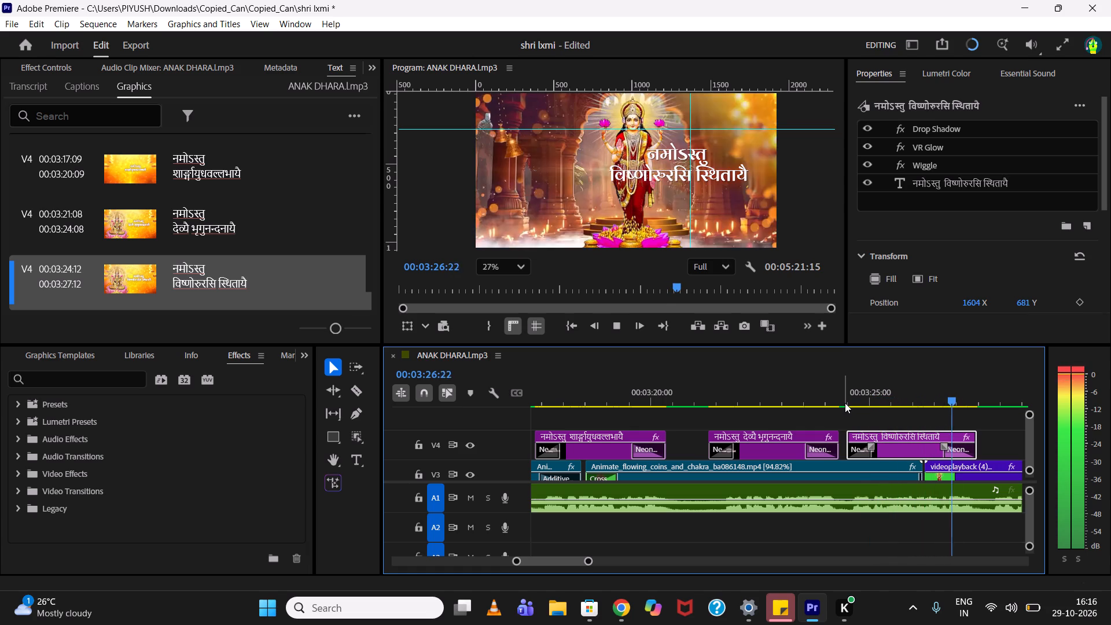
key(space)
click(858, 395)
key(space)
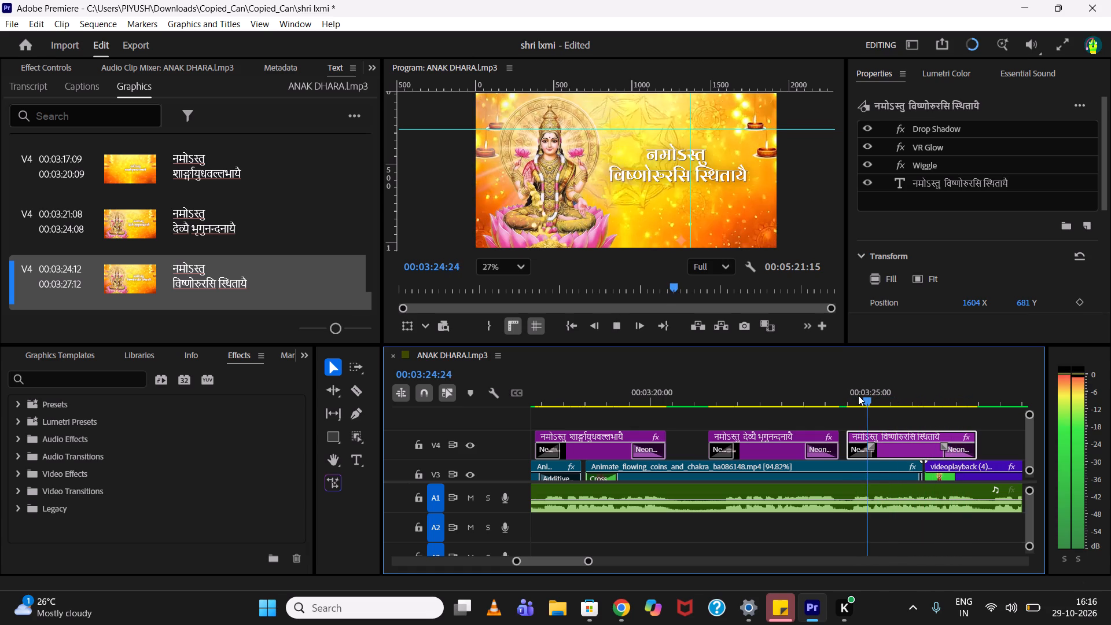
key(space)
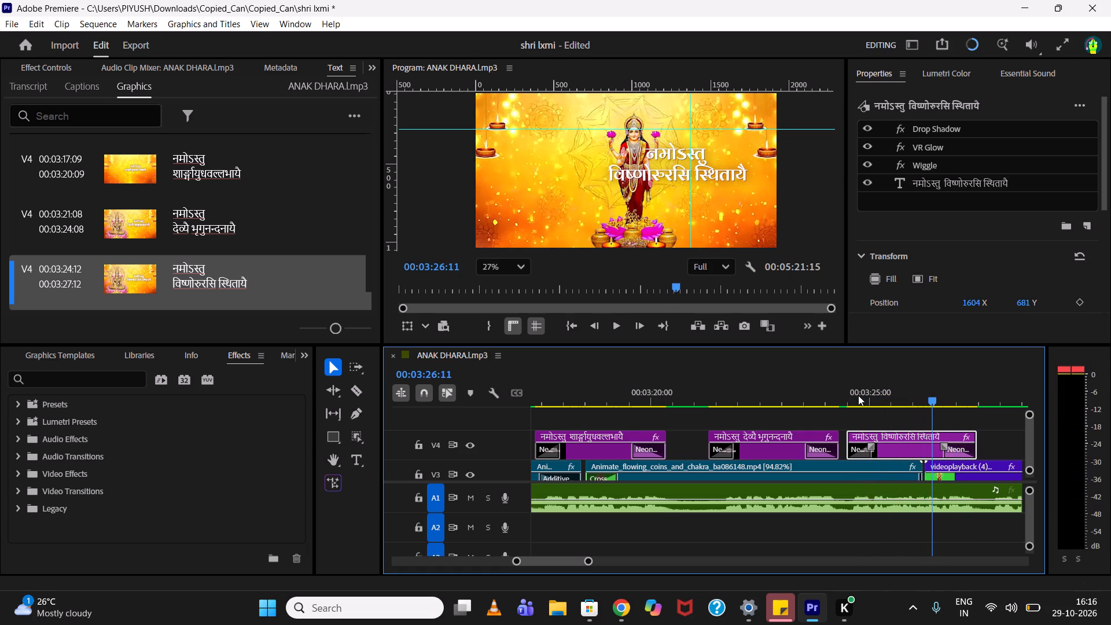
key(space)
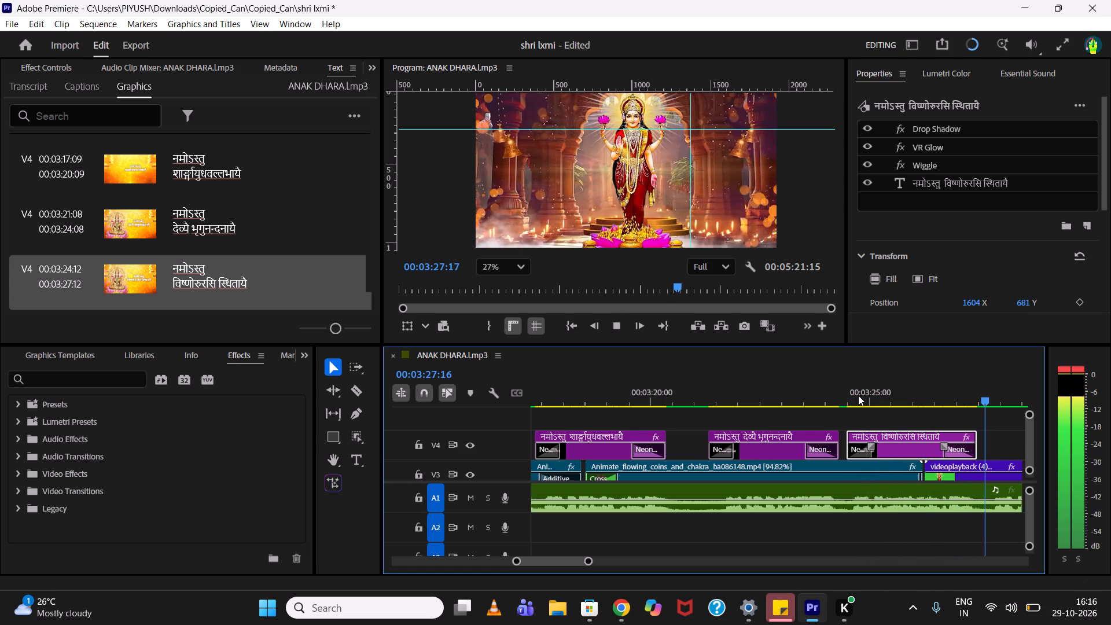
key(space)
click(909, 402)
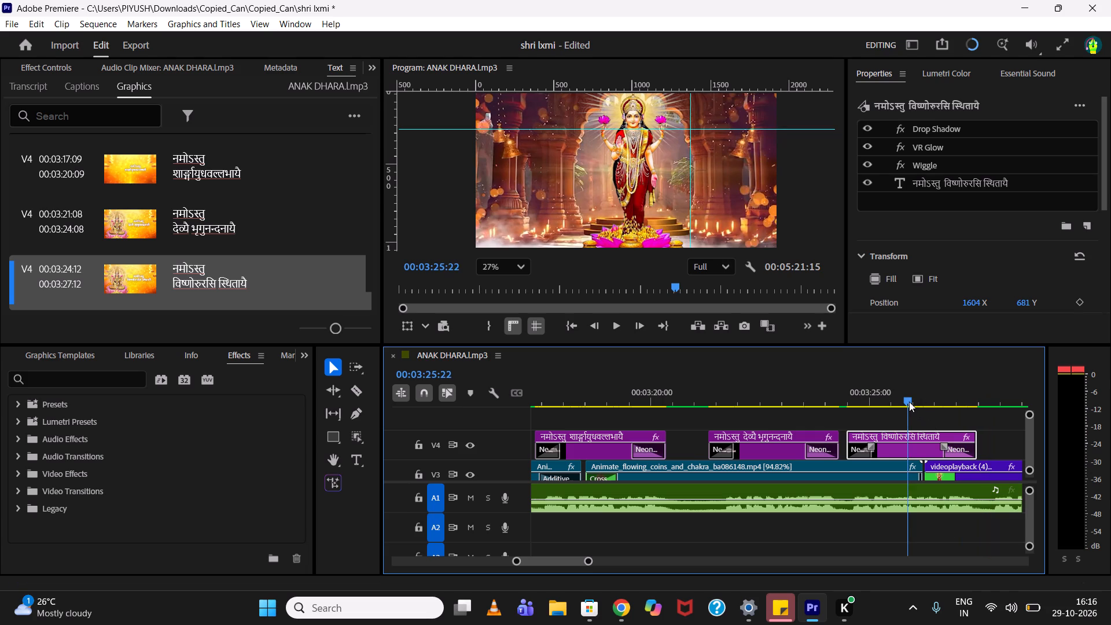
key(space)
key(space)
key(space)
key(space)
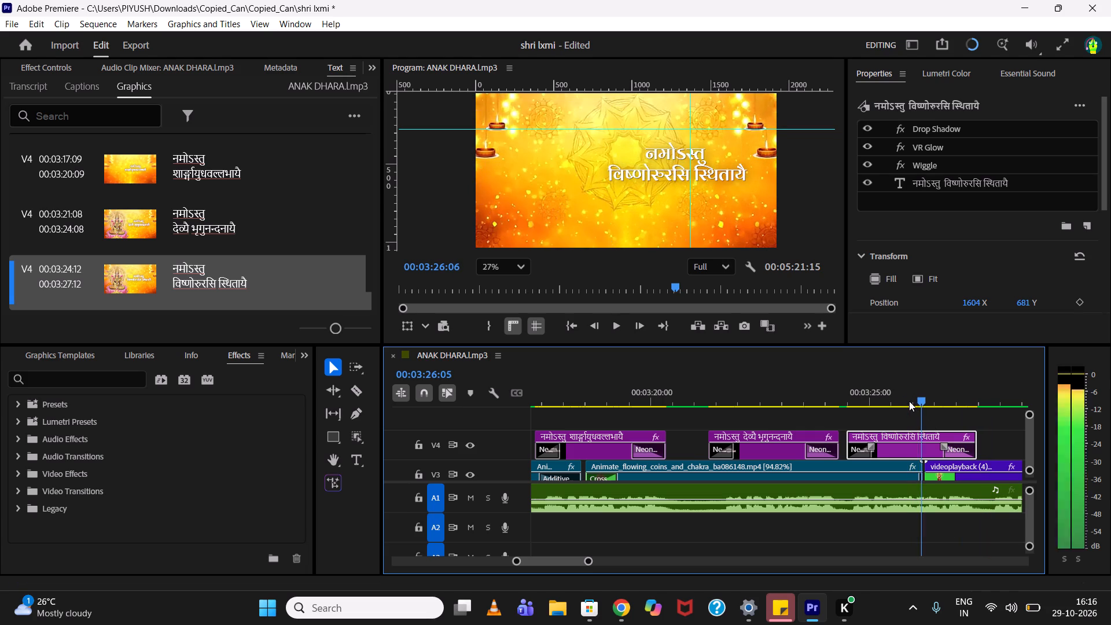
Trim the end of the विष्णोरुरसि स्थितायै title to 00:03:26:11 and play across its new ending.
drag(980, 440, 977, 440)
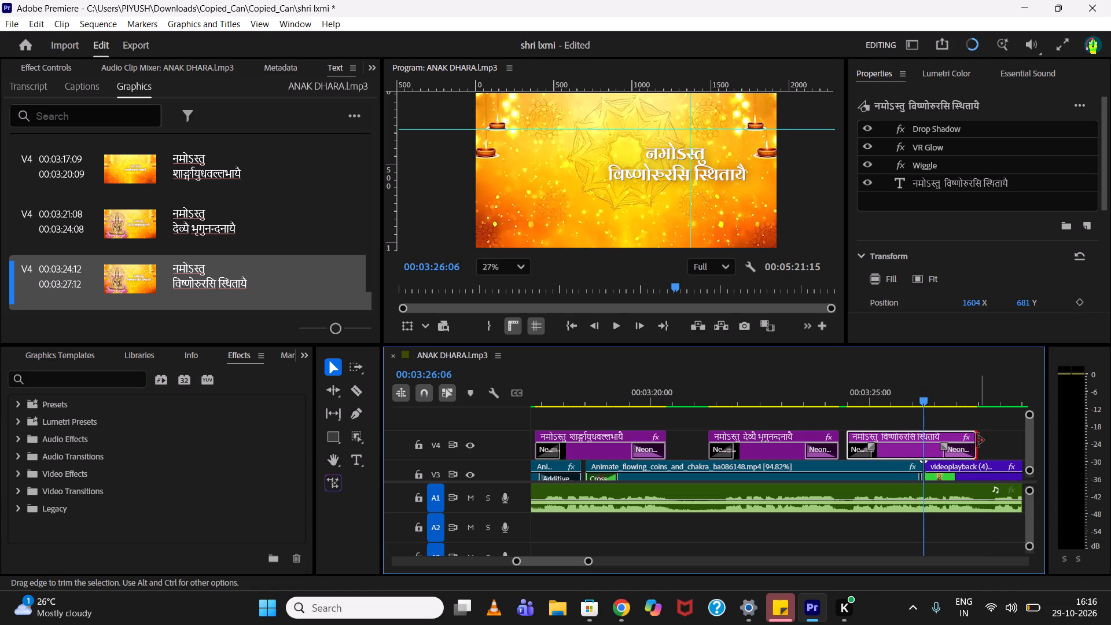
drag(977, 440, 935, 444)
key(space)
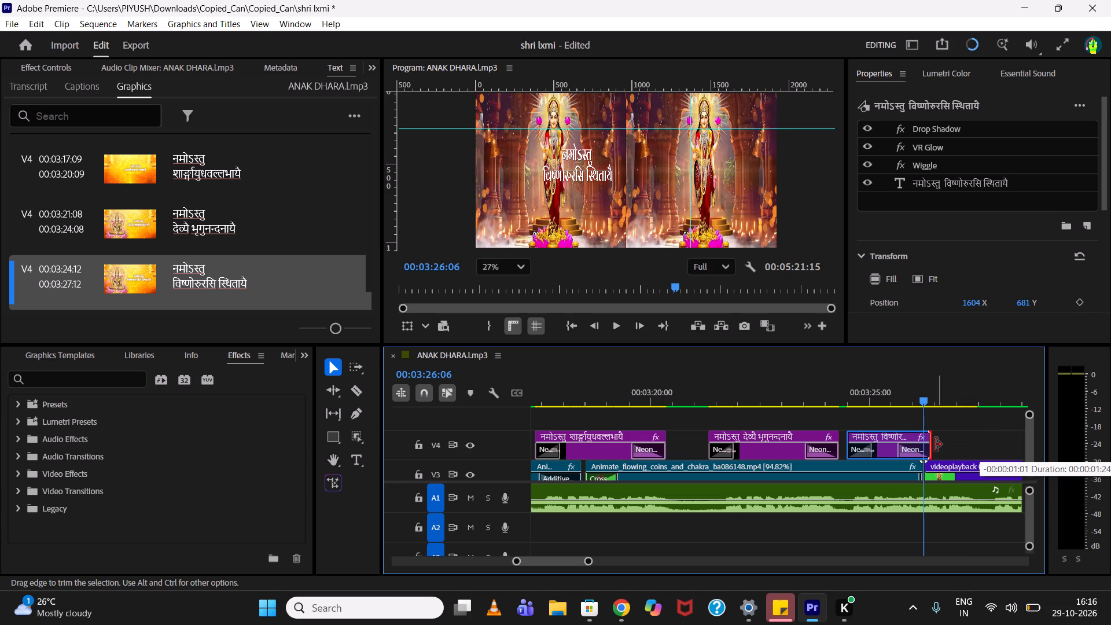
key(space)
drag(920, 391, 899, 395)
key(space)
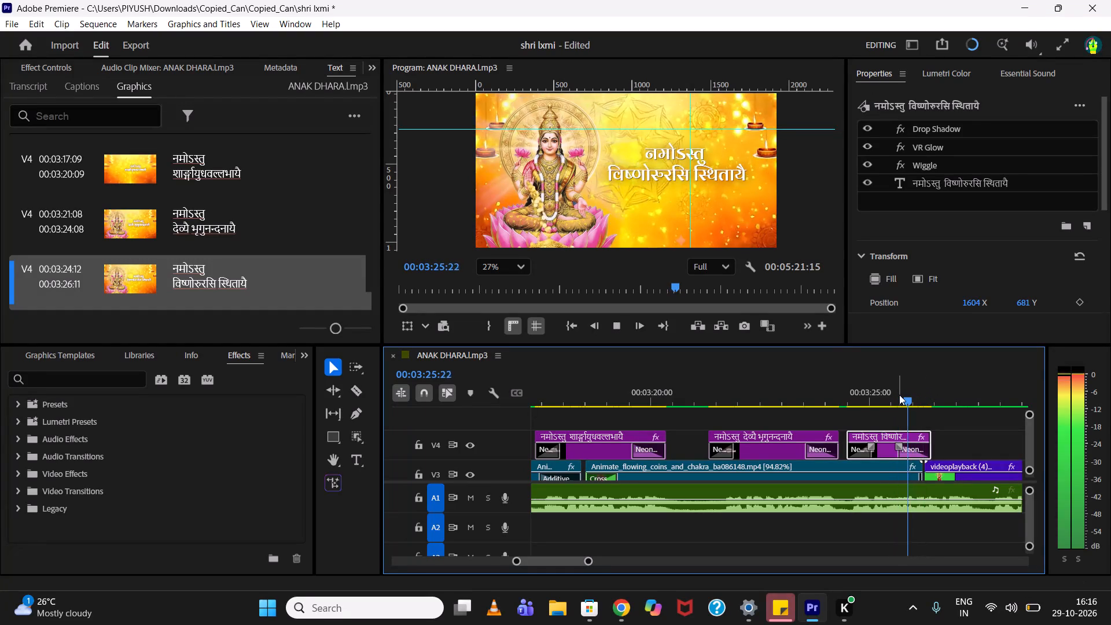
key(space)
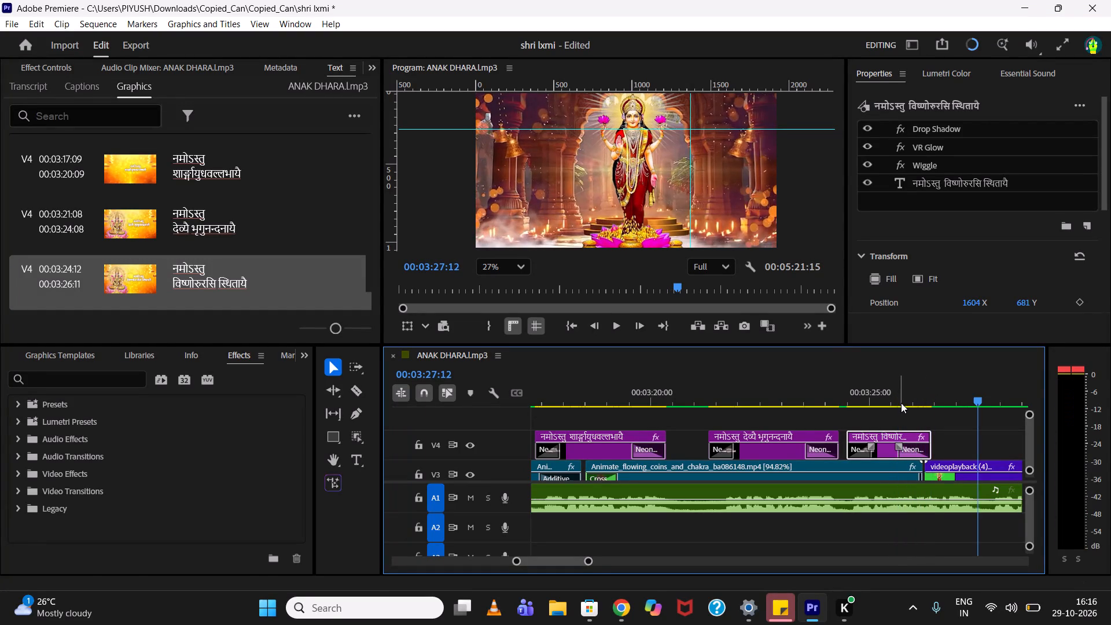
Copy the रत्यै नमोऽस्तु रमणीयगुणार्णवायै title from 00:02:45:05 and paste it on V4 at 00:03:26:18.
scroll(902, 408, down, 5)
alt+scroll(862, 428, down, 18)
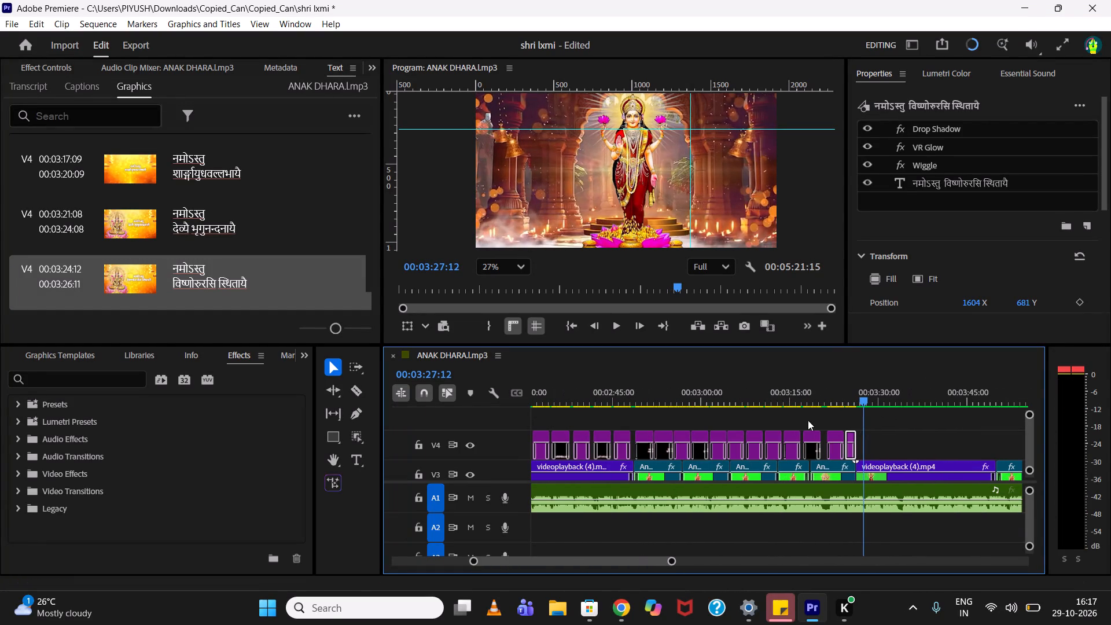
drag(672, 391, 621, 388)
click(621, 433)
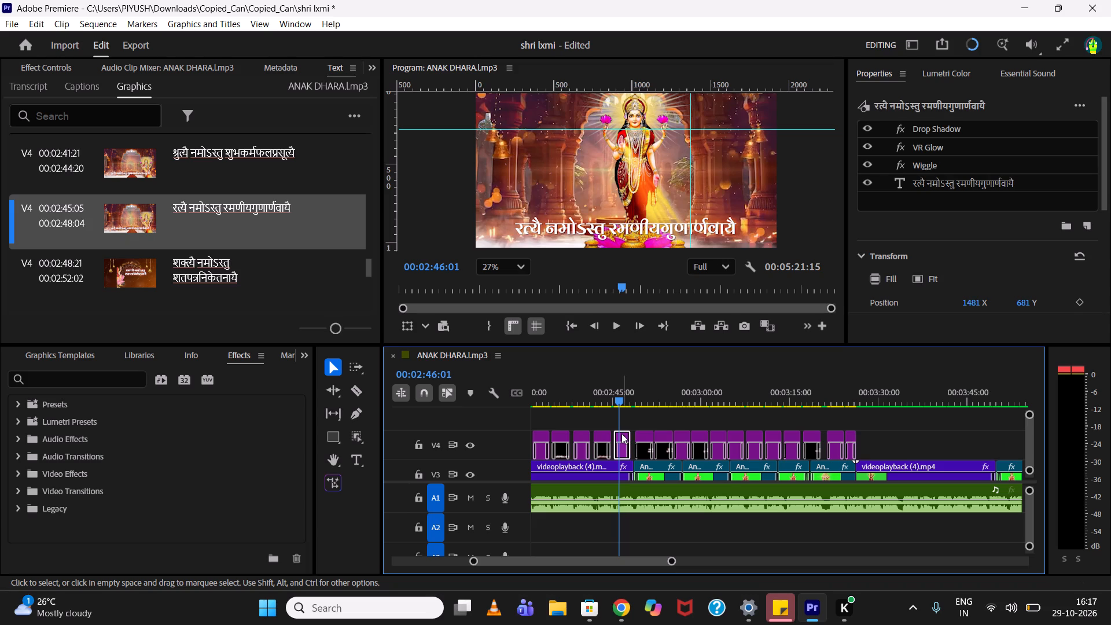
key(ctrl+c)
click(860, 396)
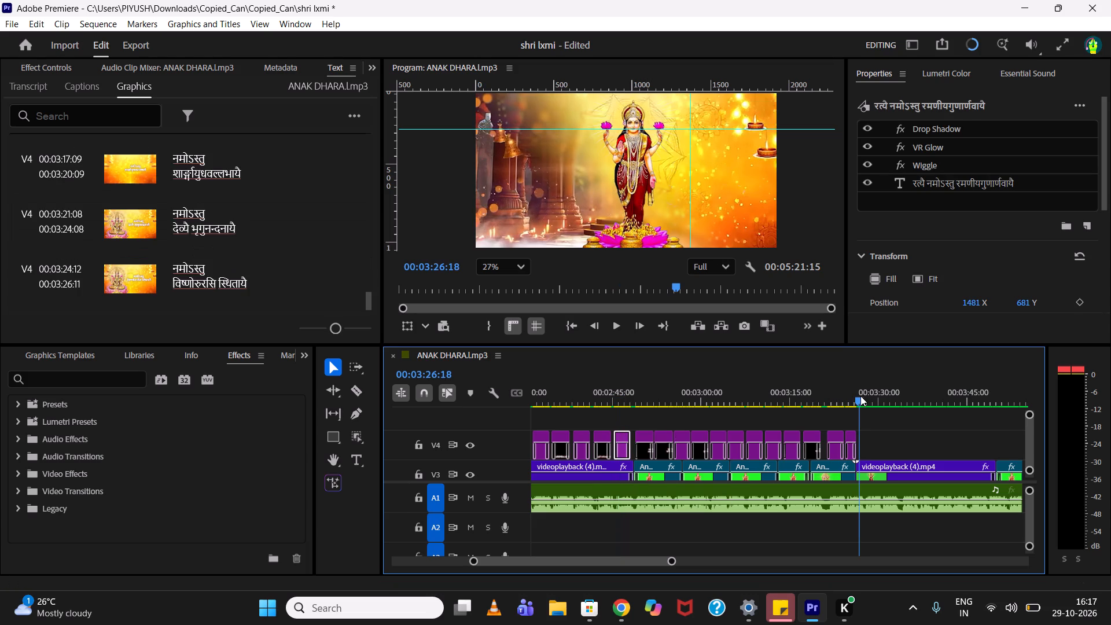
key(ctrl+v)
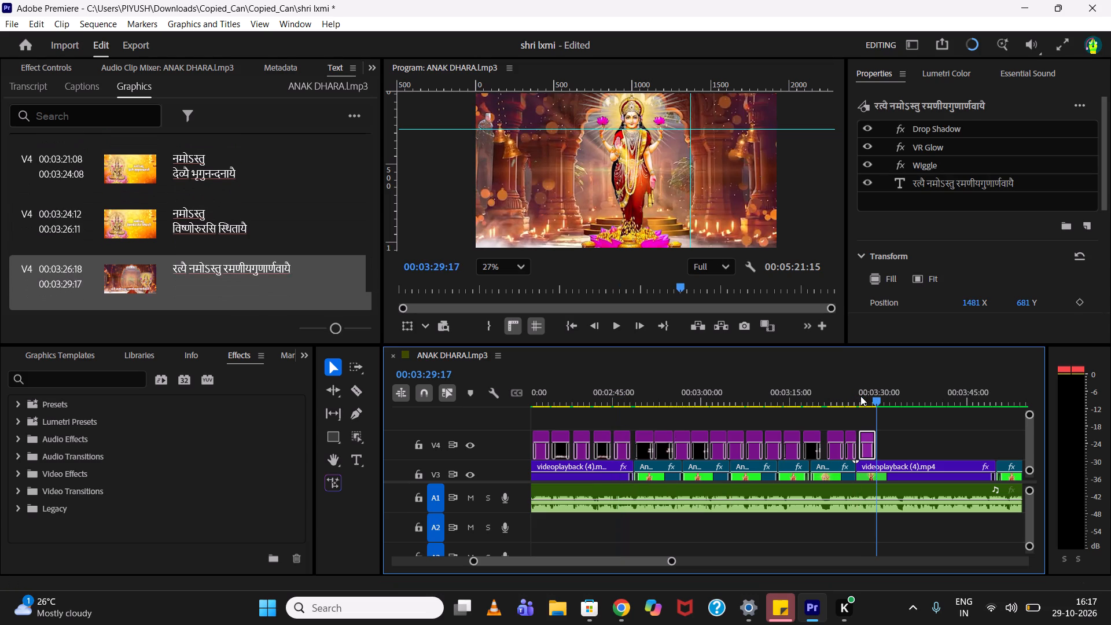
click(866, 396)
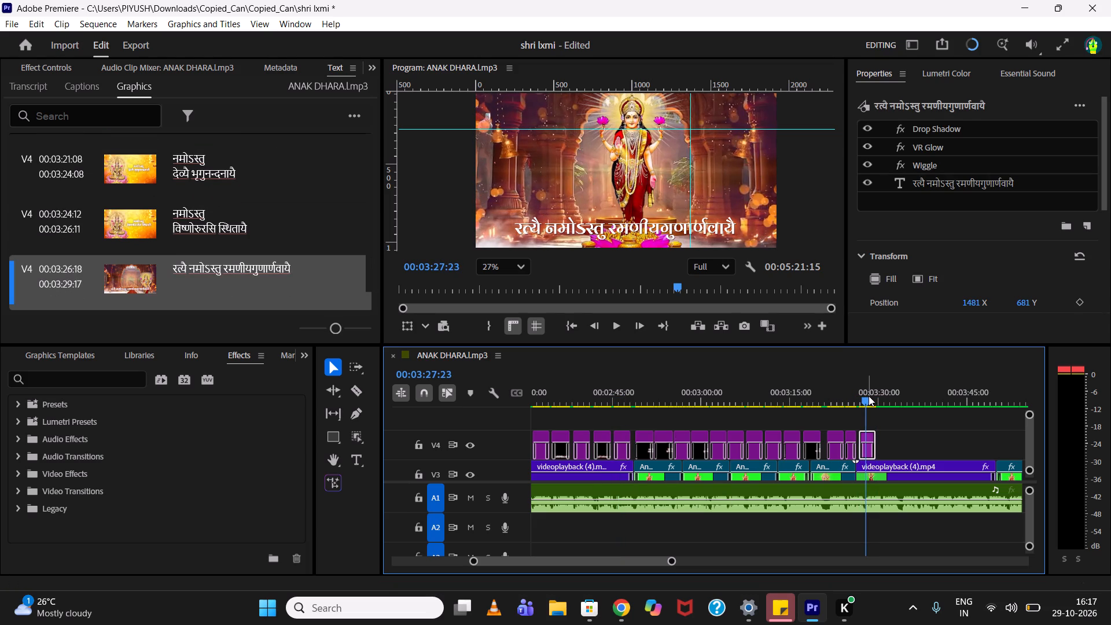
Switch to Chrome for the next line of Sloka 14 and dismiss the low-battery alert.
click(619, 608)
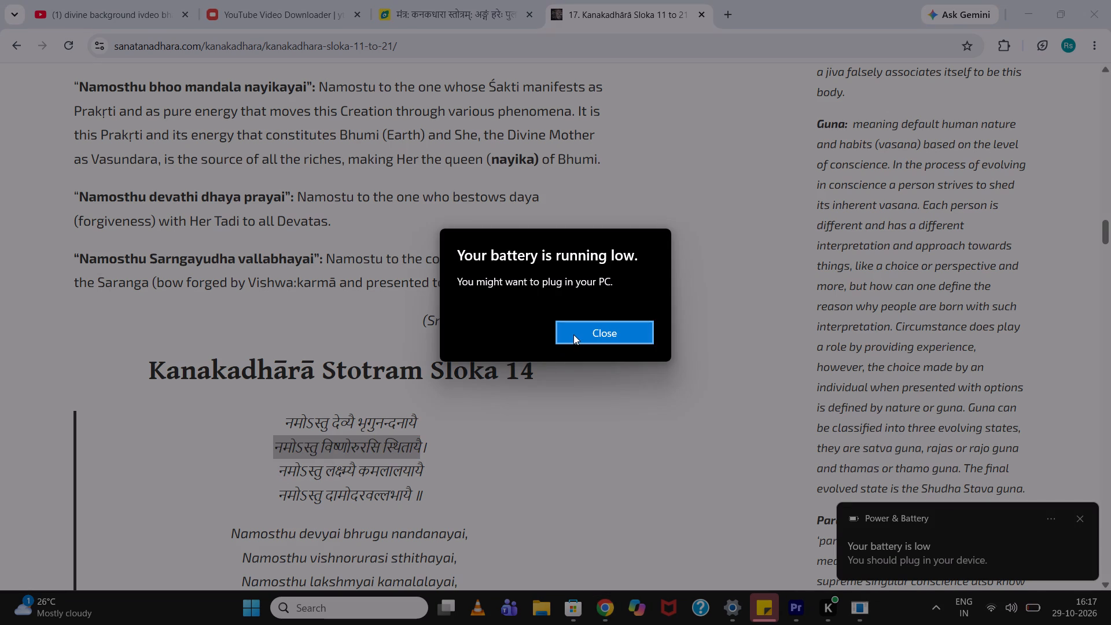
click(573, 334)
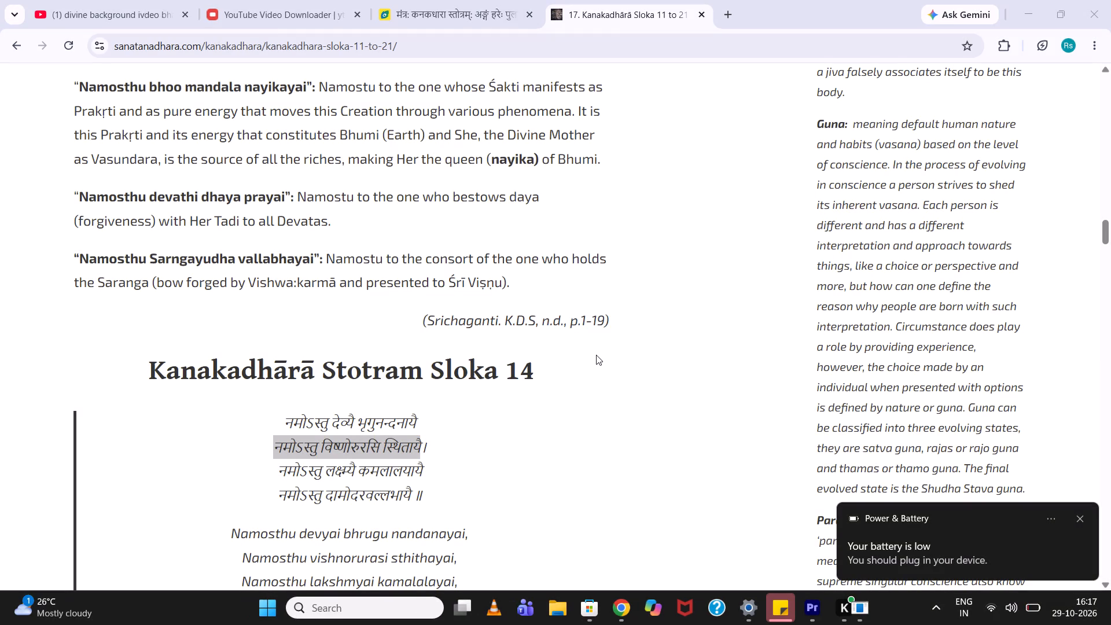
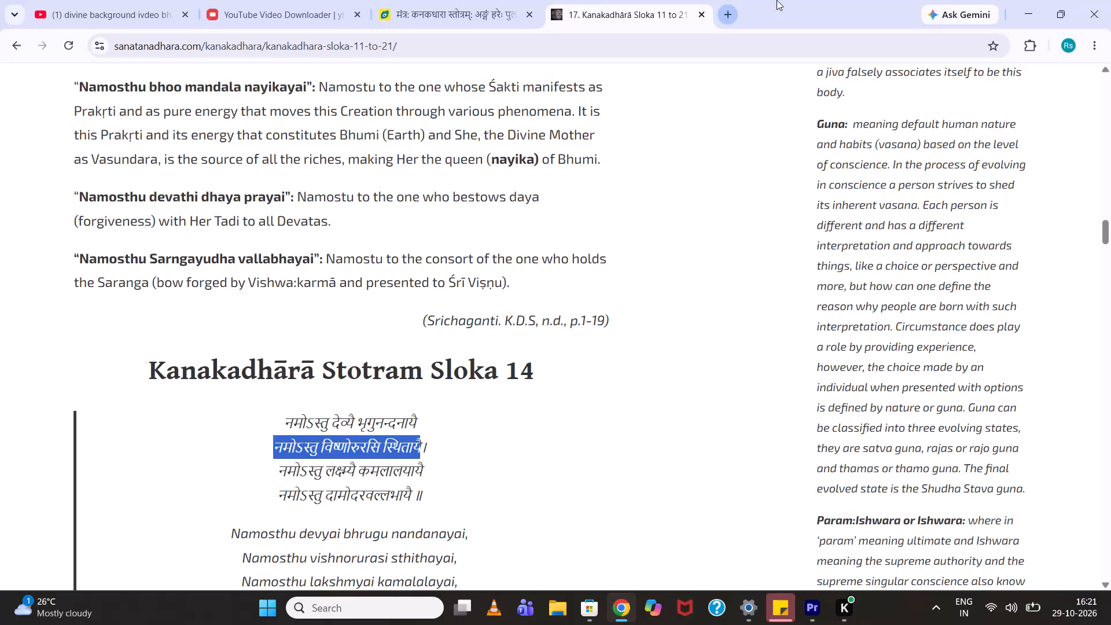
Return to Premiere and play around the start of the pasted title near 00:03:26:18 to hear the next sung line.
click(808, 614)
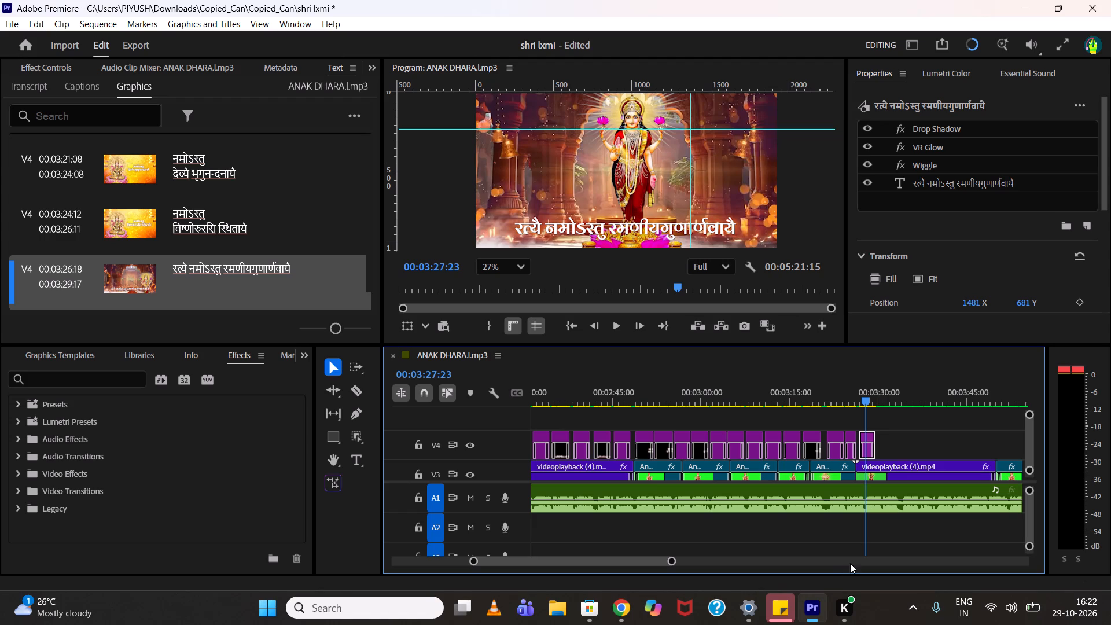
drag(863, 401, 857, 401)
key(space)
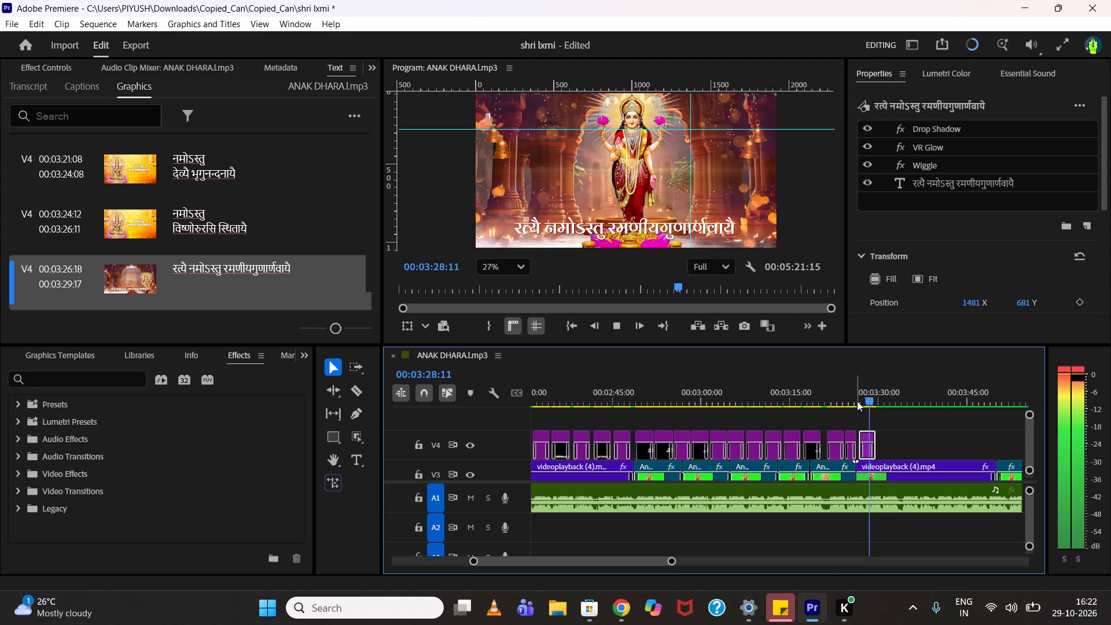
click(857, 401)
key(space)
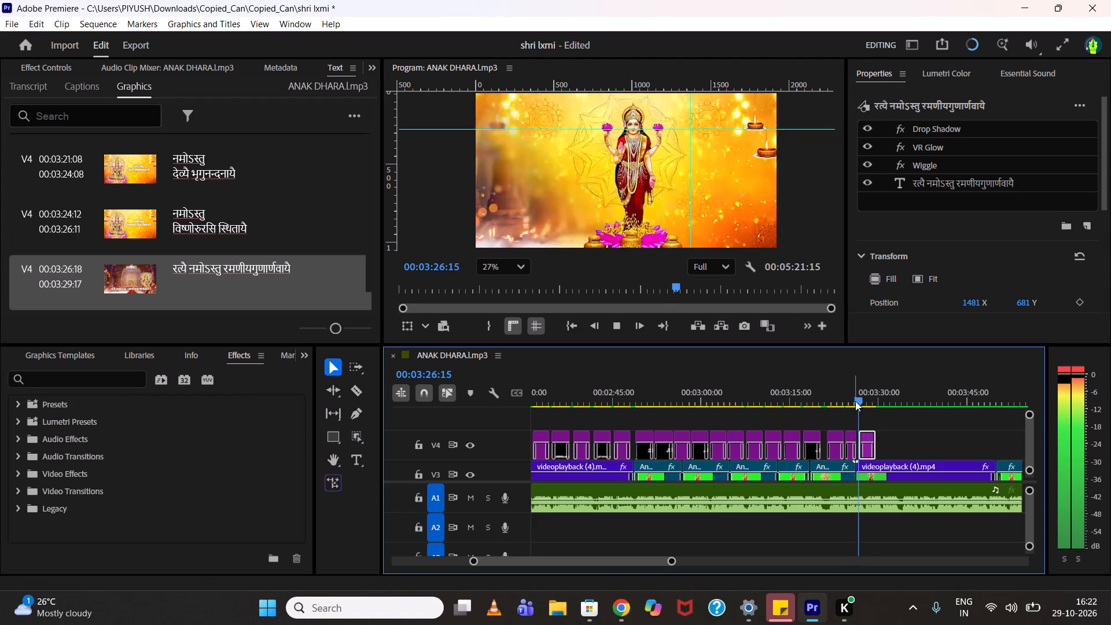
key(space)
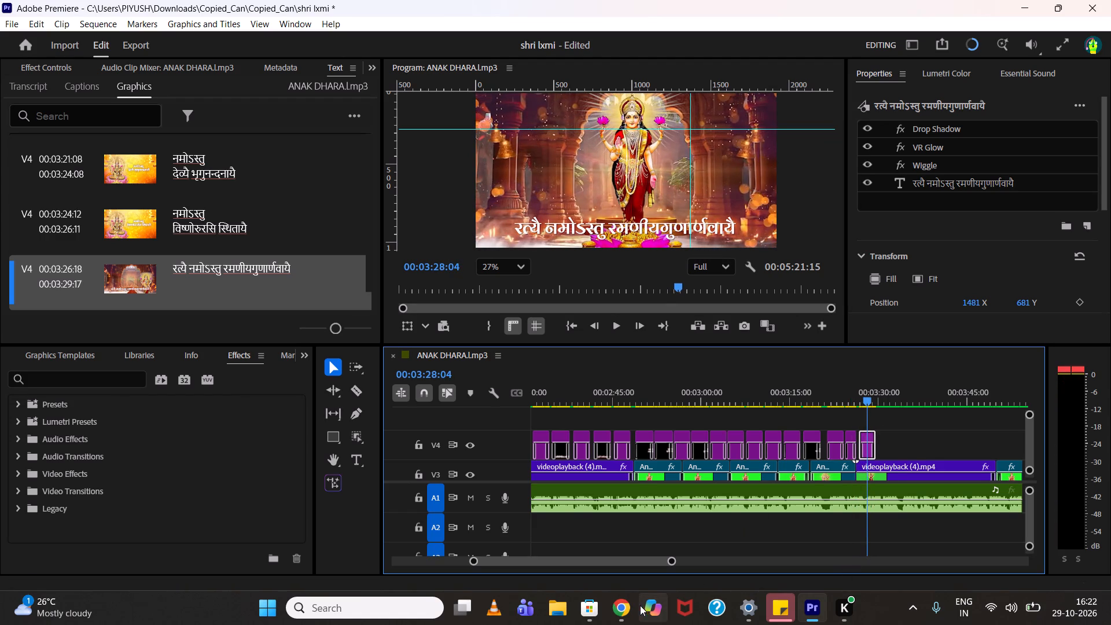
Copy नमोऽस्तु लक्ष्म्यै कमलालयायै from Sloka 14 in Chrome and paste it over the text of the V4 title at 00:03:26:18.
click(627, 605)
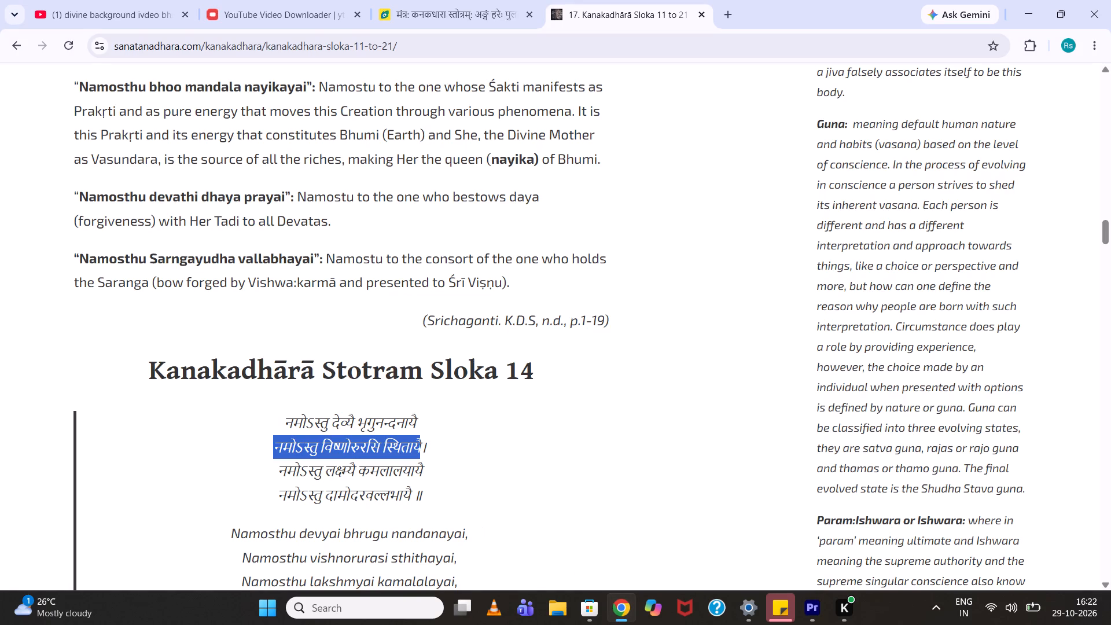
drag(296, 472, 329, 470)
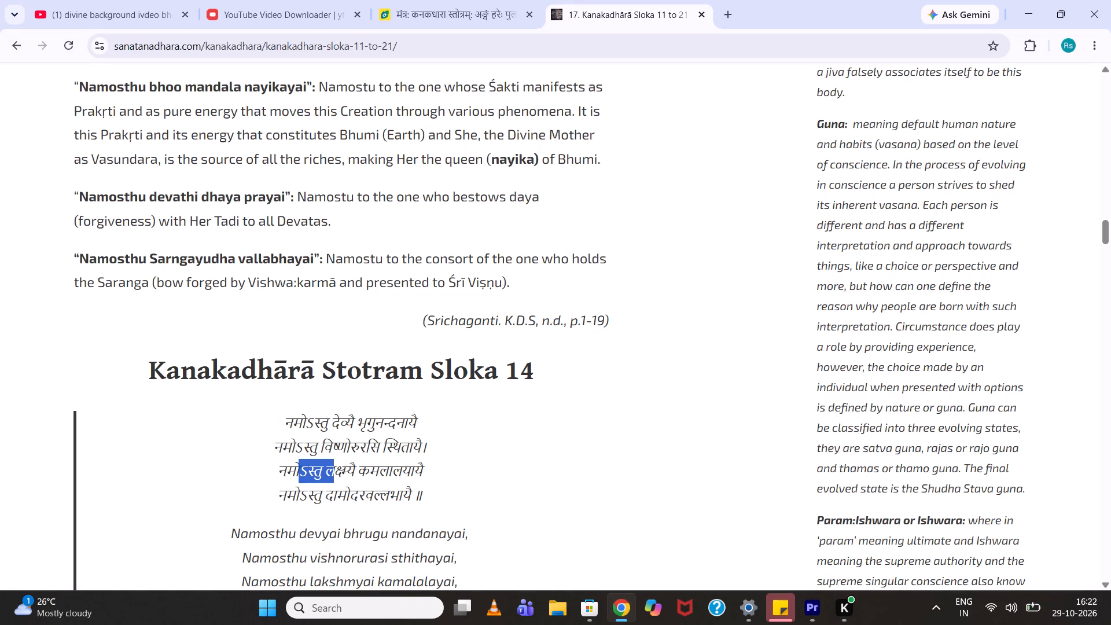
drag(329, 470, 331, 470)
drag(281, 473, 425, 470)
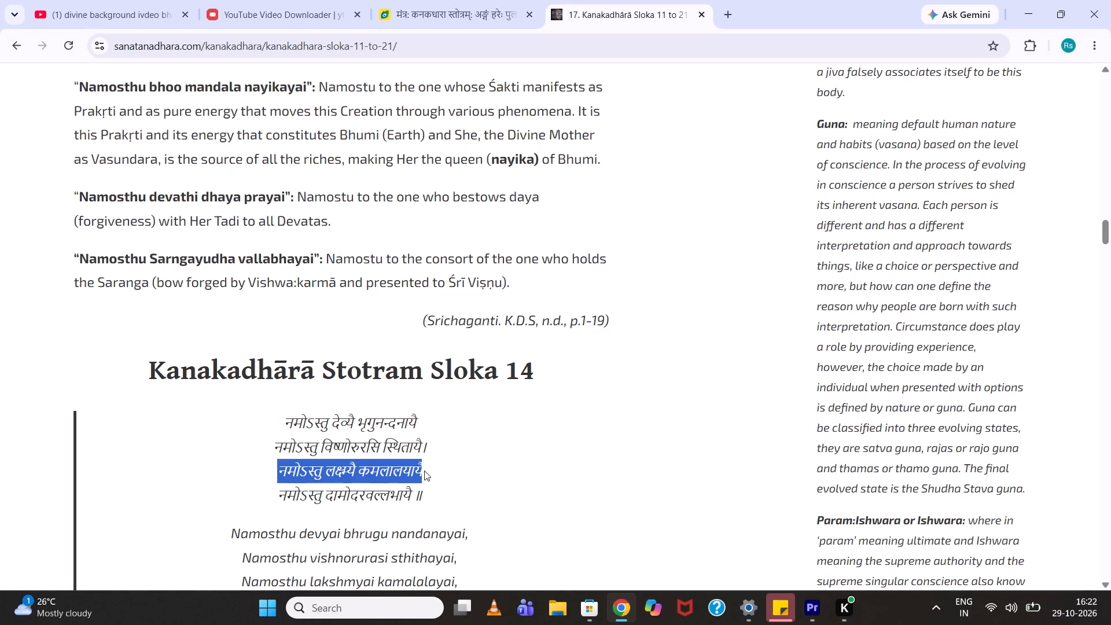
key(ctrl+c)
click(819, 620)
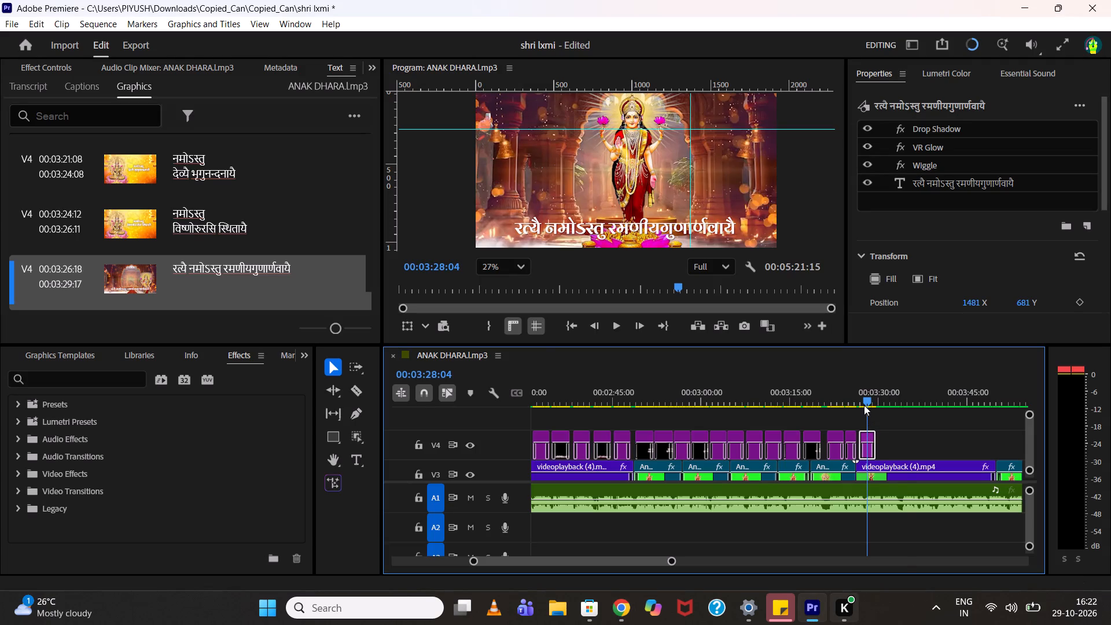
scroll(320, 300, down, 3)
triple_click(248, 271)
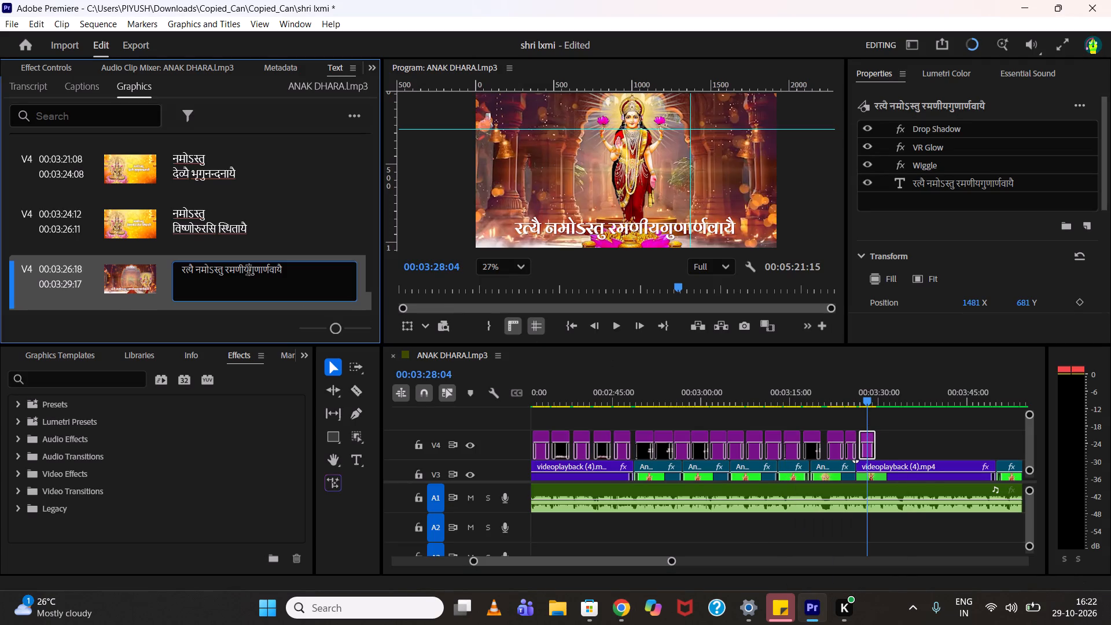
drag(297, 270, 179, 270)
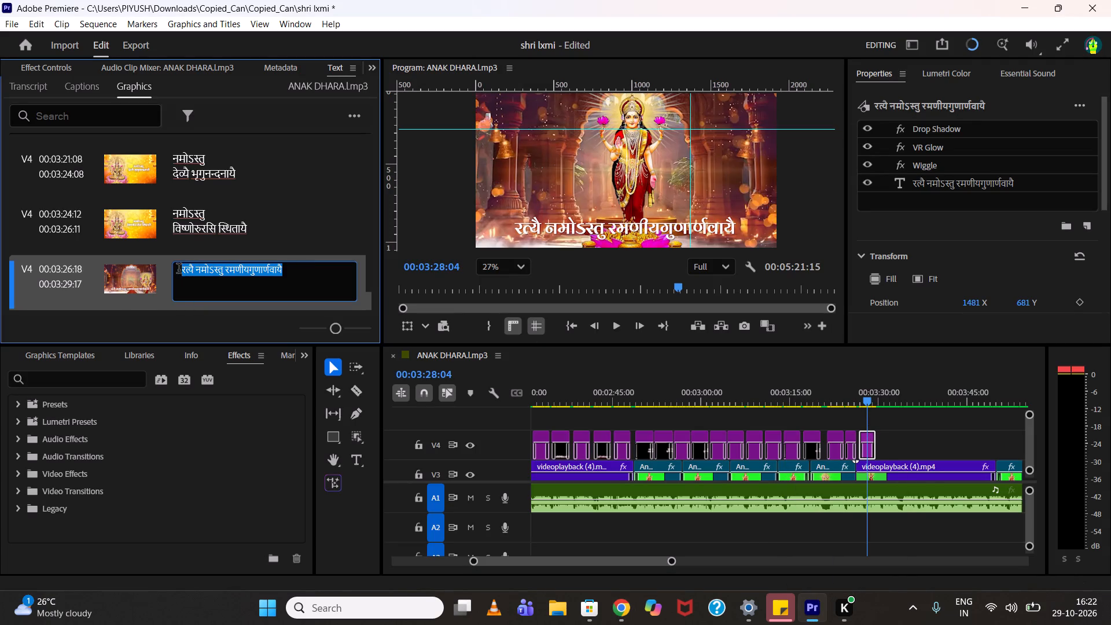
key(ctrl+v)
click(164, 312)
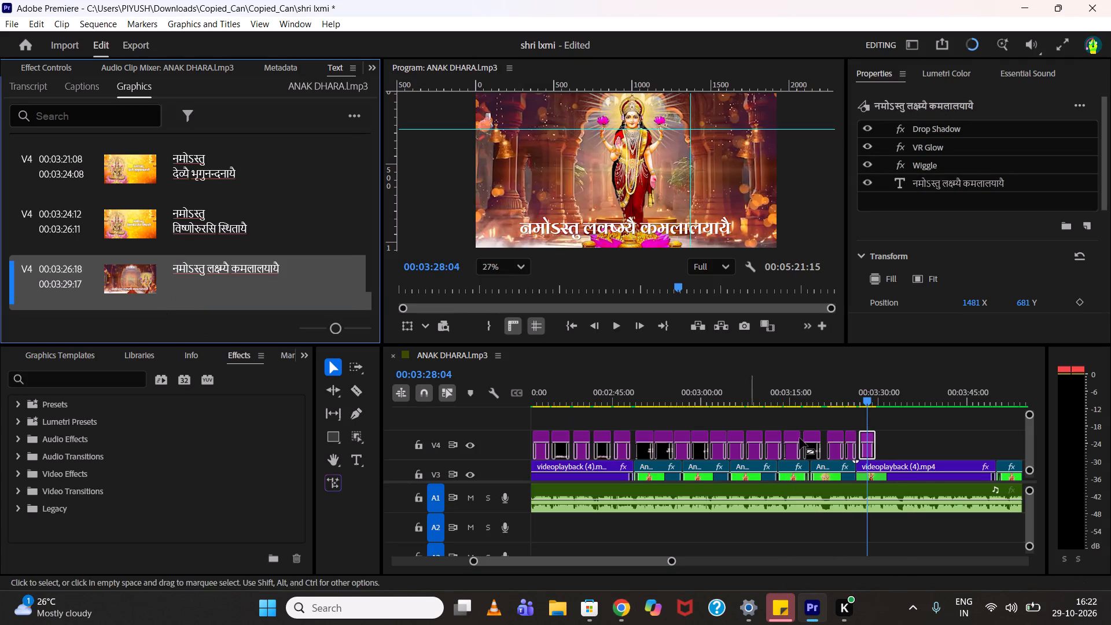
Move the नमोऽस्तु लक्ष्म्यै कमलालयायै title on V4 to start at 00:03:27:06, matching the singing, and play it past its end.
drag(863, 397, 856, 397)
key(space)
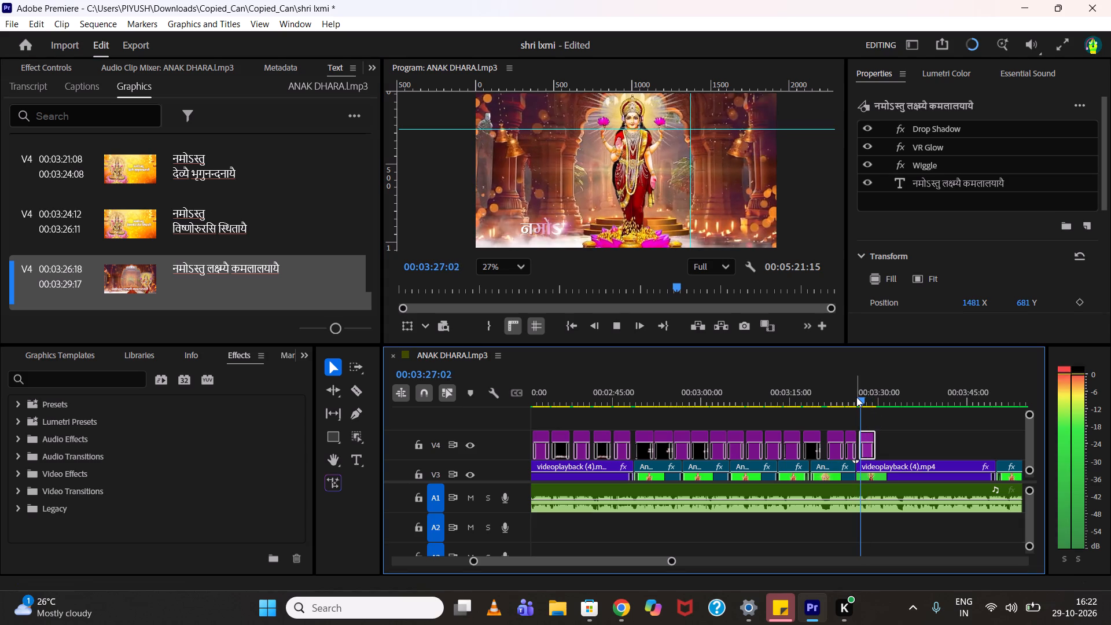
key(space)
click(863, 395)
key(space)
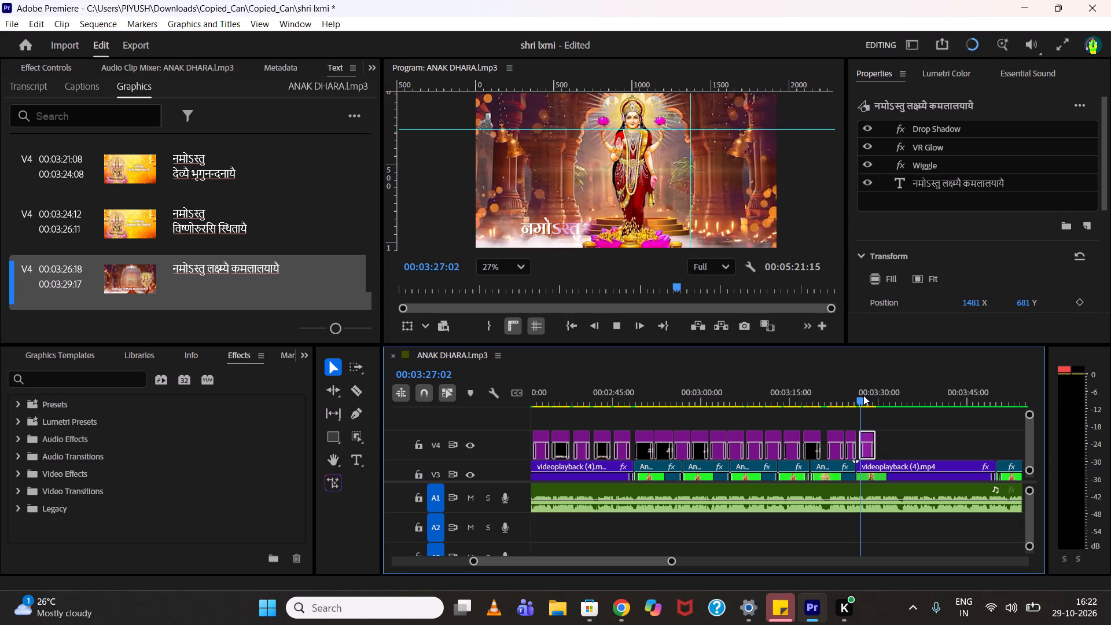
key(space)
key(space)
key(space)
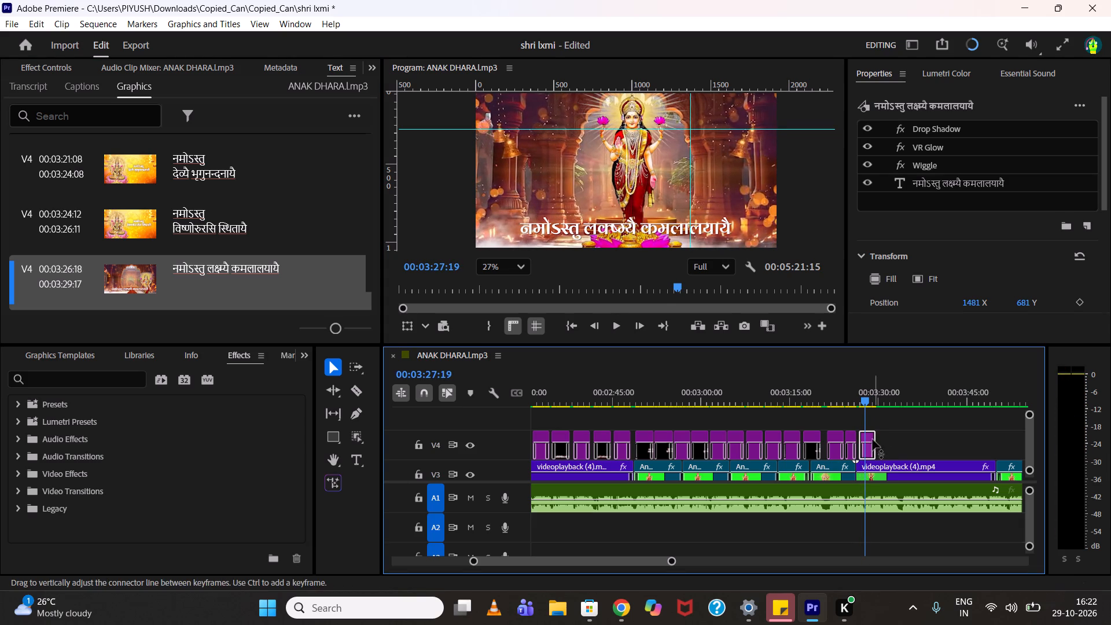
click(867, 436)
key(space)
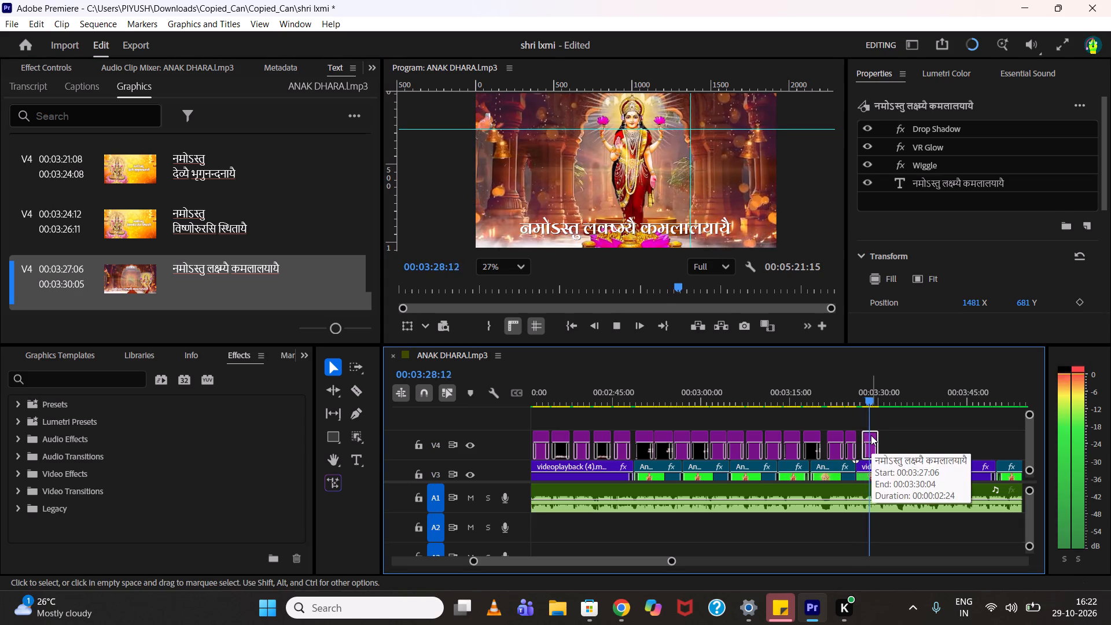
click(867, 388)
key(space)
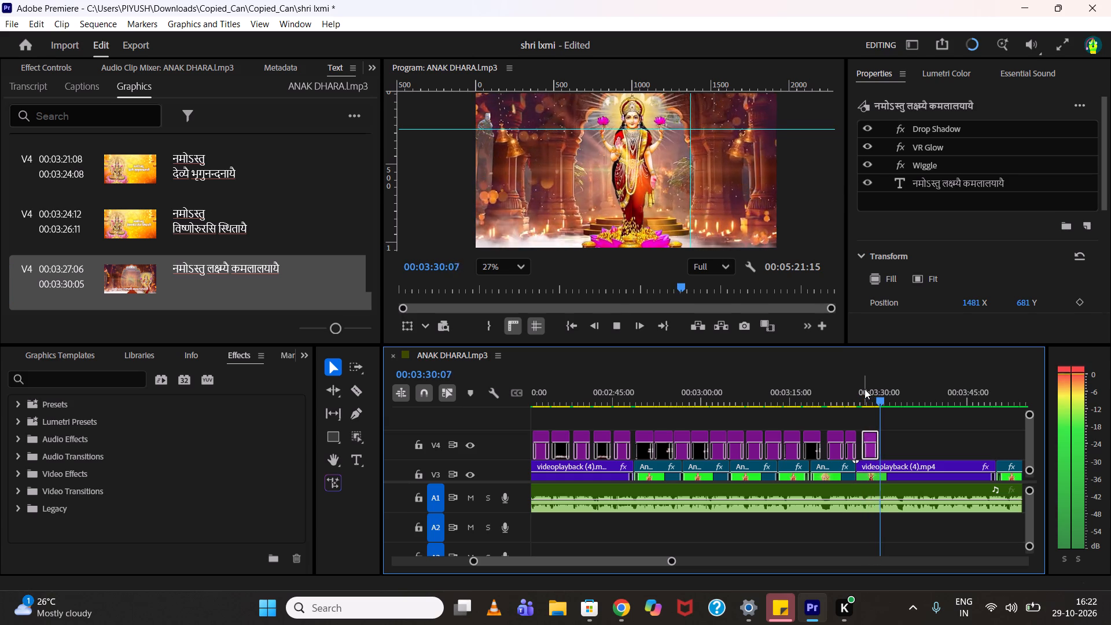
key(space)
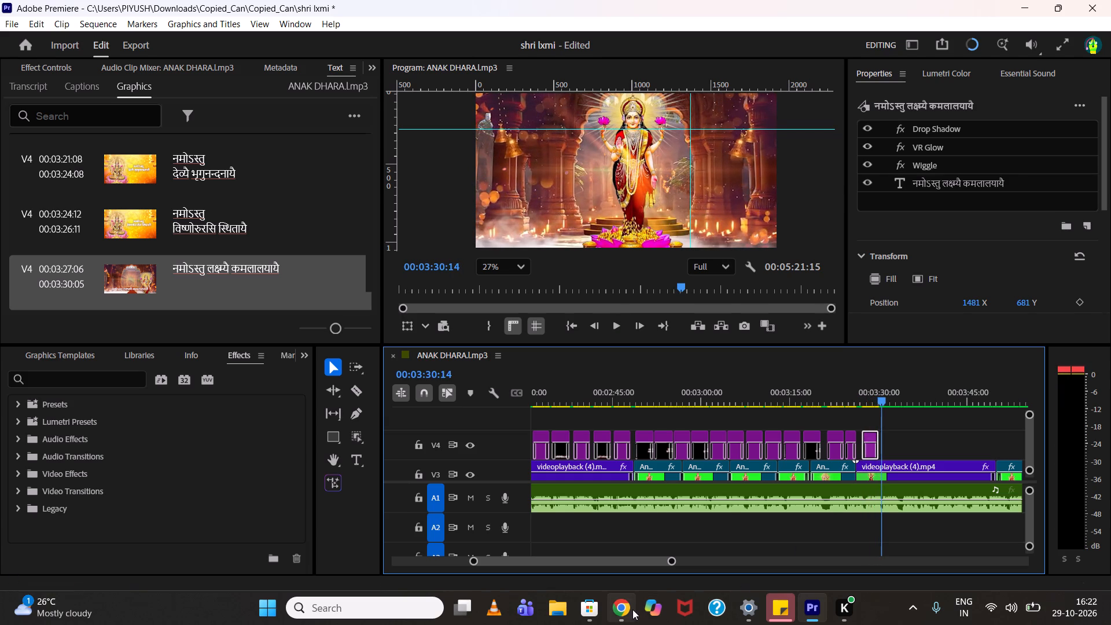
Copy the line नमोऽस्तु दामोदरवल्लभायै from Sloka 14 in Chrome and return to Premiere.
click(628, 609)
drag(267, 491, 407, 491)
key(ctrl+c)
click(817, 615)
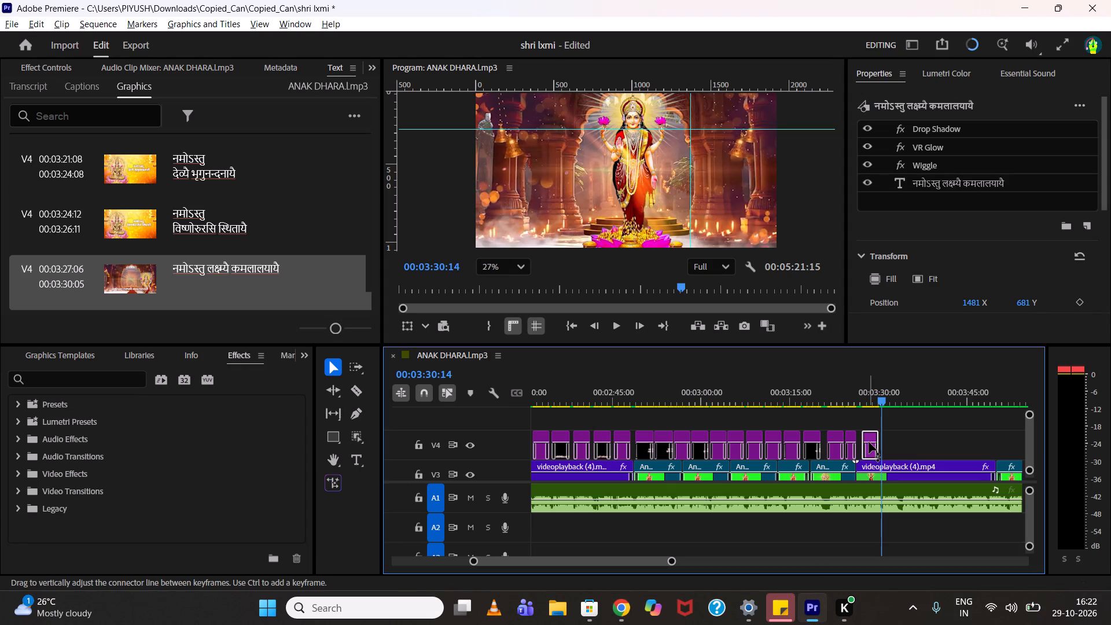
Duplicate the नमोऽस्तु लक्ष्म्यै कमलालयायै title on V4, place the copy at 00:03:30:14 and play its start.
alt+drag(869, 435, 884, 433)
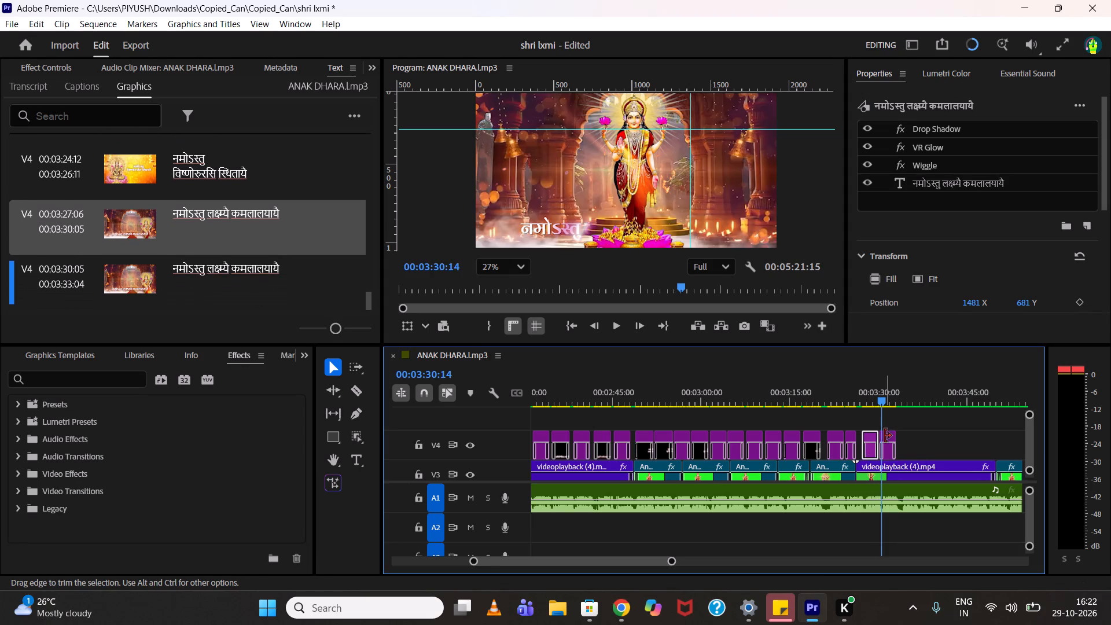
alt+scroll(885, 445, up, 12)
drag(892, 436, 895, 436)
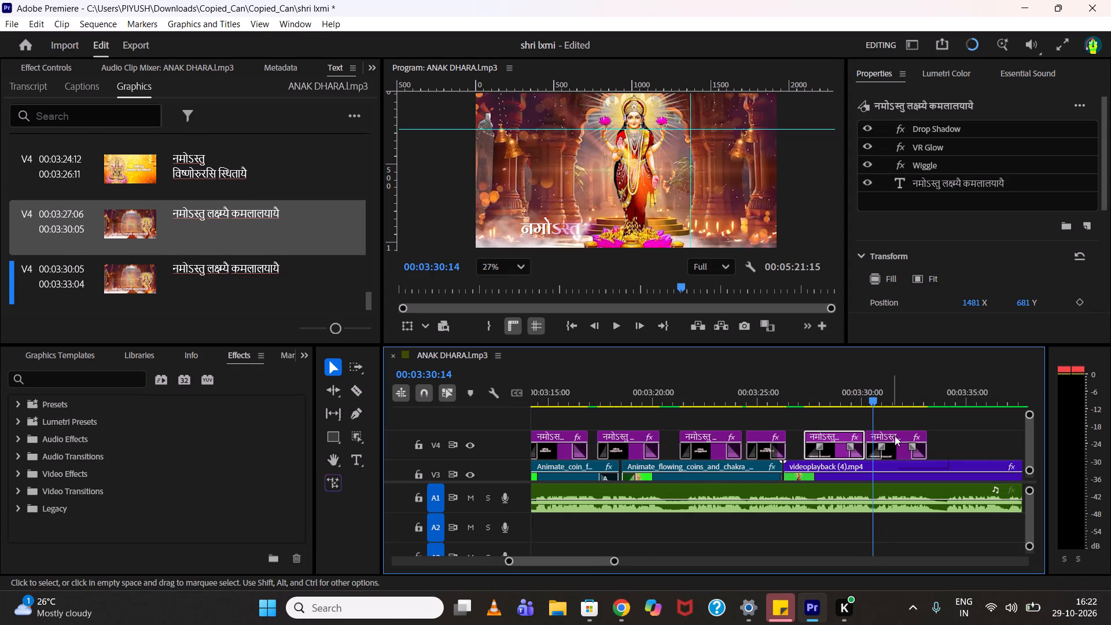
drag(895, 436, 901, 435)
key(space)
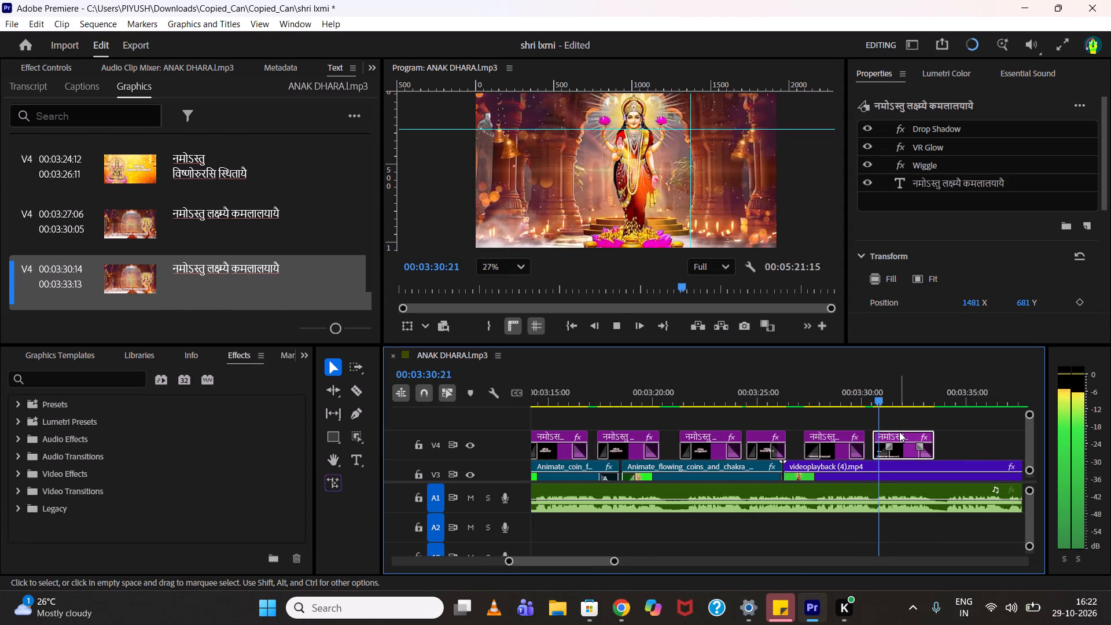
key(space)
Replace the text of the title at 00:03:30:14 with the copied line नमोऽस्तु दामोदरवल्लभायै.
scroll(160, 306, down, 1)
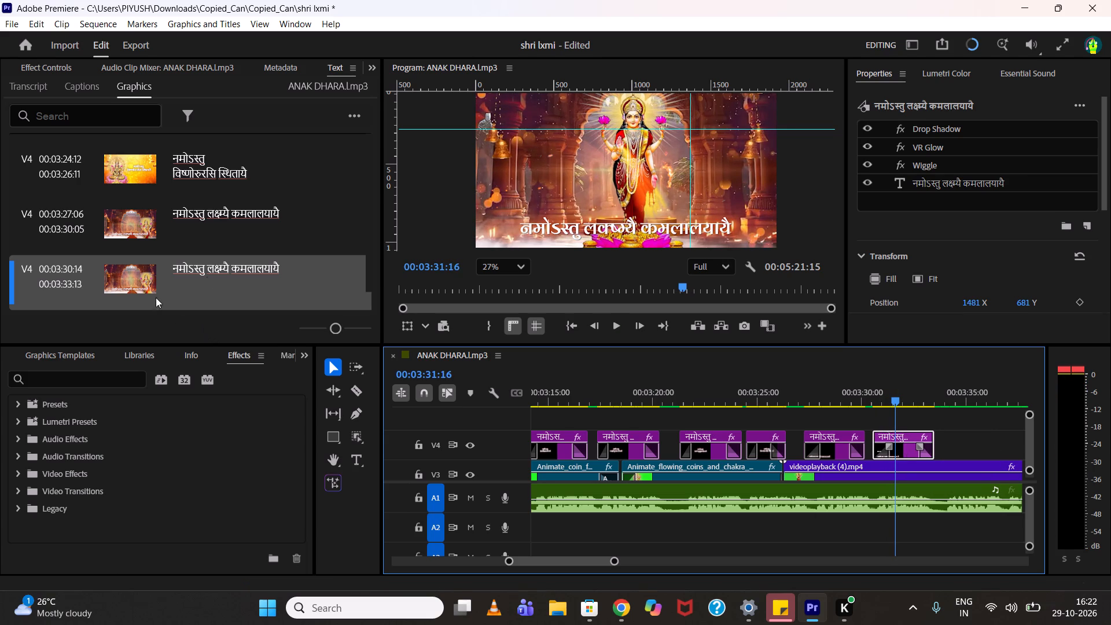
double_click(208, 264)
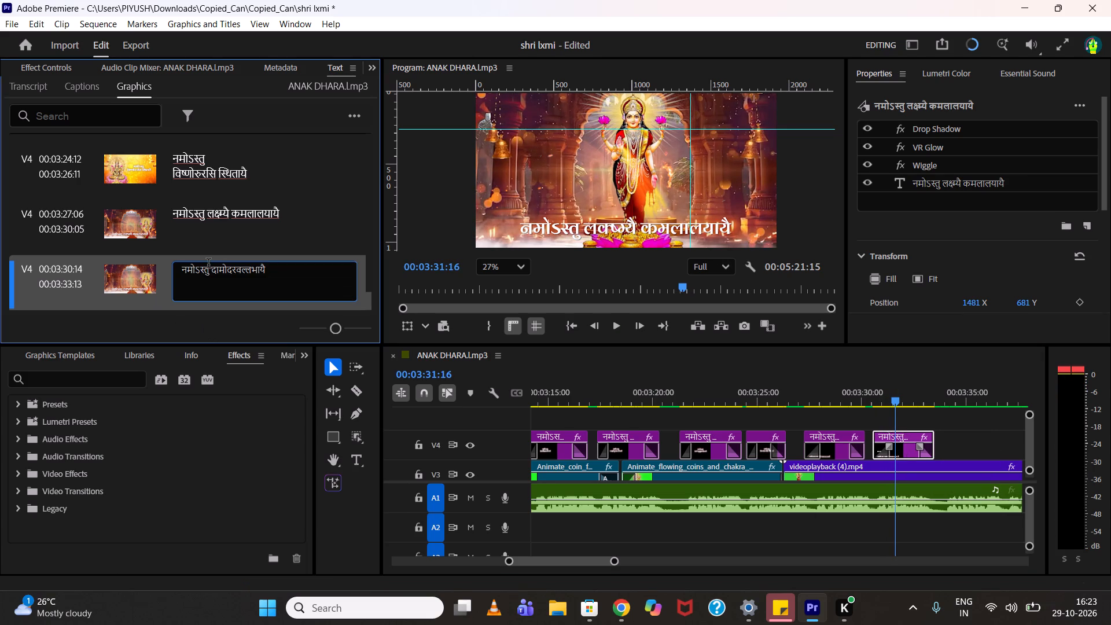
key(ctrl+v)
click(159, 313)
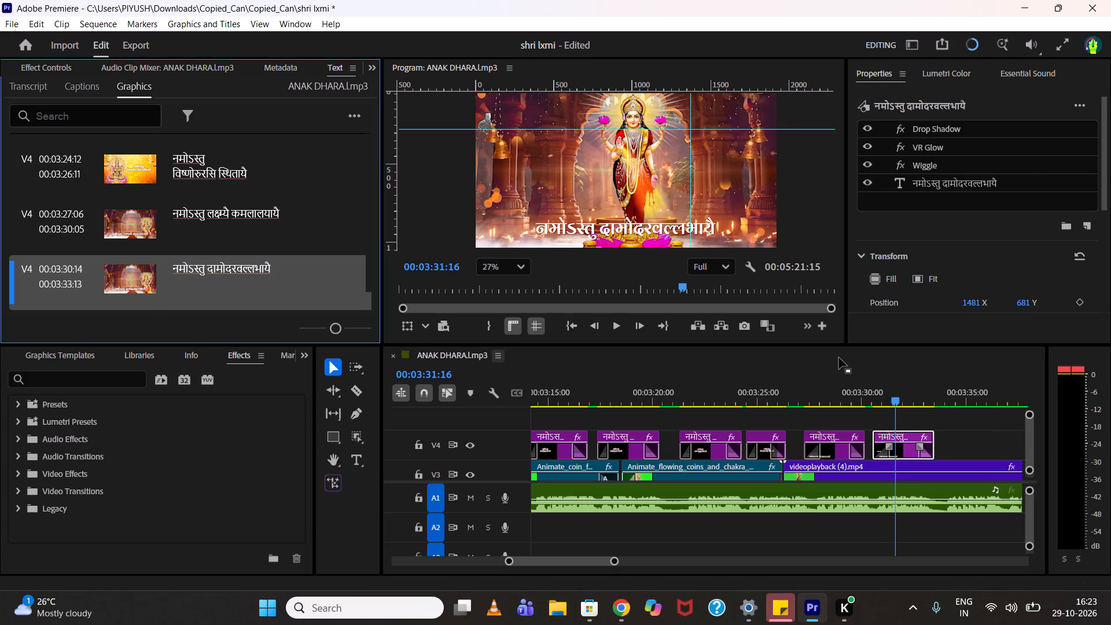
Play the नमोऽस्तु दामोदरवल्लभायै title against the audio to check its timing, and save the project.
click(877, 394)
key(space)
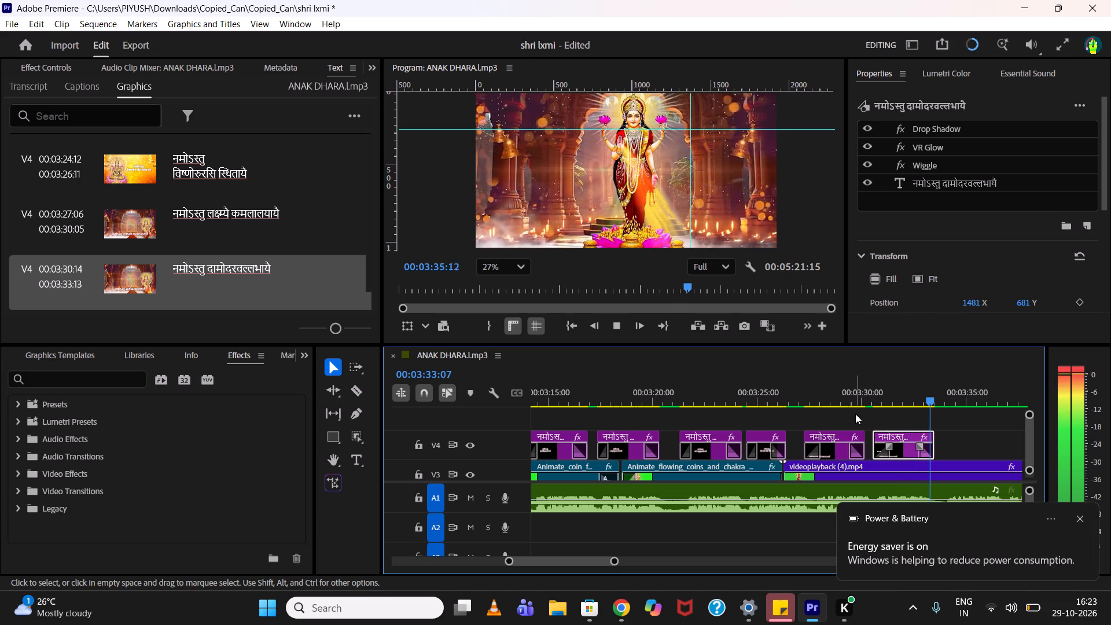
key(space)
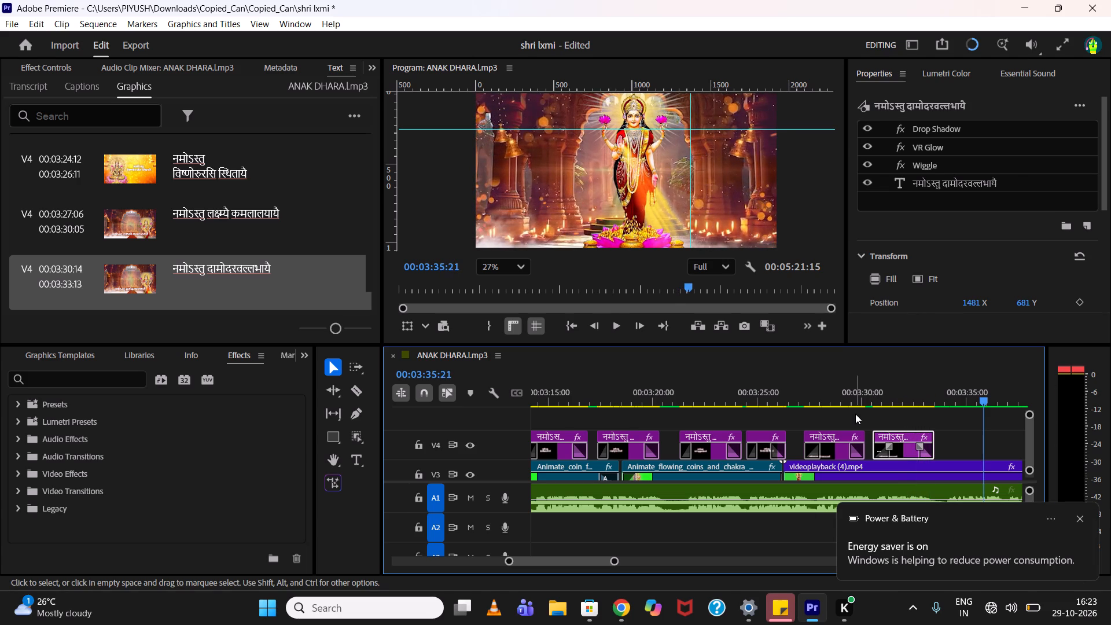
key(ctrl+s)
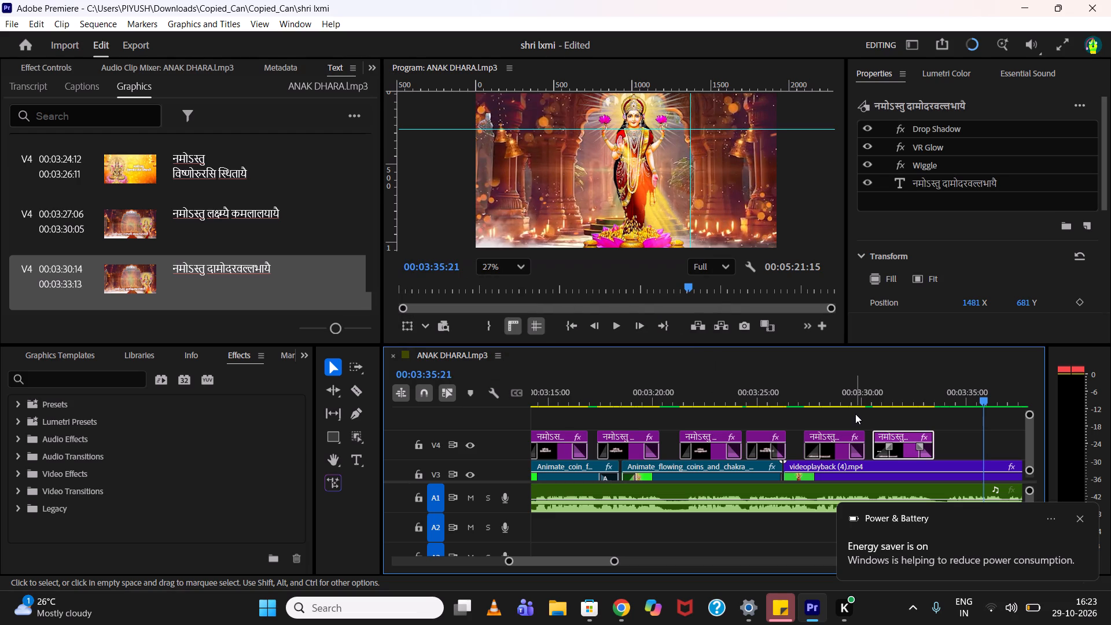
Replay the नमोऽस्तु दामोदरवल्लभायै title, dismiss the battery notification, and check the audio after its end for the next line's start.
click(873, 392)
key(space)
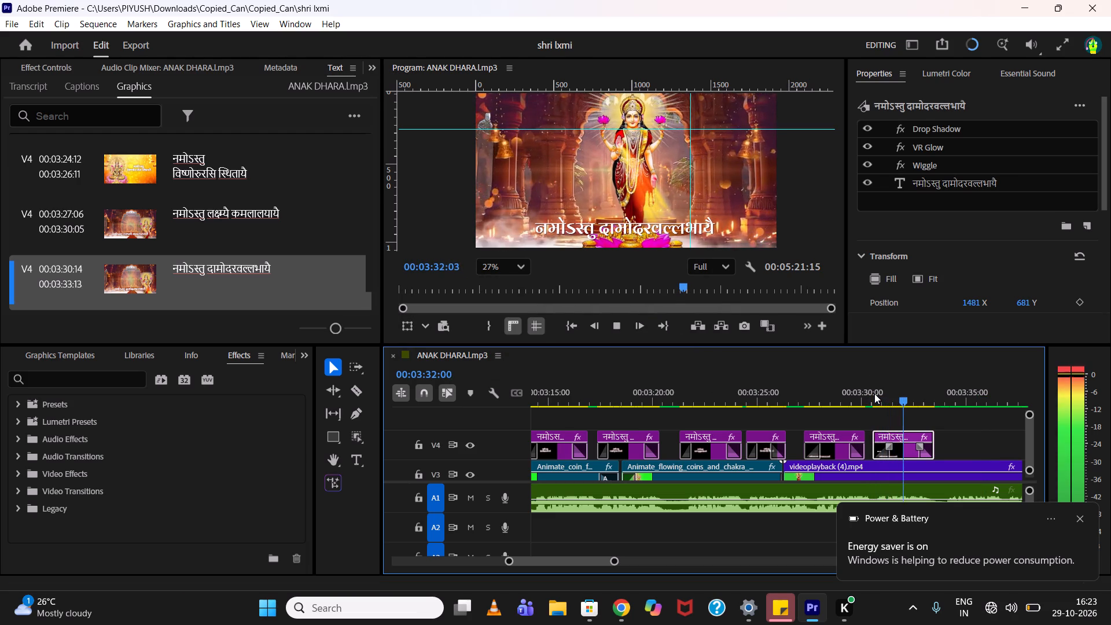
key(space)
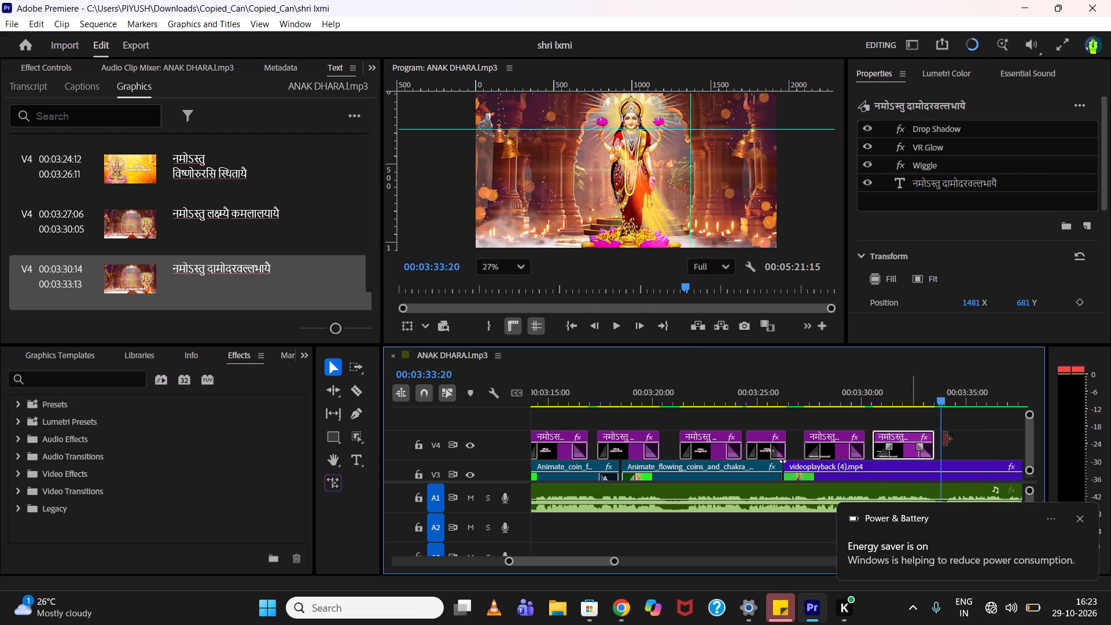
scroll(996, 475, down, 3)
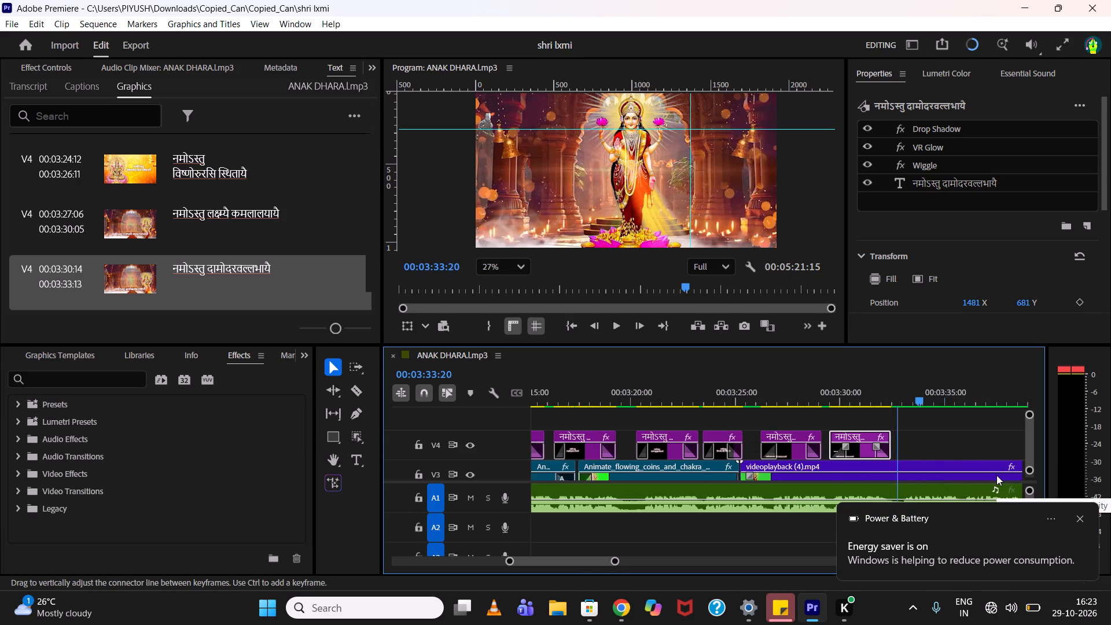
scroll(996, 475, down, 3)
click(1084, 518)
key(space)
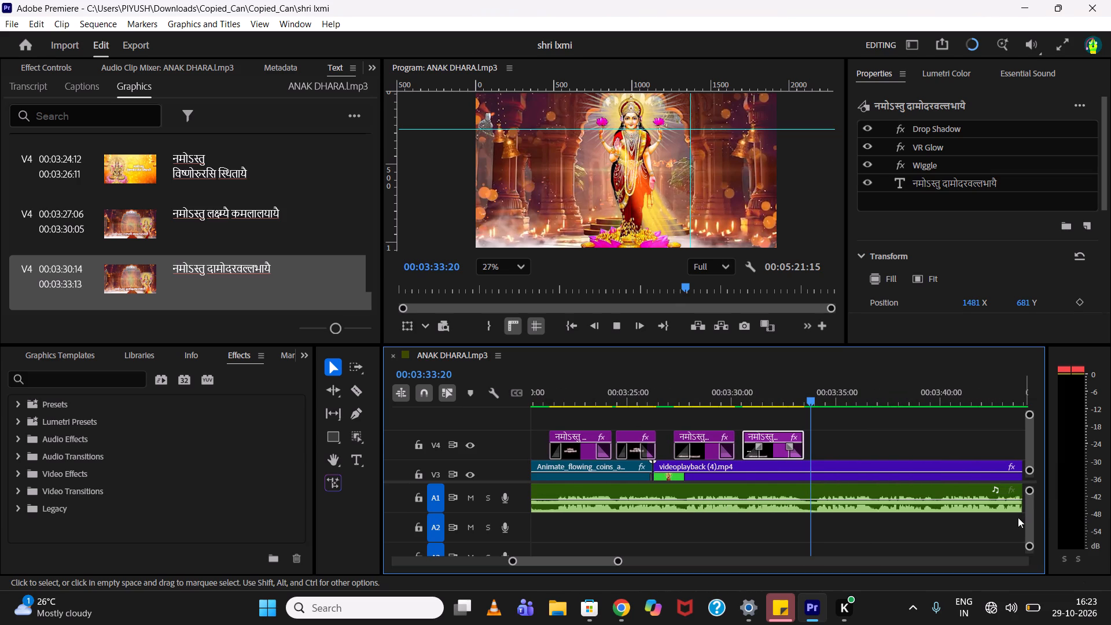
key(space)
drag(818, 398, 815, 399)
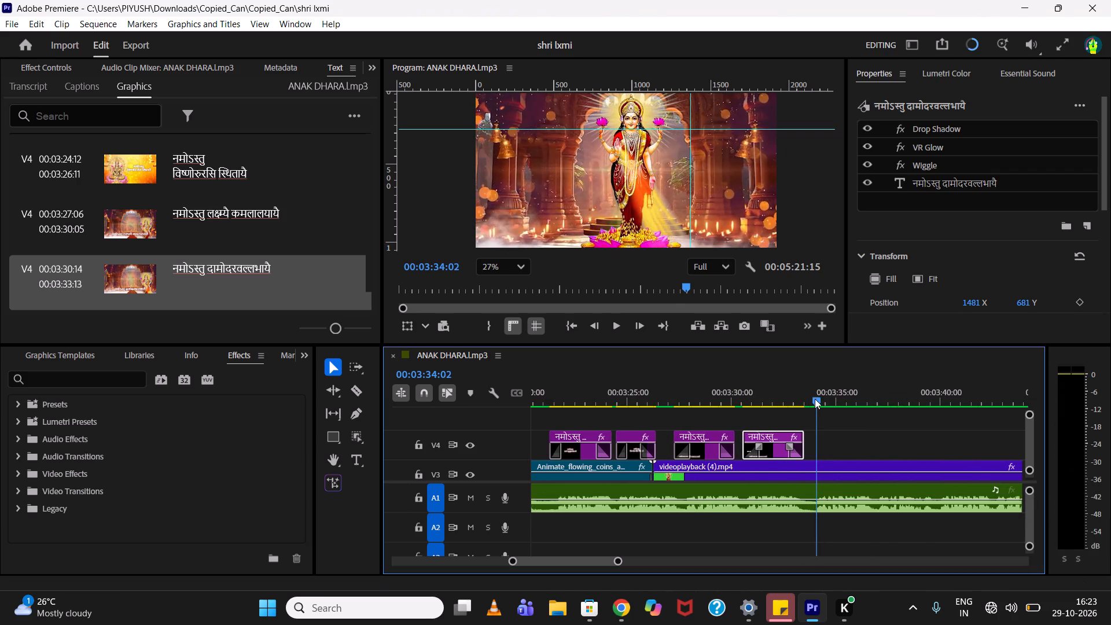
drag(815, 399, 810, 399)
Switch to Chrome and copy the first Sloka 15 line, नमोऽस्तु कान्त्यै कमलेक्षणायै, from the stotram page.
click(625, 601)
scroll(251, 482, down, 3)
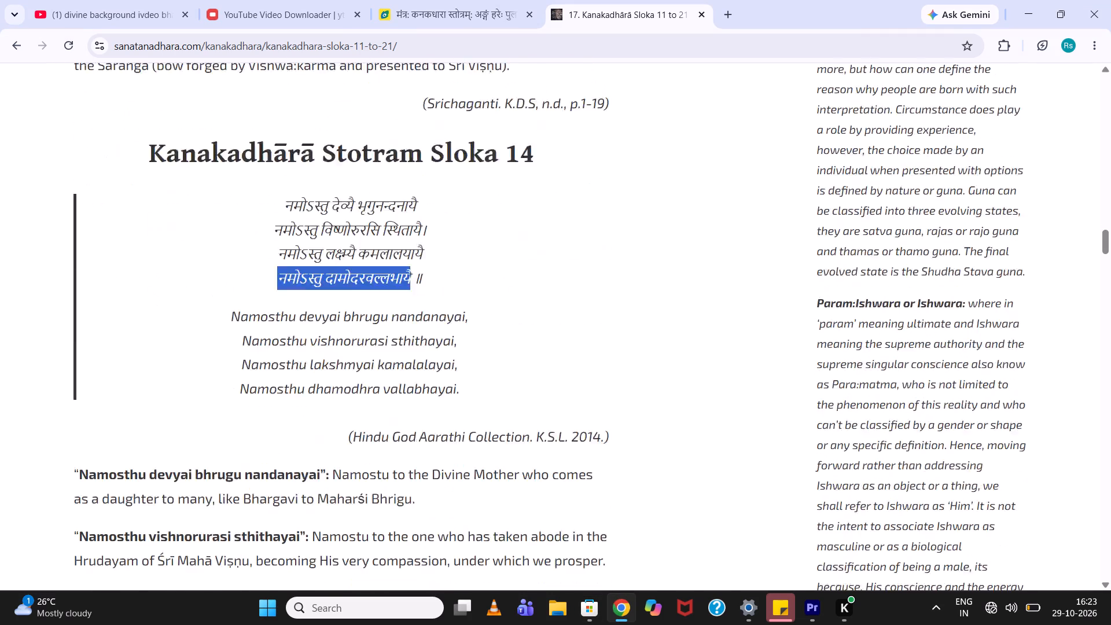
scroll(253, 484, down, 7)
drag(278, 391, 357, 387)
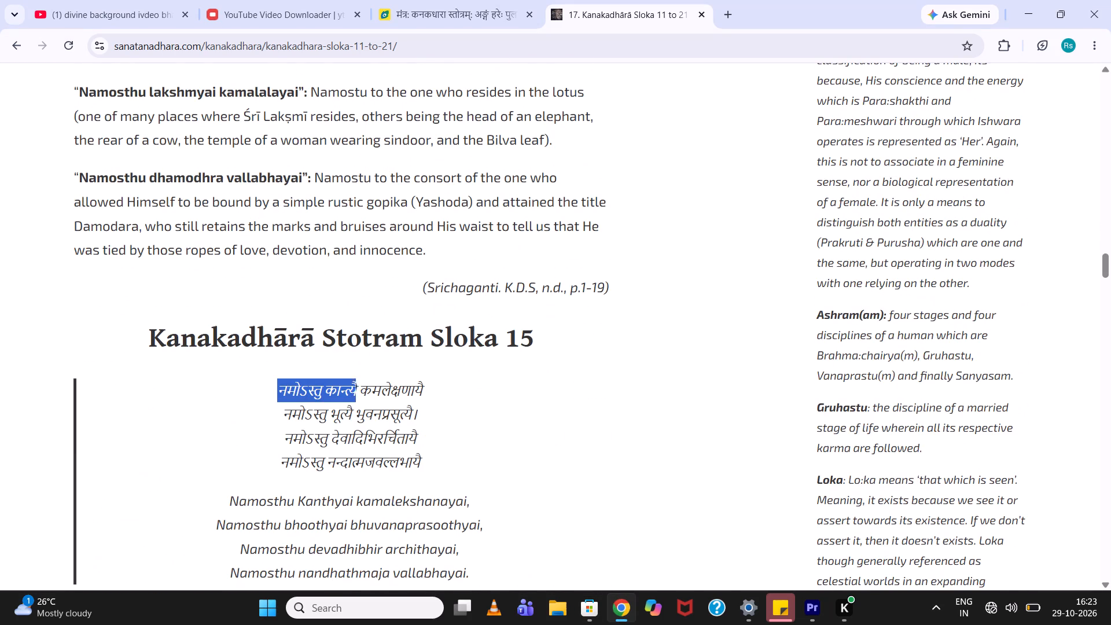
drag(357, 387, 422, 388)
key(ctrl+c)
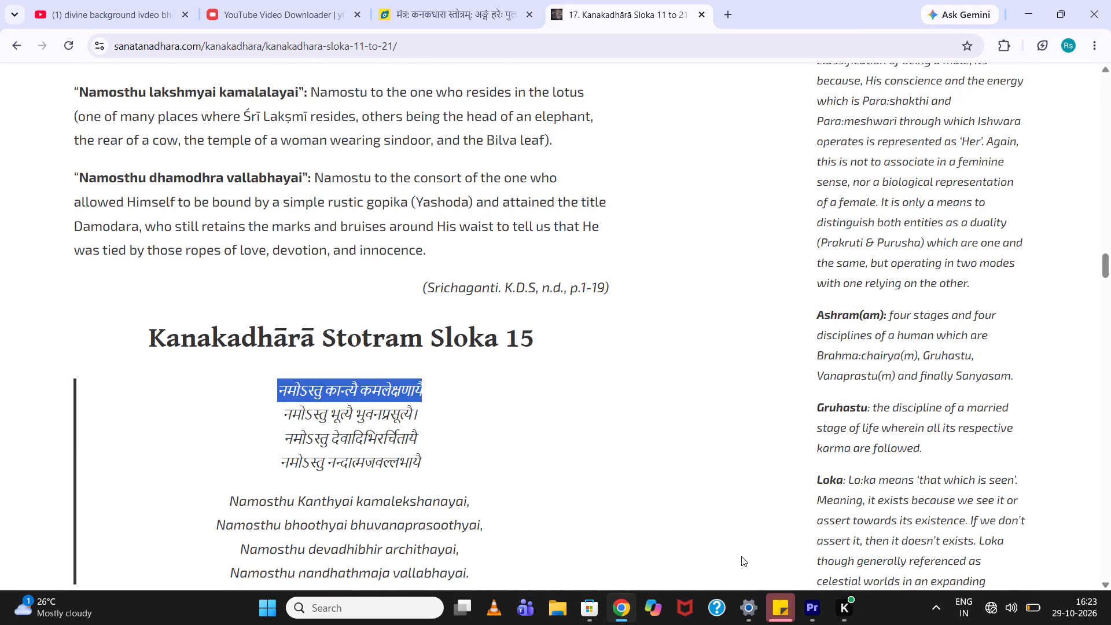
In Premiere, duplicate the नमोऽस्तु दामोदरवल्लभायै title on V4 to 00:03:33:21 and replace the copy's text with नमोऽस्तु कान्त्यै कमलेक्षणायै.
click(808, 601)
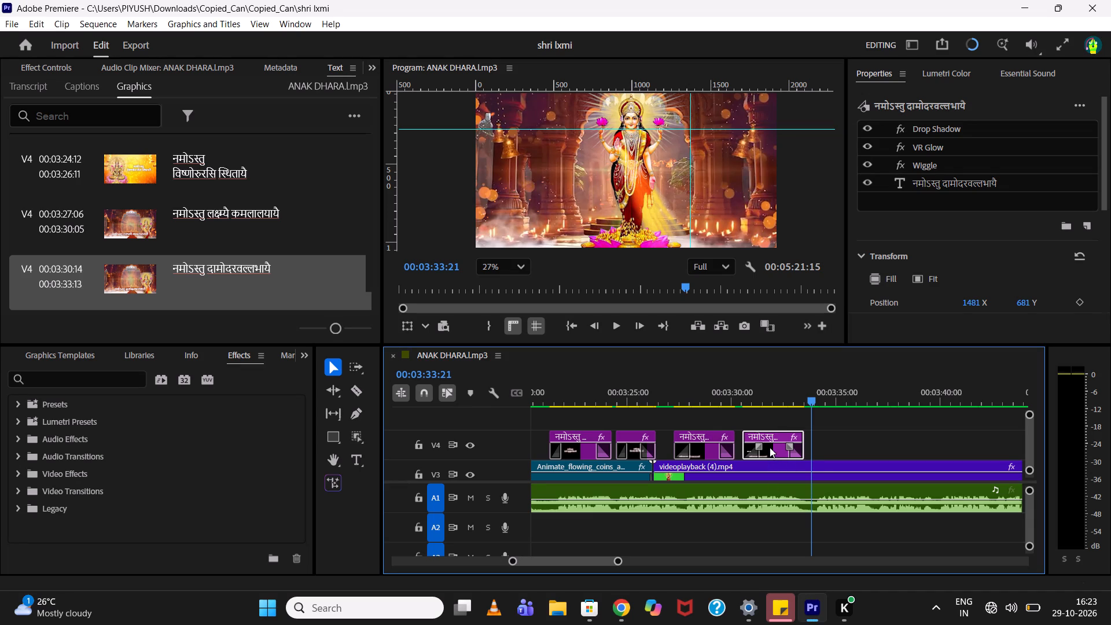
alt+drag(770, 447, 843, 454)
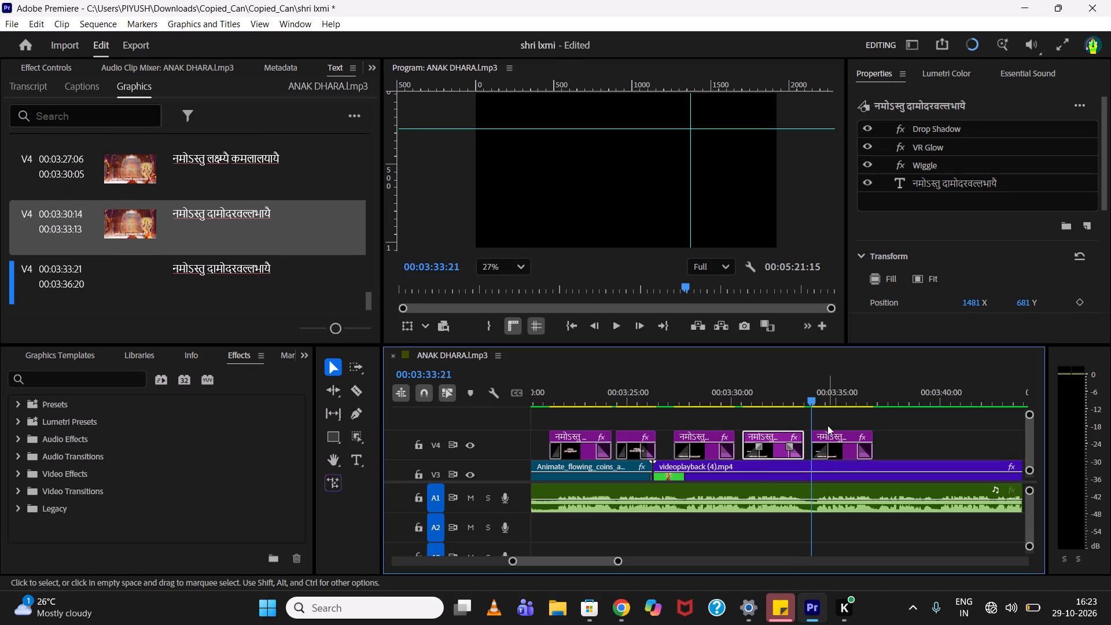
drag(816, 395, 836, 395)
click(843, 451)
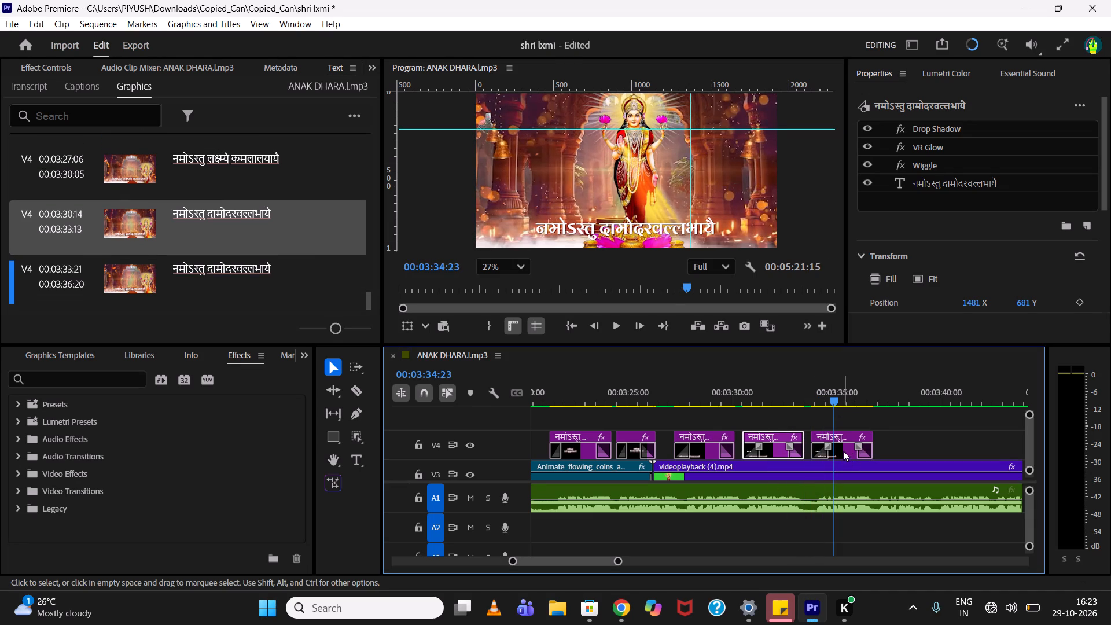
scroll(149, 275, down, 1)
double_click(212, 267)
key(ctrl+v)
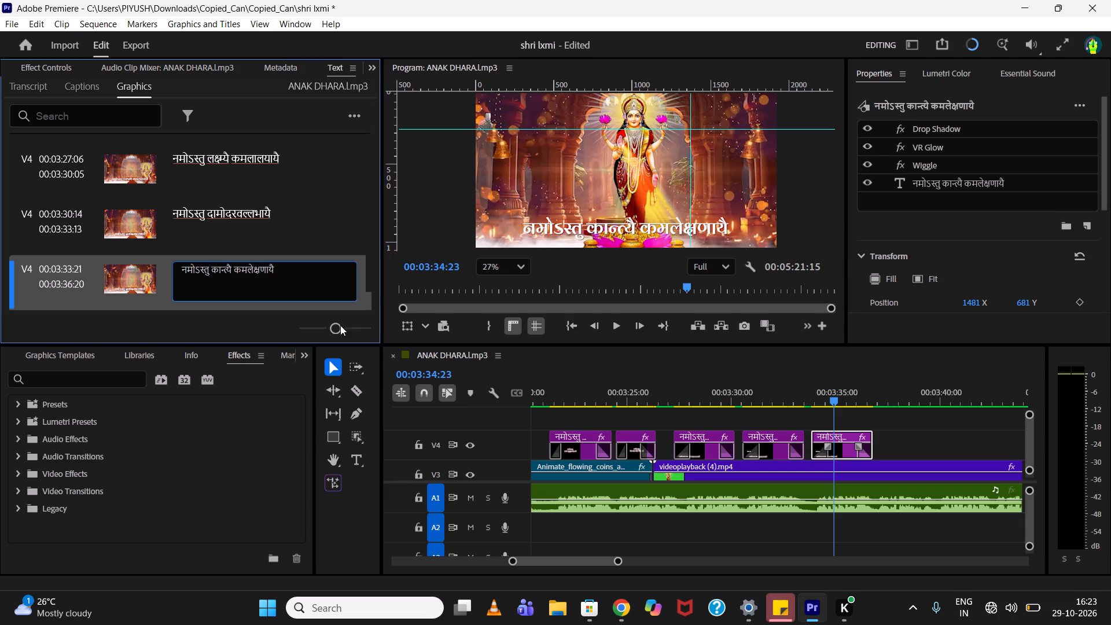
Play the नमोऽस्तु कान्त्यै कमलेक्षणायै title from its start to check its timing against the audio.
drag(820, 388, 814, 389)
key(space)
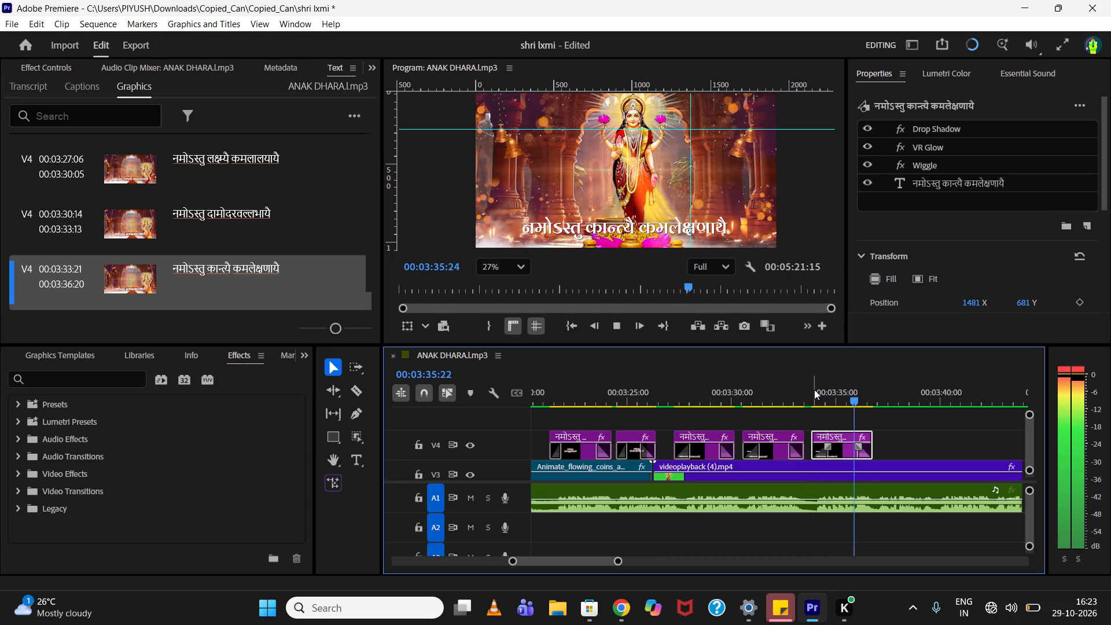
key(space)
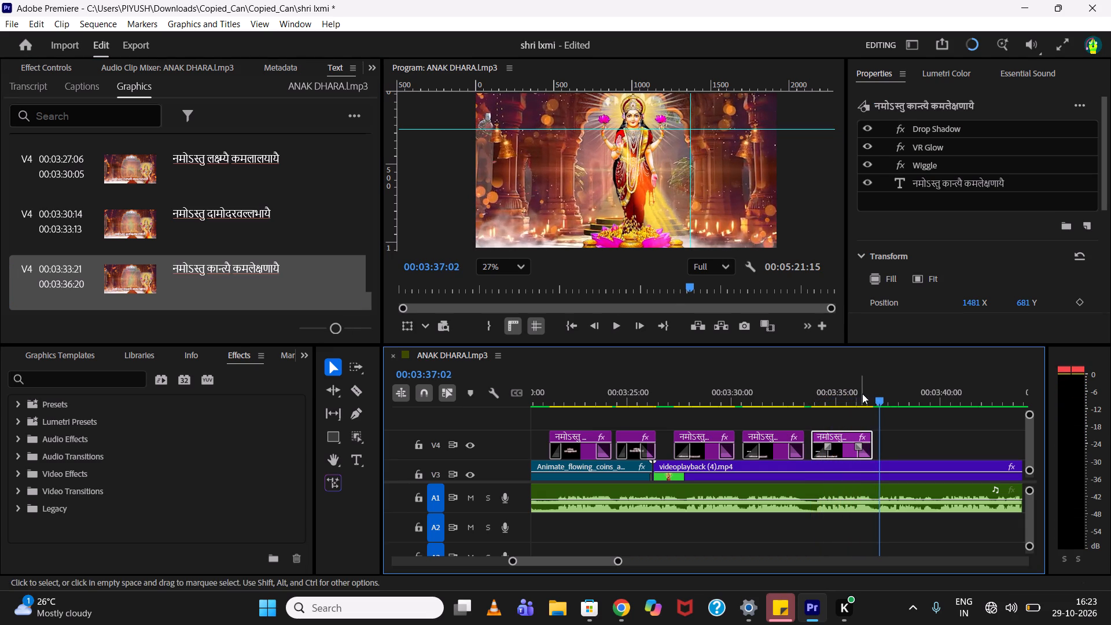
Duplicate the नमोऽस्तु कान्त्यै कमलेक्षणायै title on V4 and place the copy at 00:03:36:23.
click(879, 392)
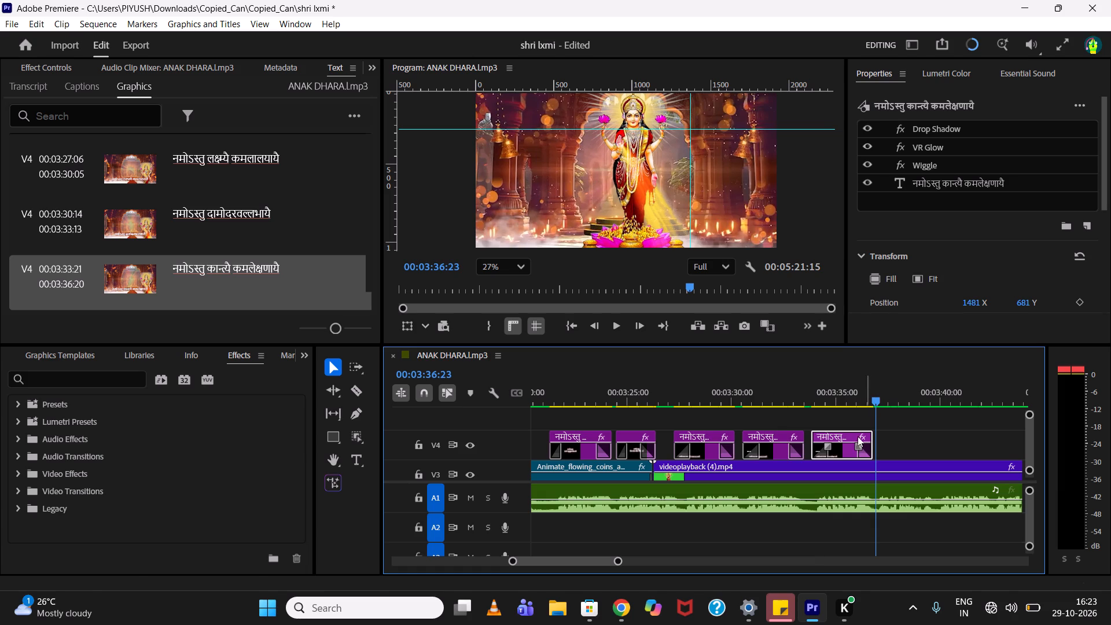
alt+drag(843, 450, 908, 440)
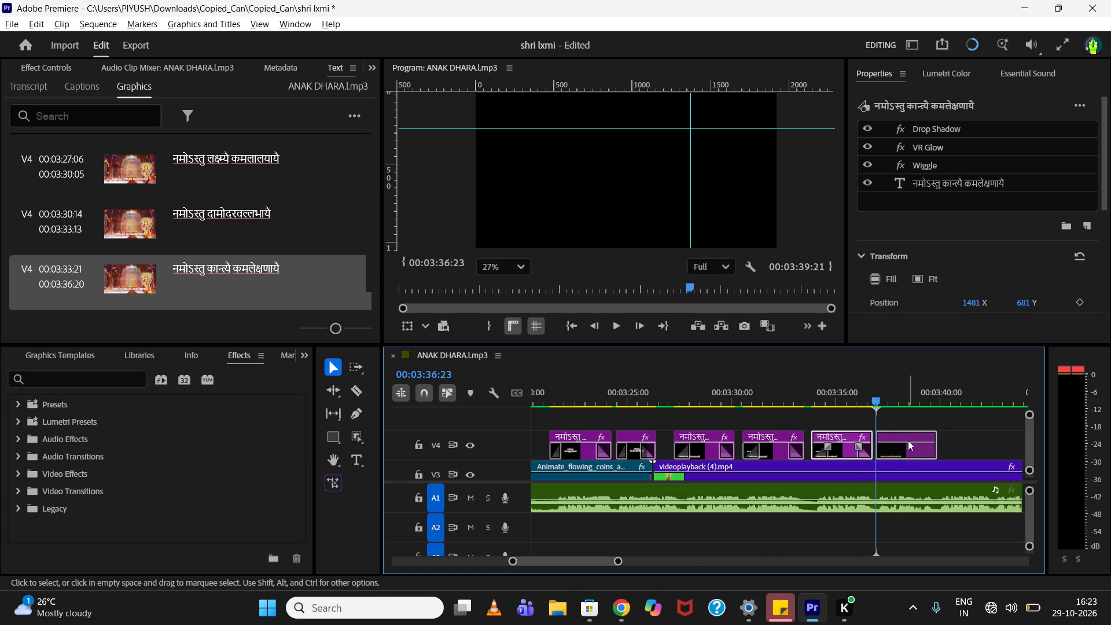
Replace the text of the title at 00:03:36:23 with the Sloka 15 line नमोऽस्तु भूत्यै भुवनप्रसूत्यै, copied from the Chrome page.
click(626, 609)
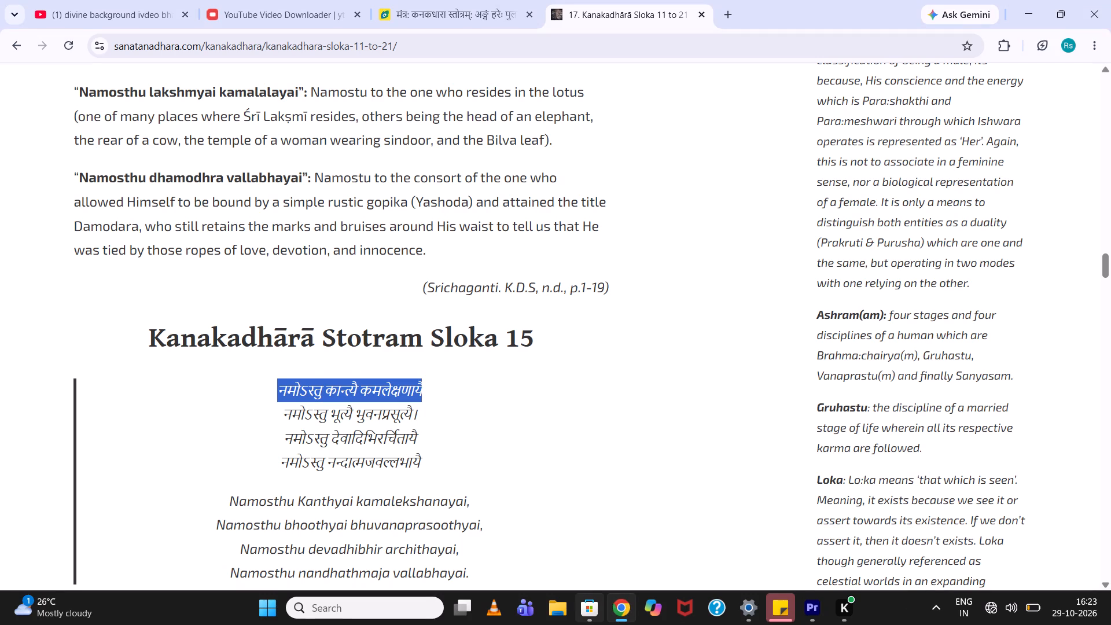
drag(282, 413, 408, 413)
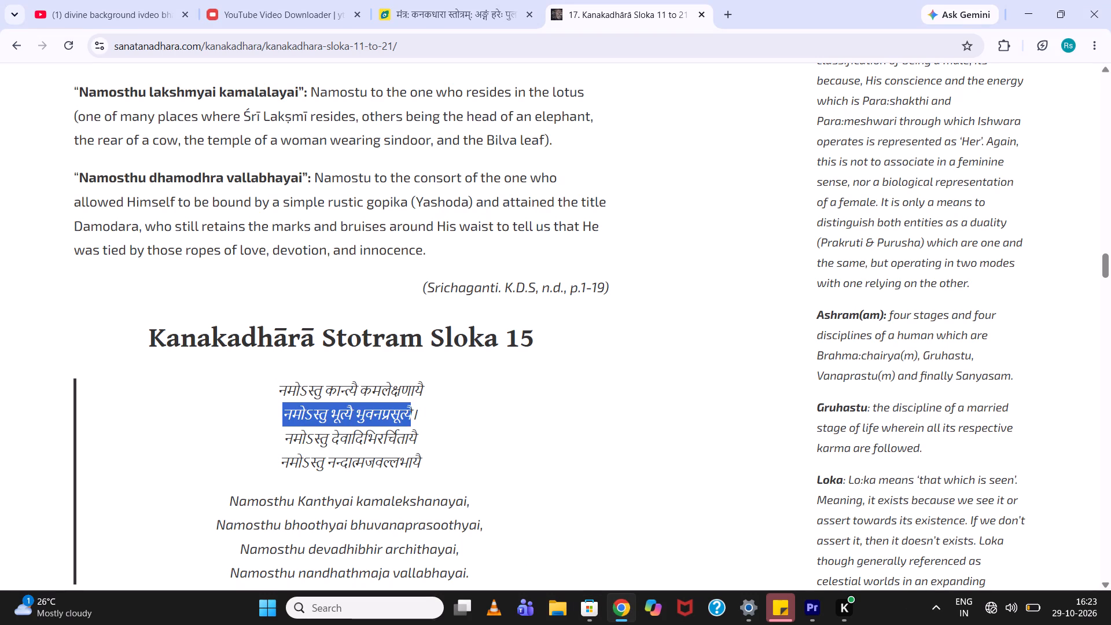
key(ctrl+c)
click(817, 607)
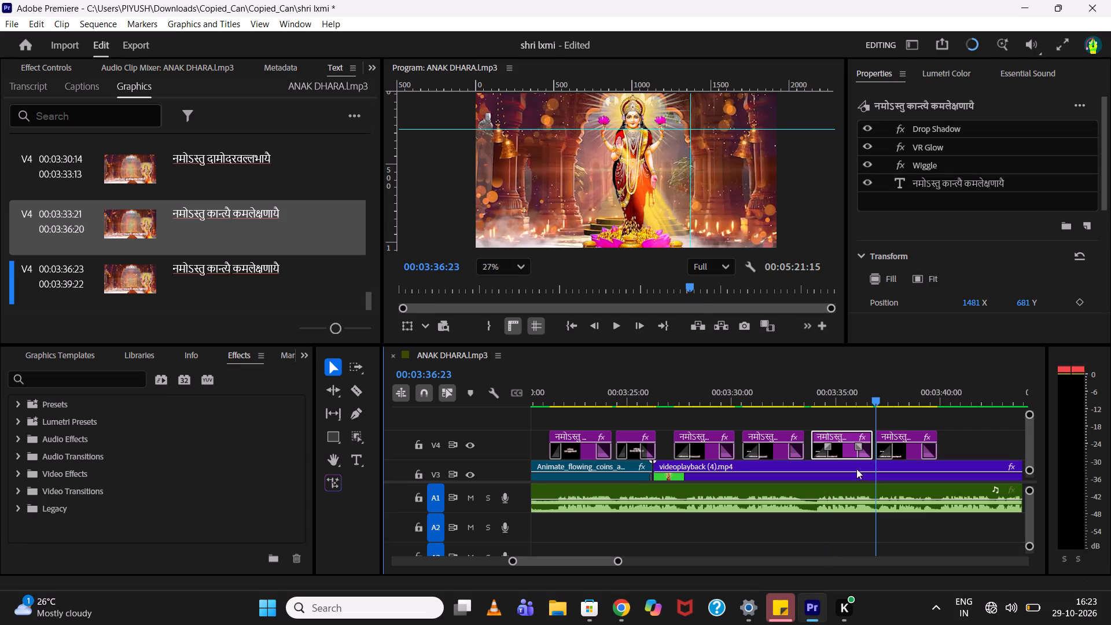
drag(889, 404, 896, 403)
click(897, 398)
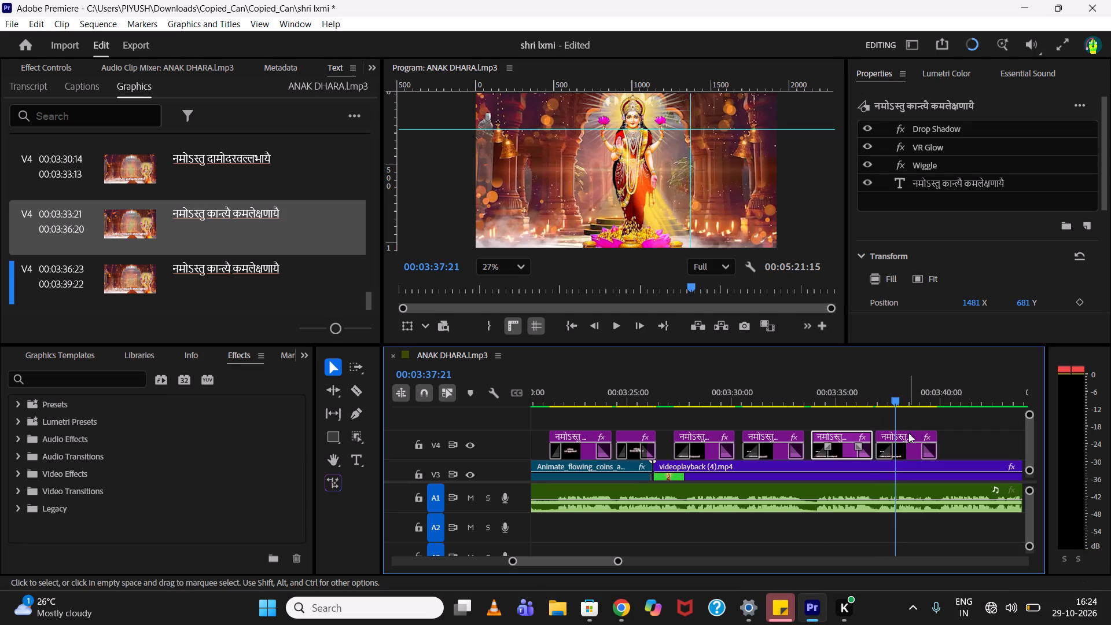
click(912, 448)
double_click(220, 271)
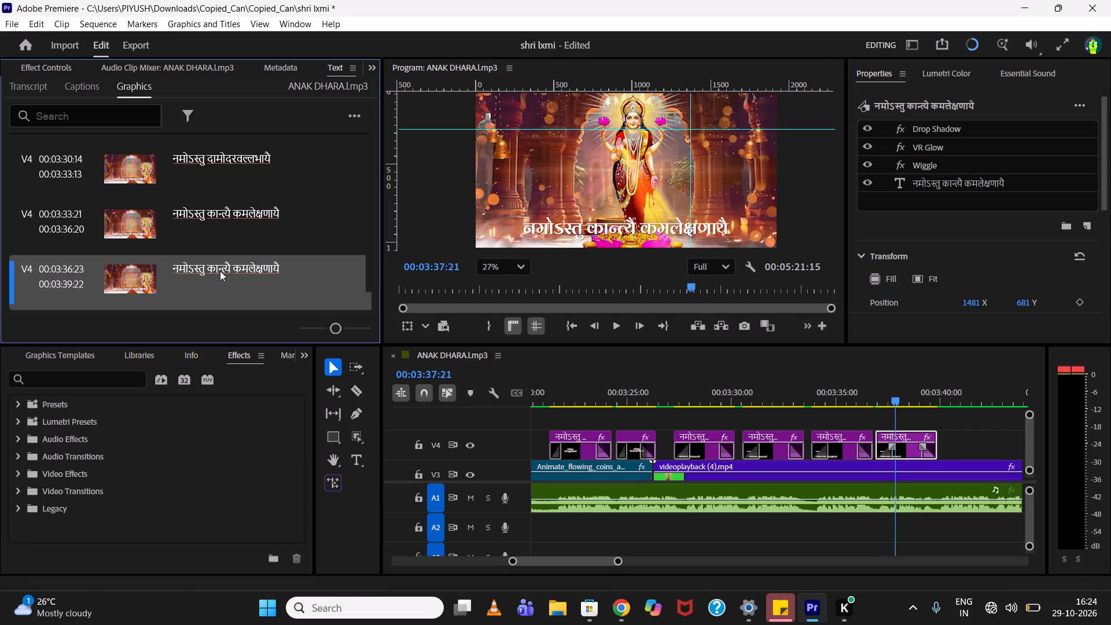
key(ctrl+v)
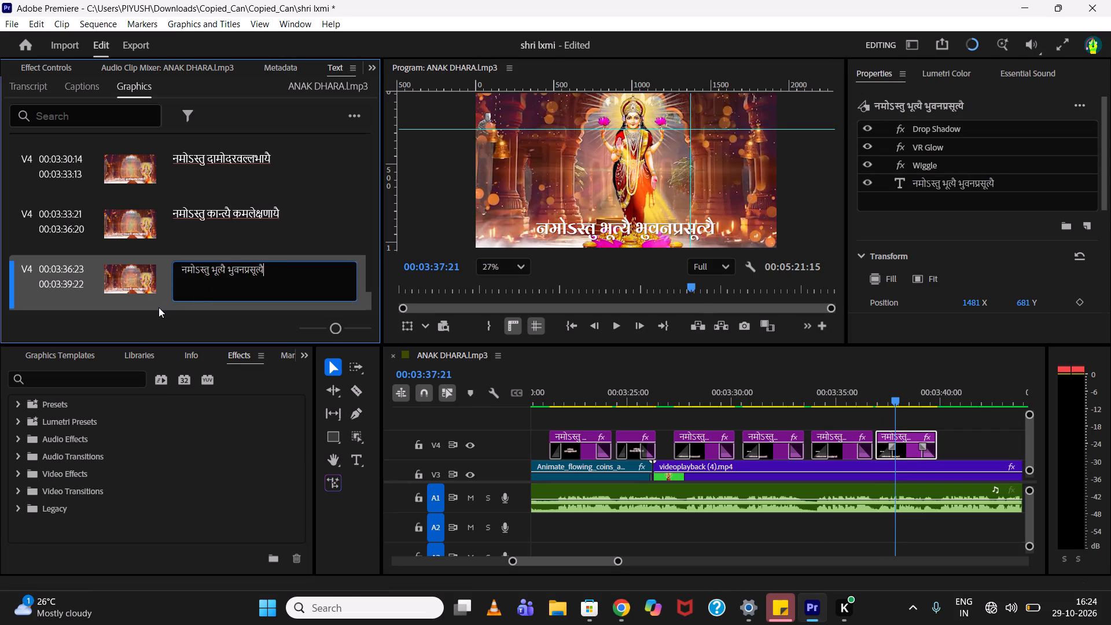
click(155, 314)
Play the नमोऽस्तु भूत्यै भुवनप्रसूत्यै title from its start to check its timing against the audio.
click(881, 386)
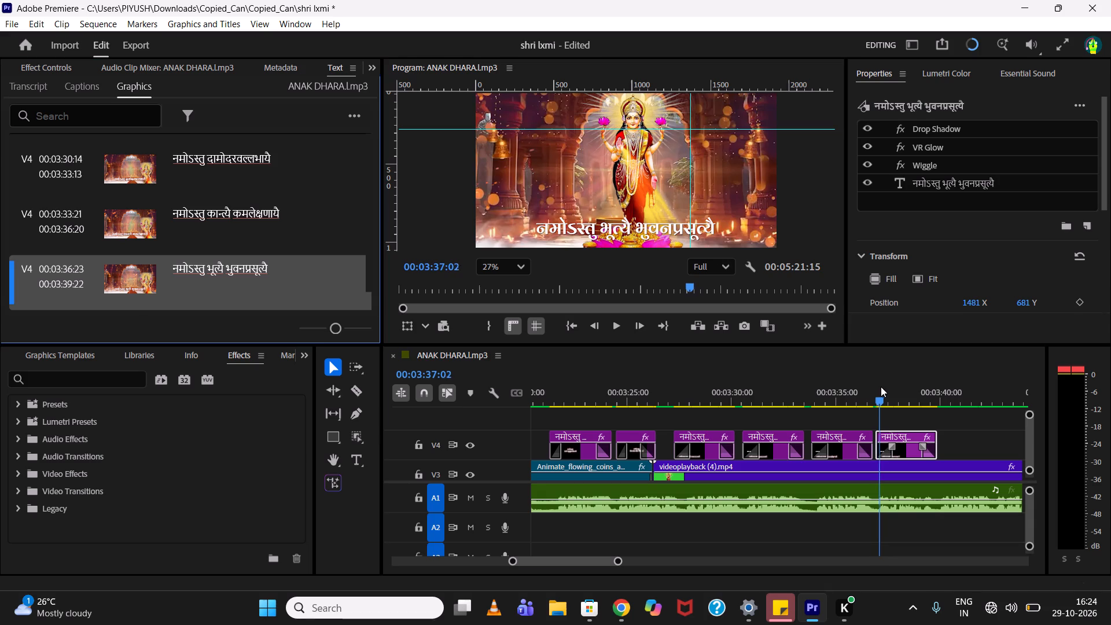
click(875, 389)
key(space)
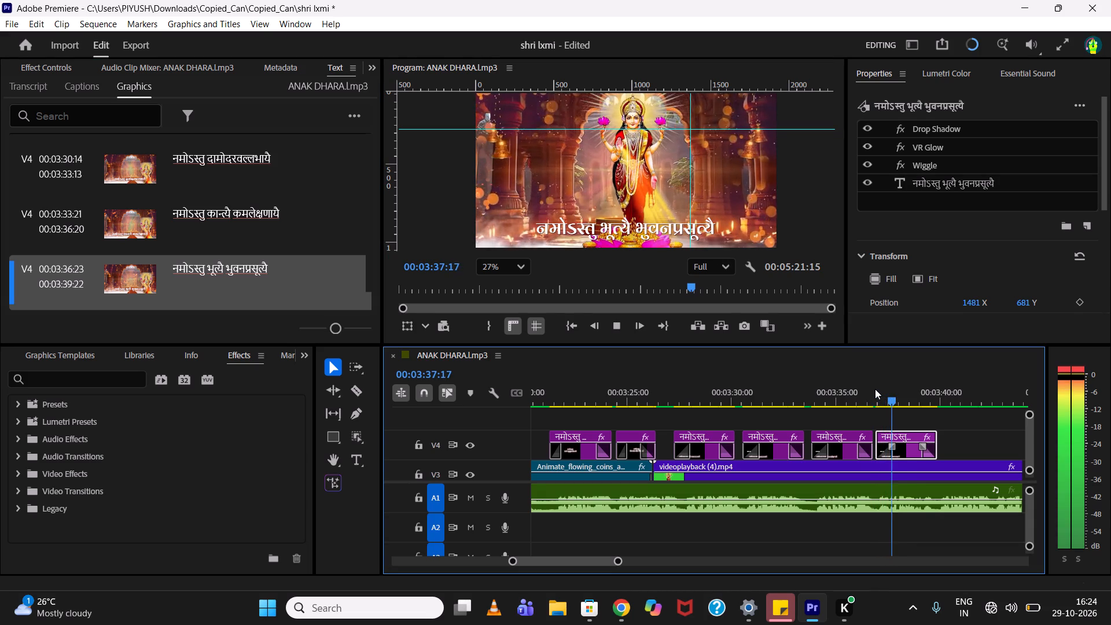
key(space)
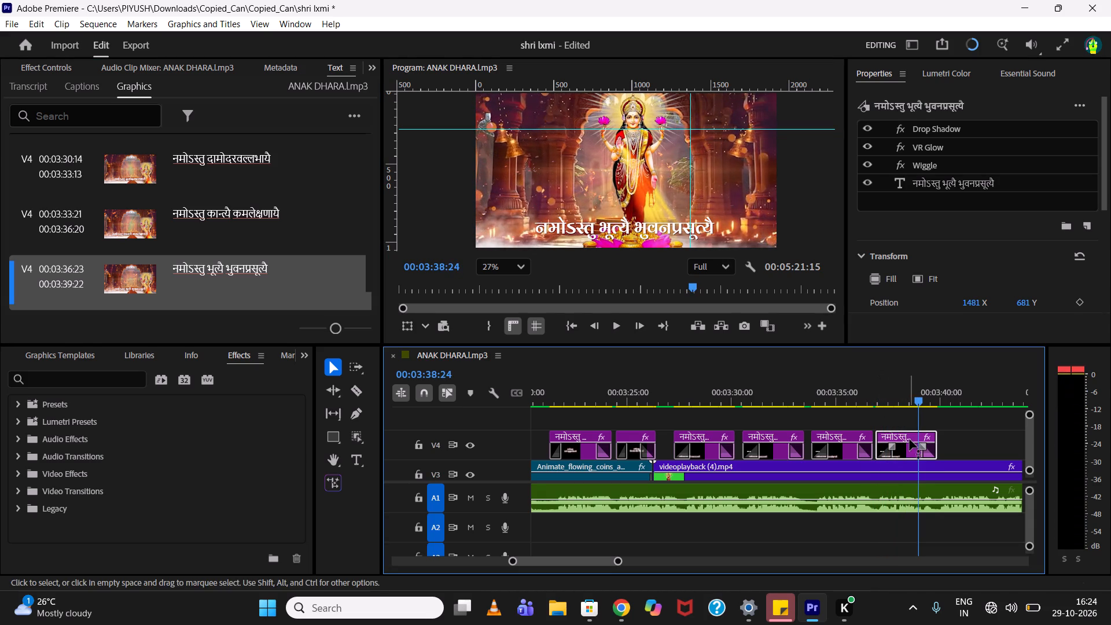
Center the text layer of the नमोऽस्तु भूत्यै भुवनप्रसूत्यै title horizontally in the frame.
click(946, 188)
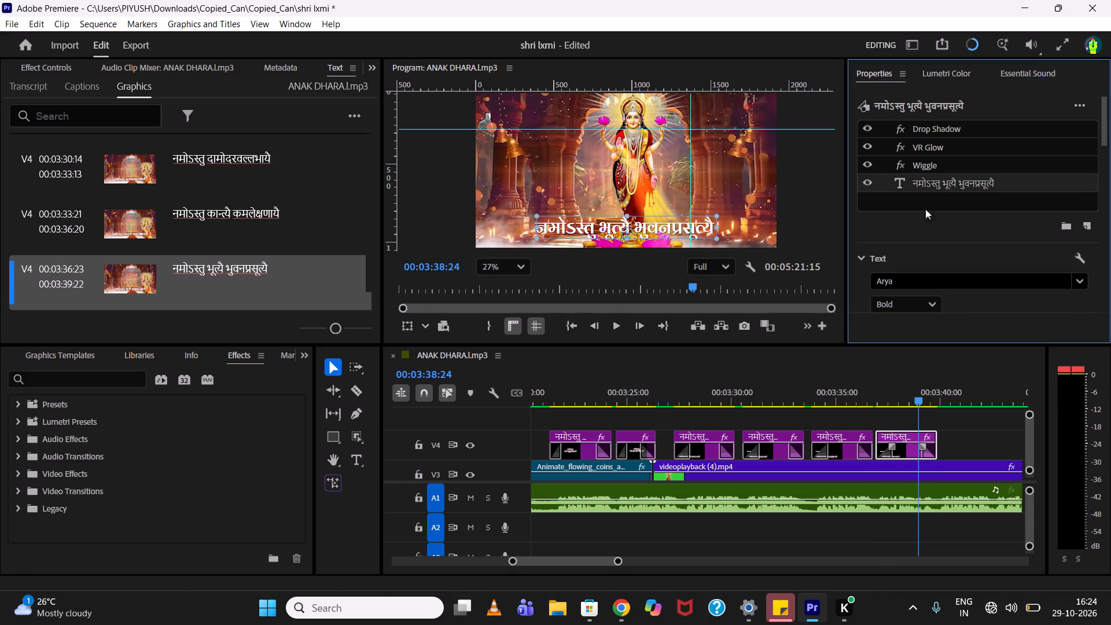
scroll(867, 252, down, 20)
scroll(867, 252, down, 8)
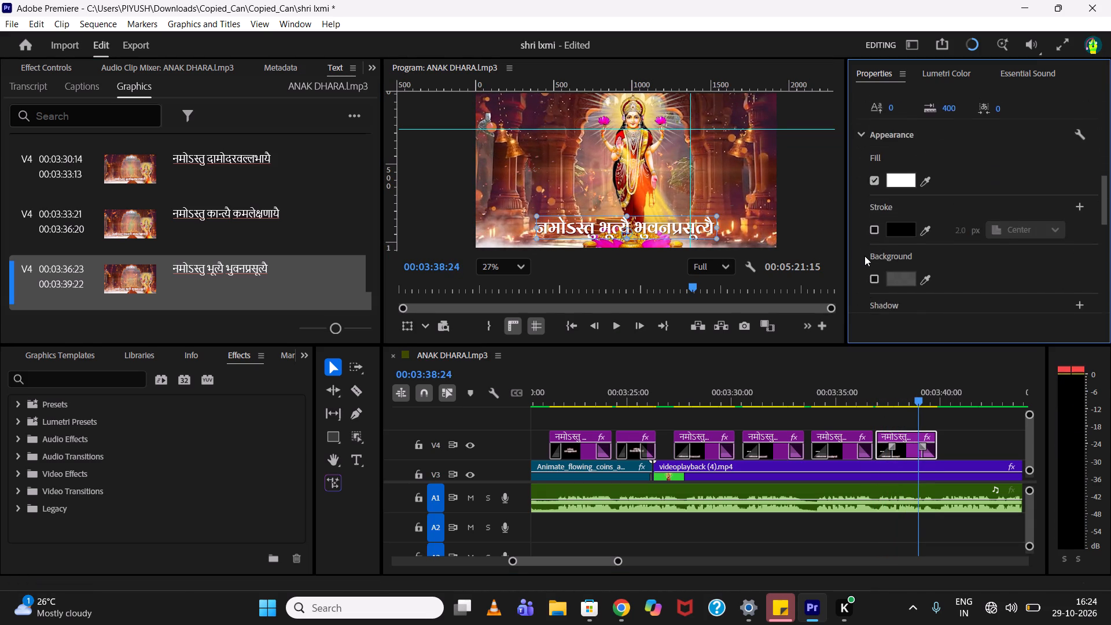
scroll(864, 256, down, 7)
click(997, 246)
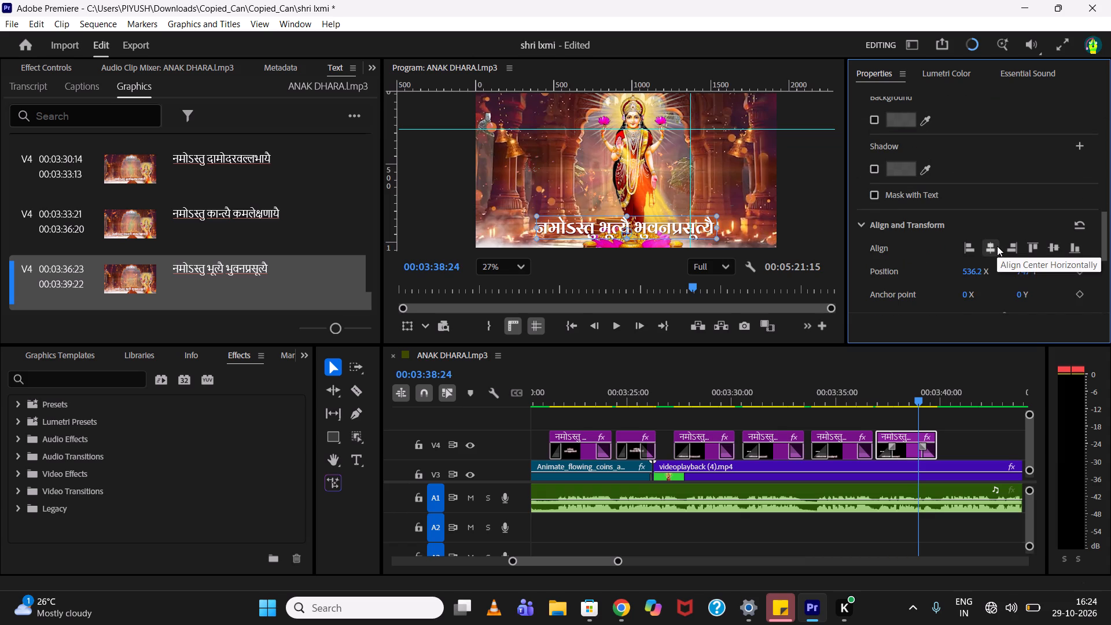
click(997, 246)
Replay the नमोऽस्तु भूत्यै भुवनप्रसूत्यै title through its end to check its timing against the audio.
click(875, 396)
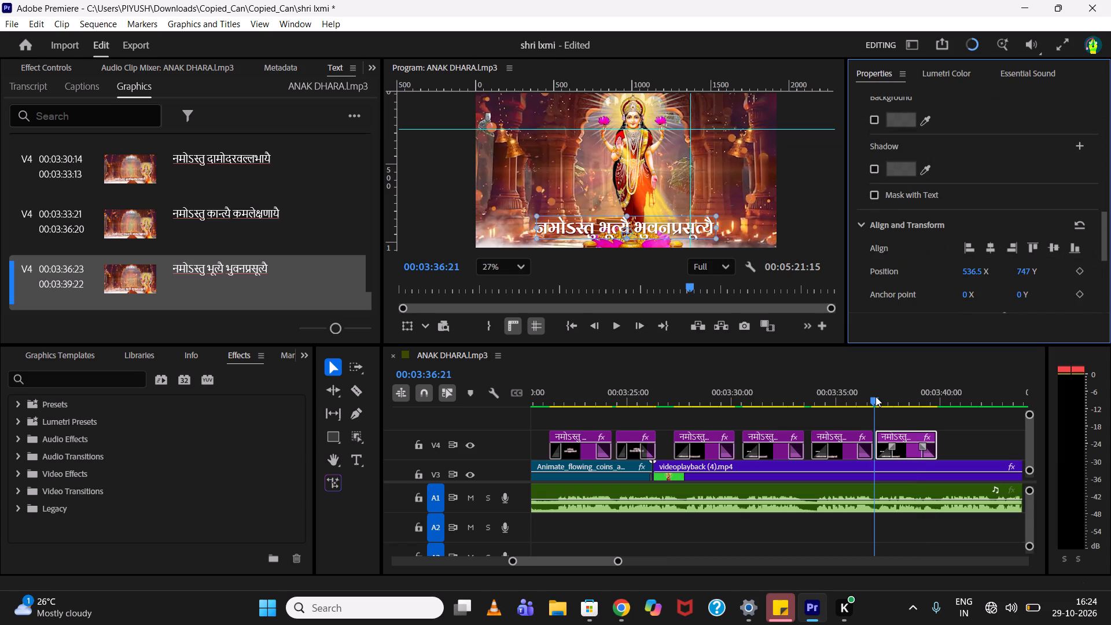
key(space)
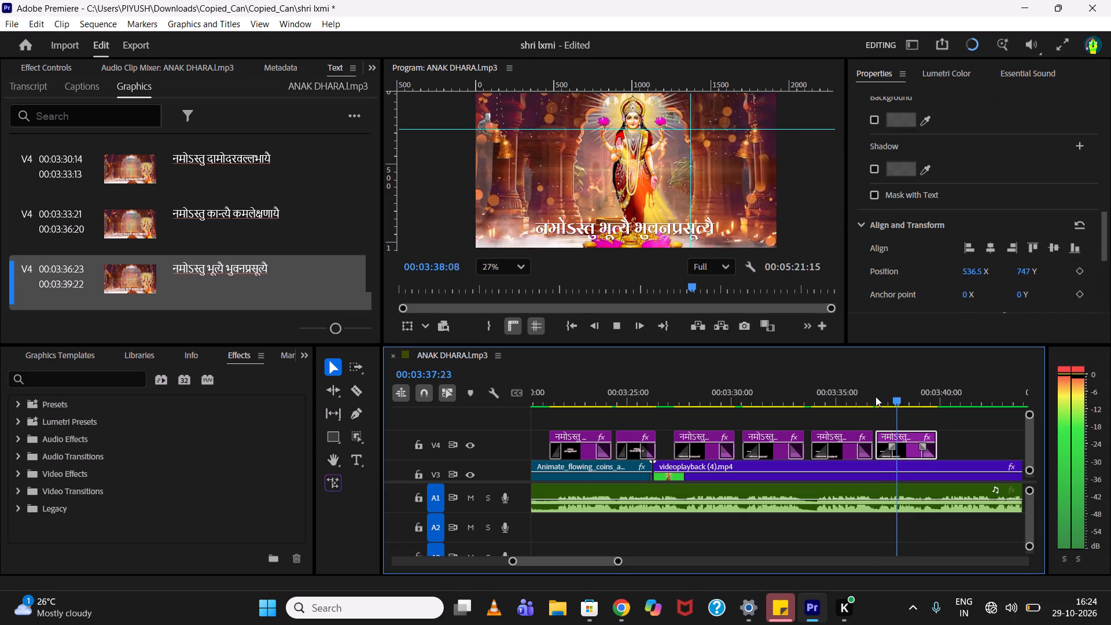
key(space)
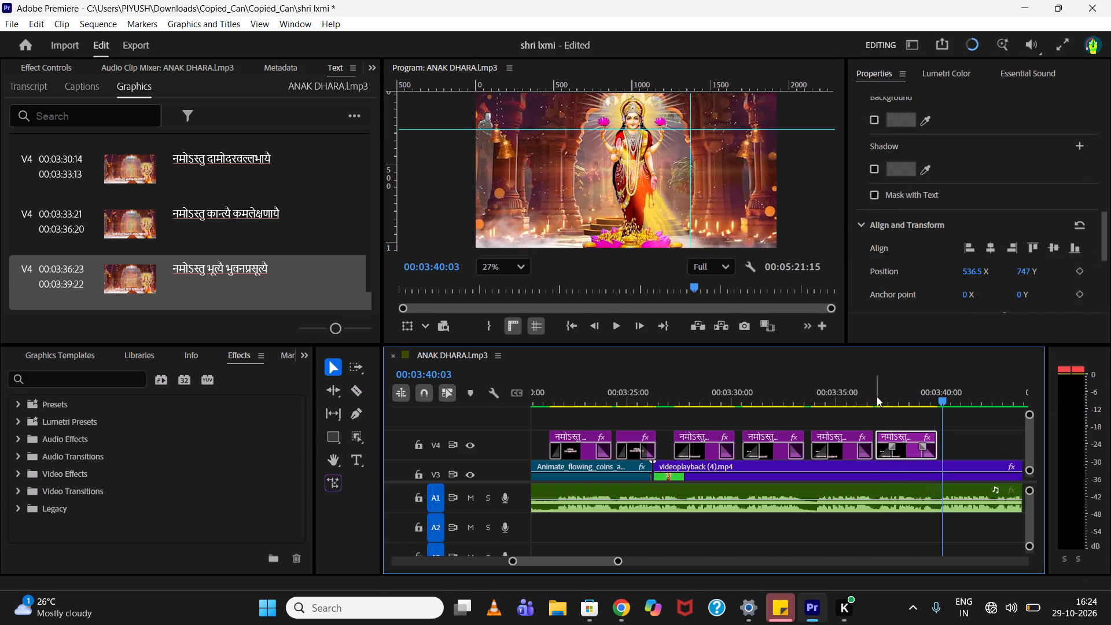
Duplicate the नमोऽस्तु भूत्यै भुवनप्रसूत्यै title on V4, place the copy at 00:03:39:22 and play its start.
click(941, 400)
key(space)
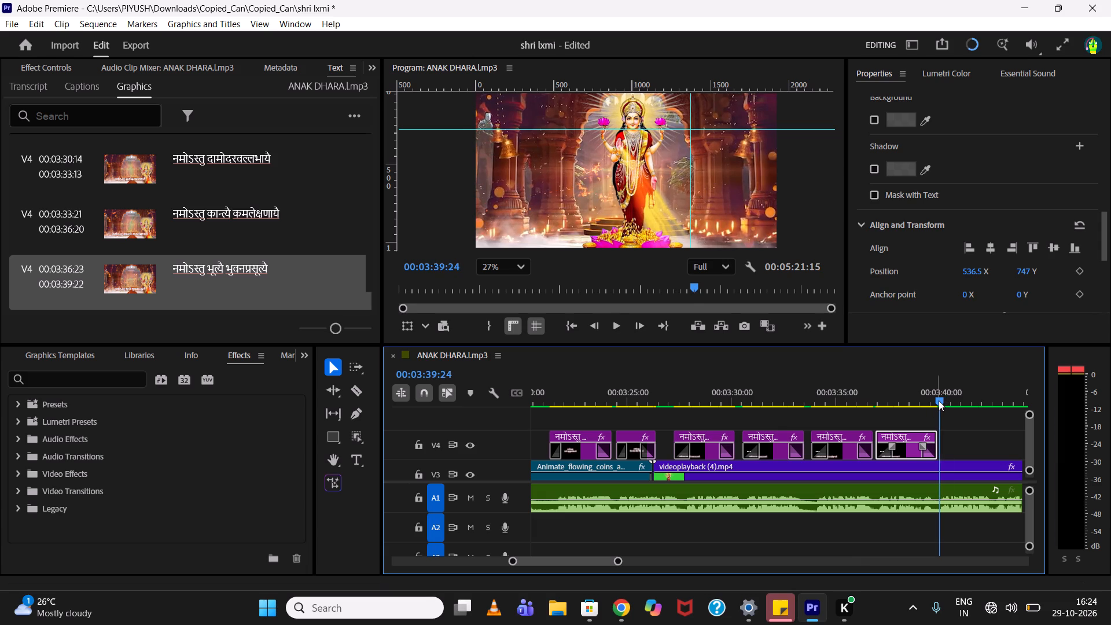
click(939, 400)
click(939, 400)
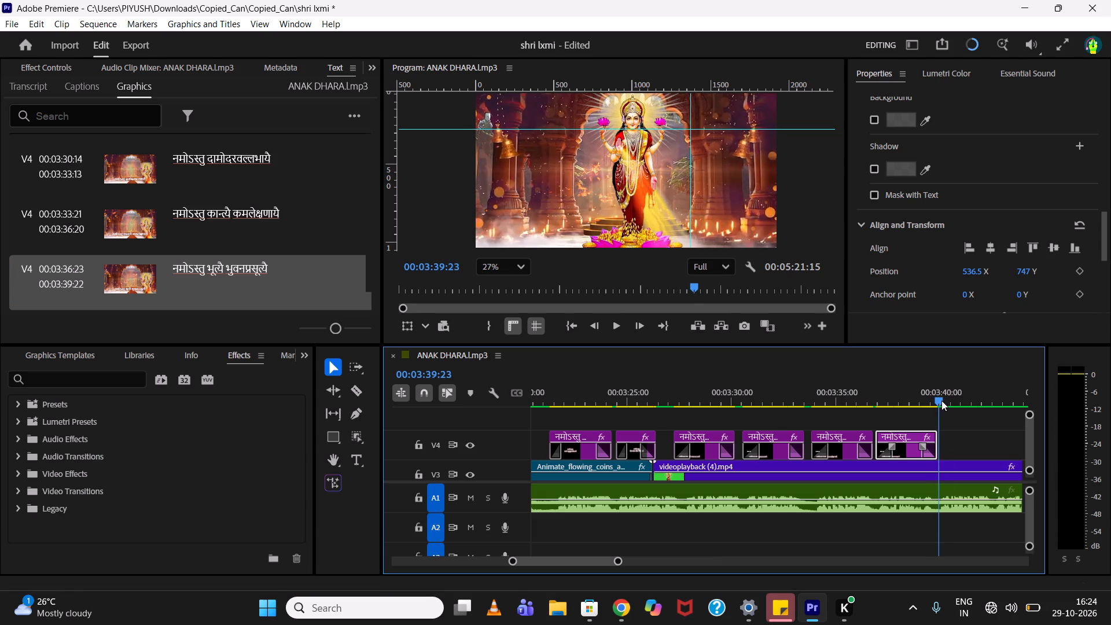
alt+drag(911, 453, 922, 429)
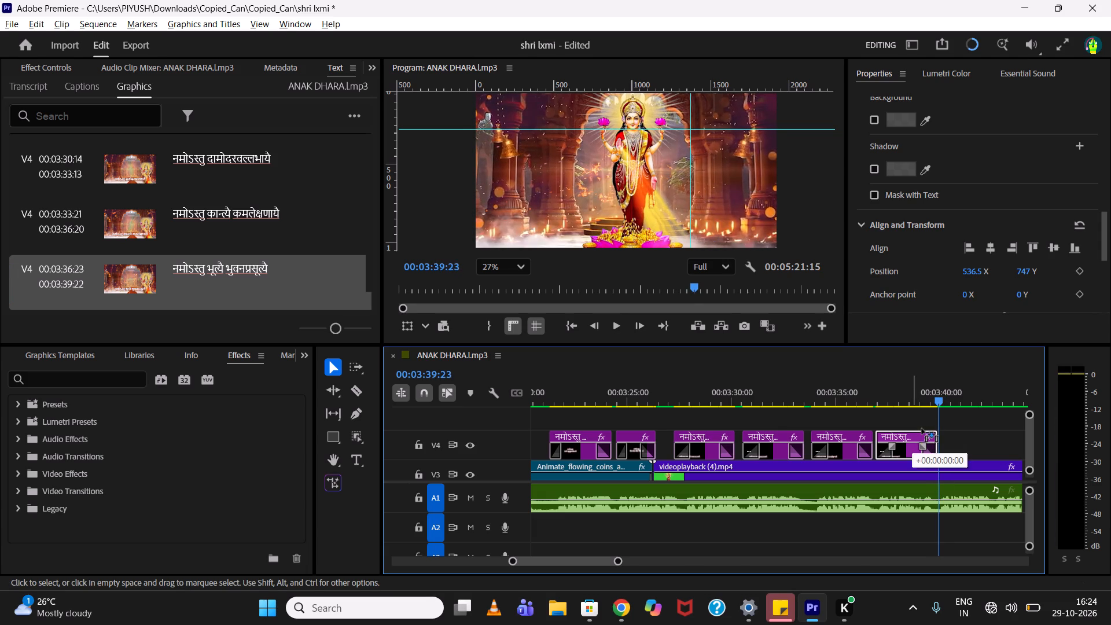
alt+drag(922, 429, 969, 439)
key(space)
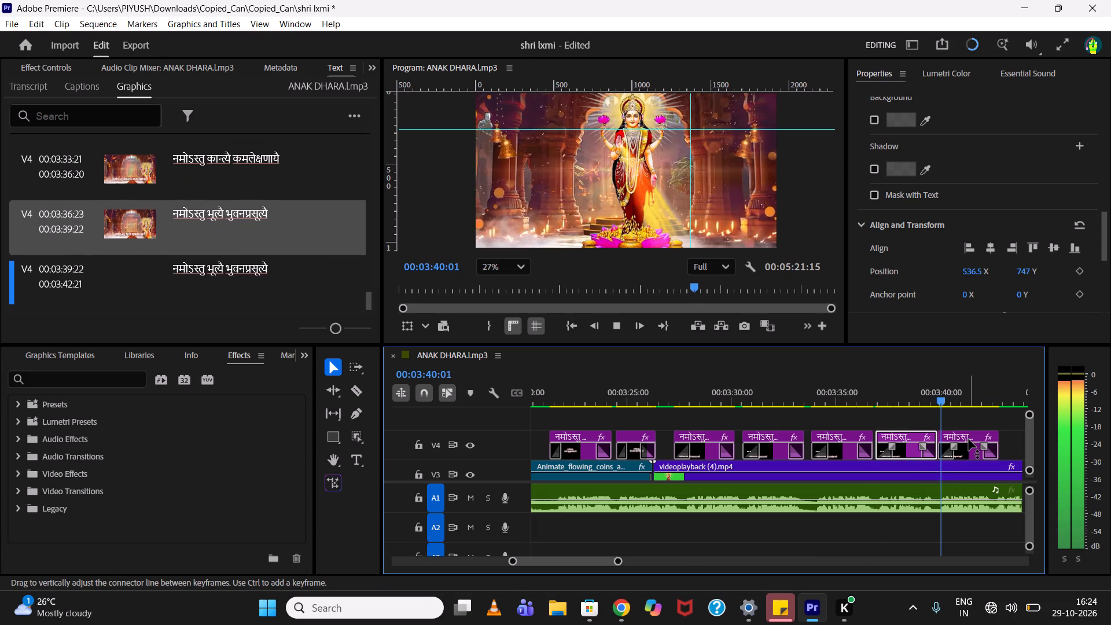
key(space)
Switch to Chrome and copy the third line of Sloka 15, नमोऽस्तु देवादिभिरर्चितायै.
click(619, 609)
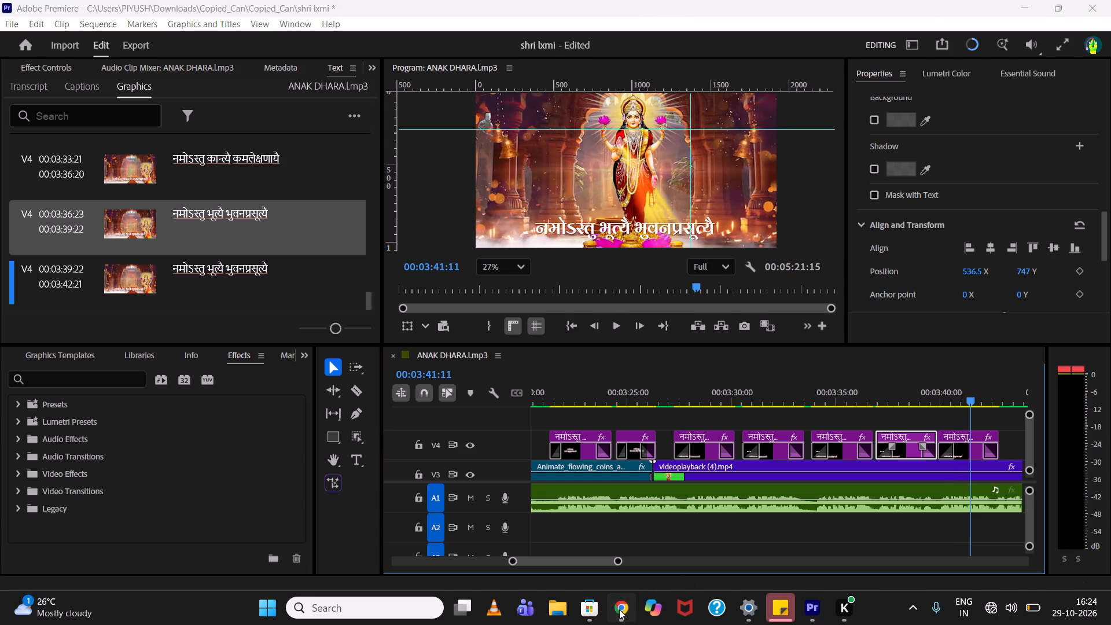
drag(284, 433, 436, 433)
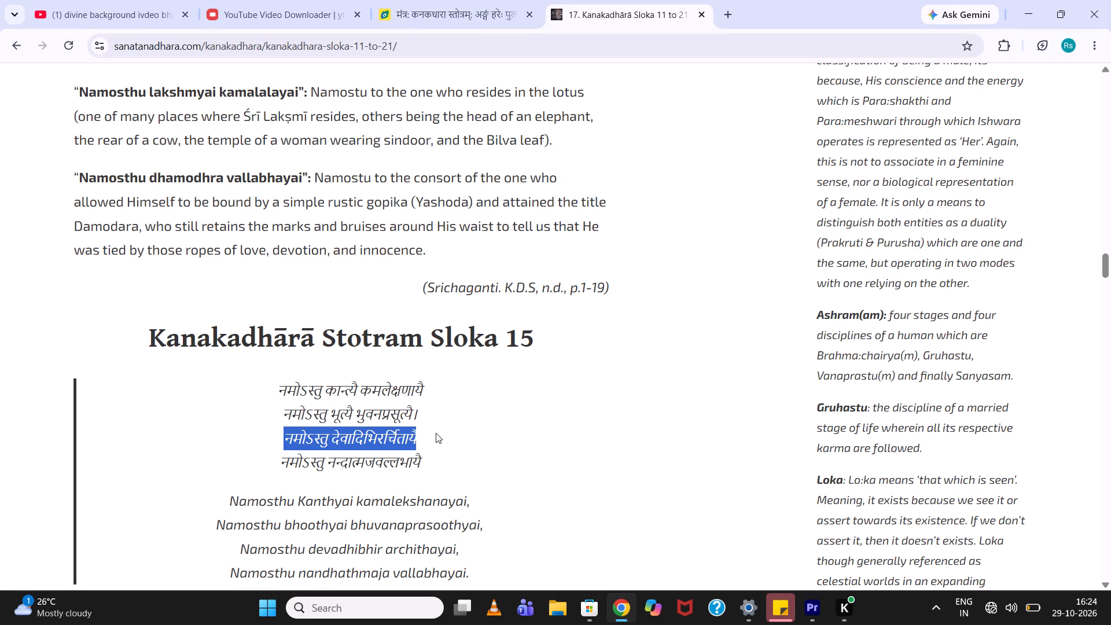
drag(436, 433, 435, 433)
key(ctrl+c)
key(ctrl+c)
Return to Premiere, dismiss the USB device notification and save the project.
click(821, 620)
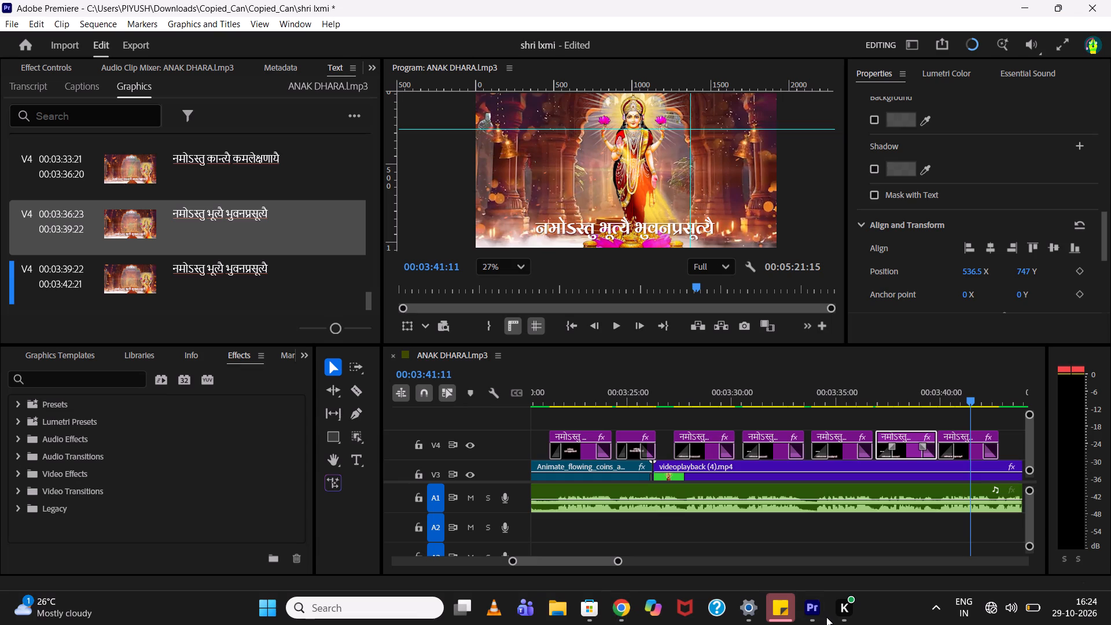
click(967, 438)
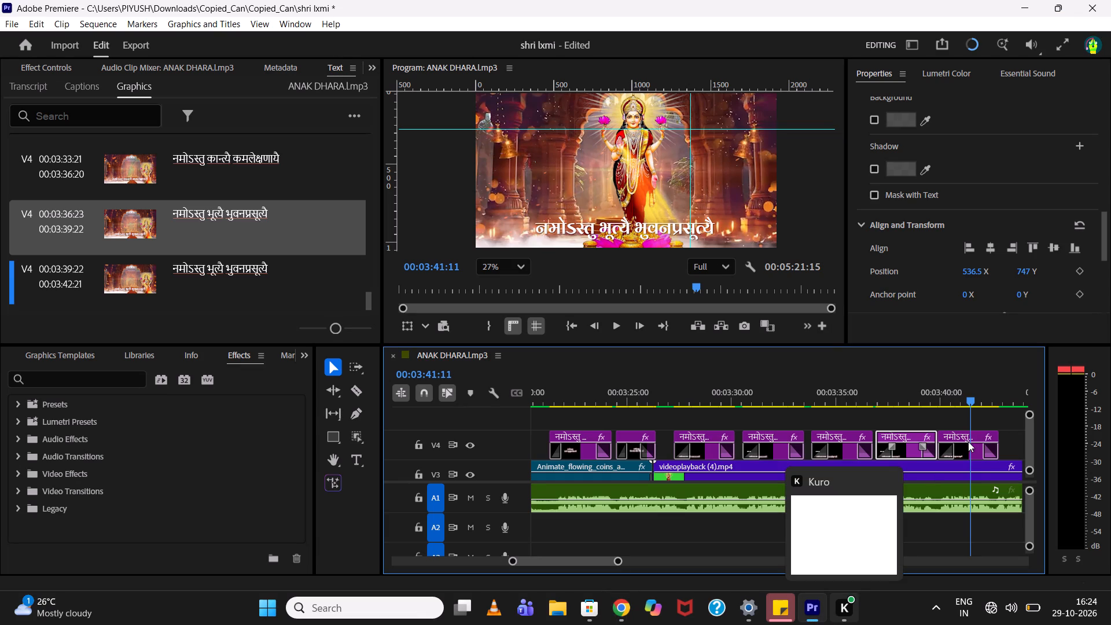
click(972, 452)
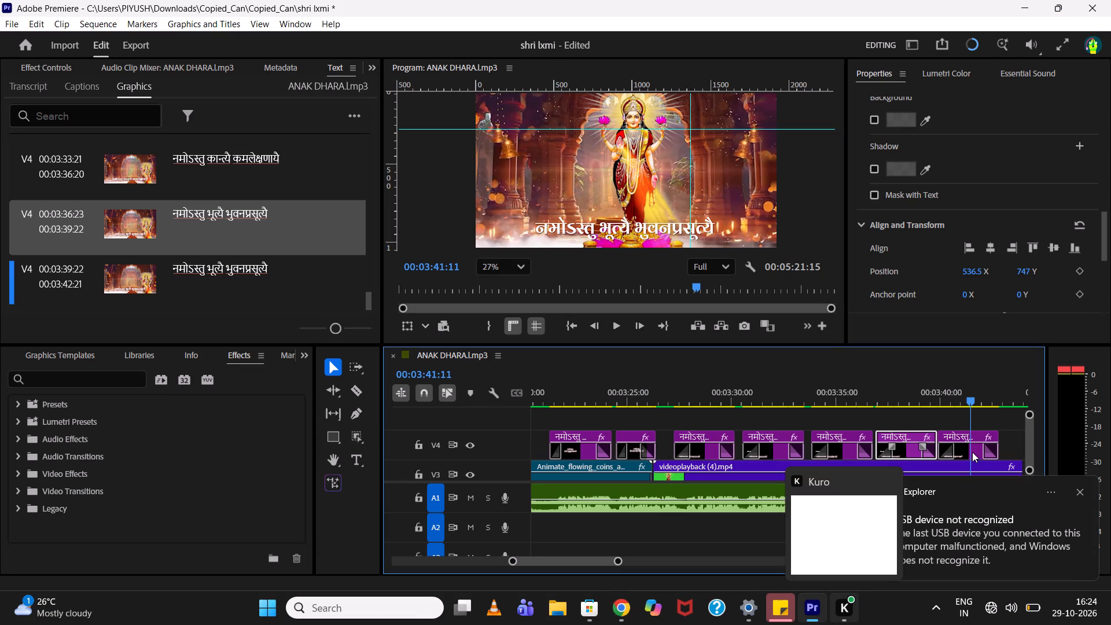
click(1079, 491)
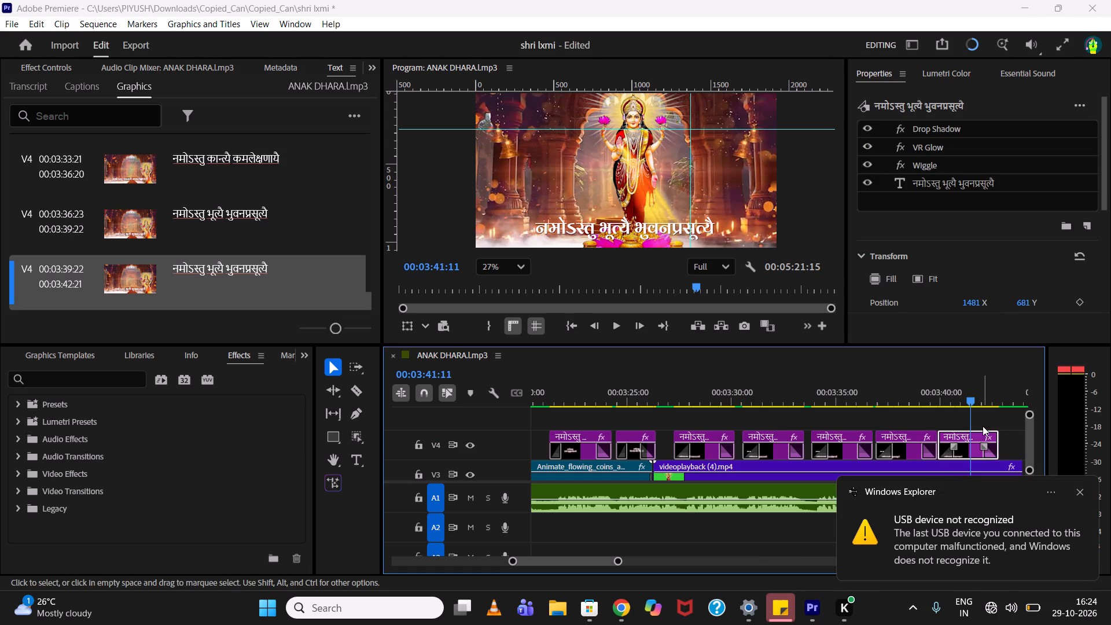
click(1081, 488)
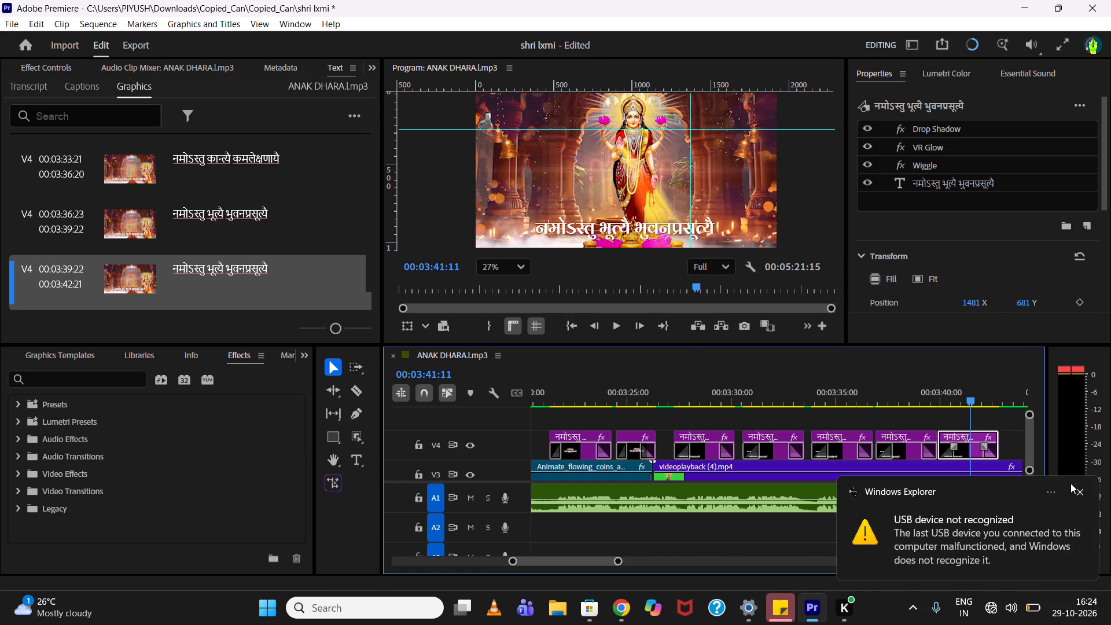
key(ctrl+s)
Replace the text of the title at 00:03:39:22 on V4 with the copied line नमोऽस्तु देवादिभिरर्चितायै.
click(1005, 421)
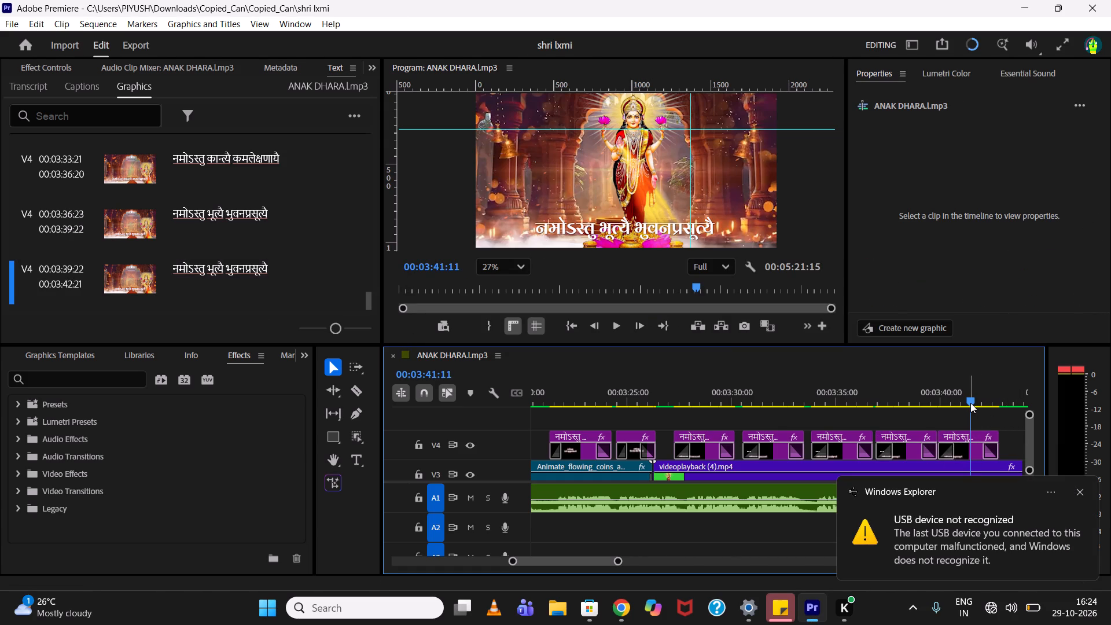
click(970, 451)
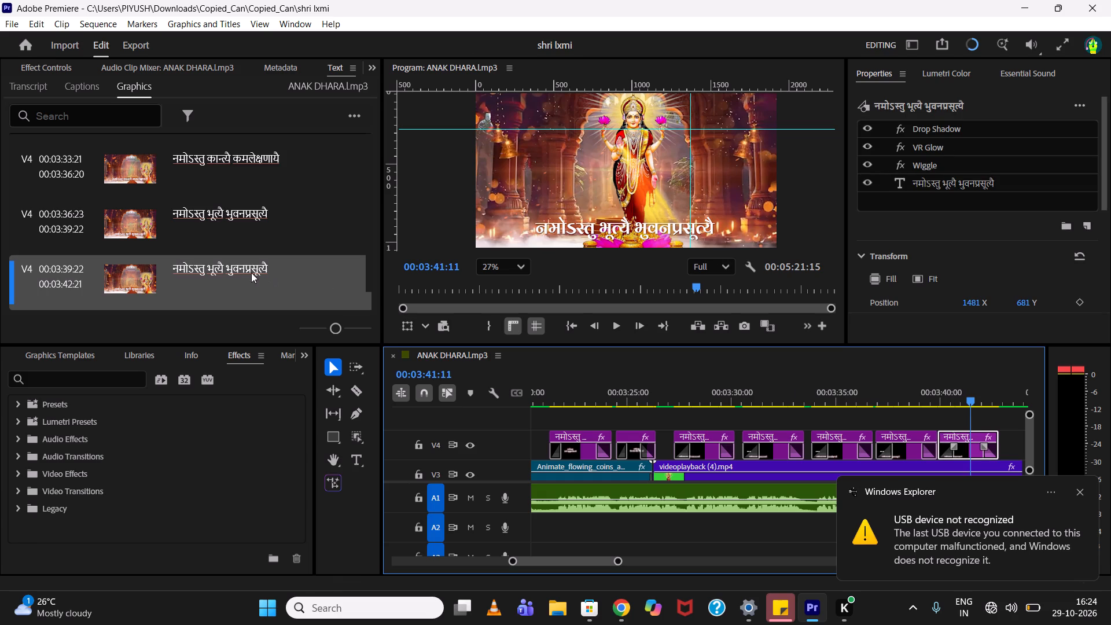
double_click(240, 263)
key(ctrl+v)
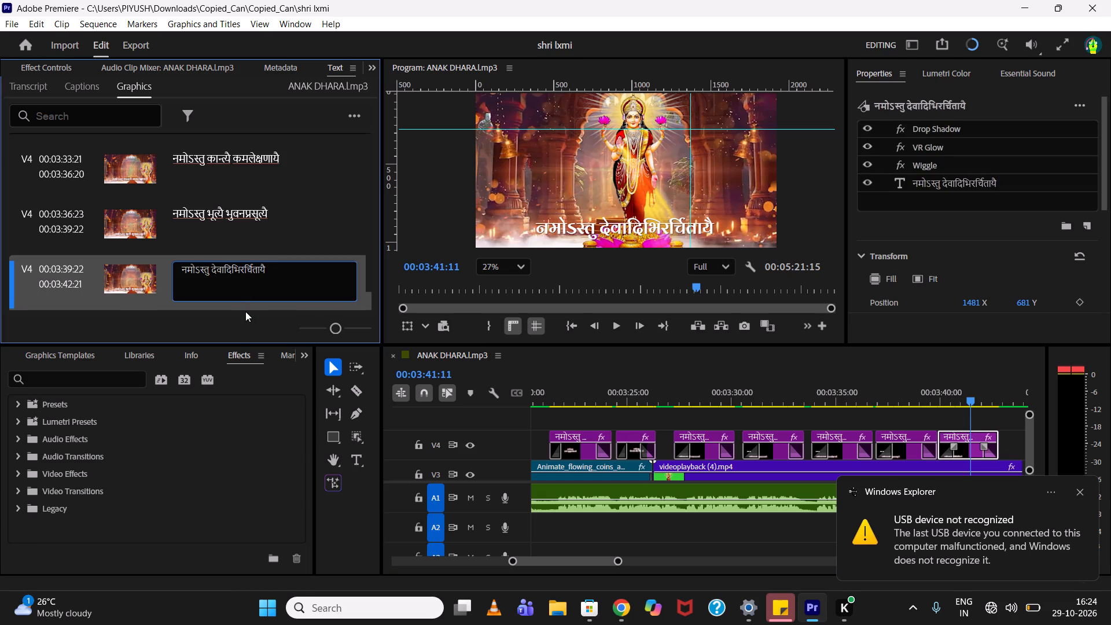
click(245, 312)
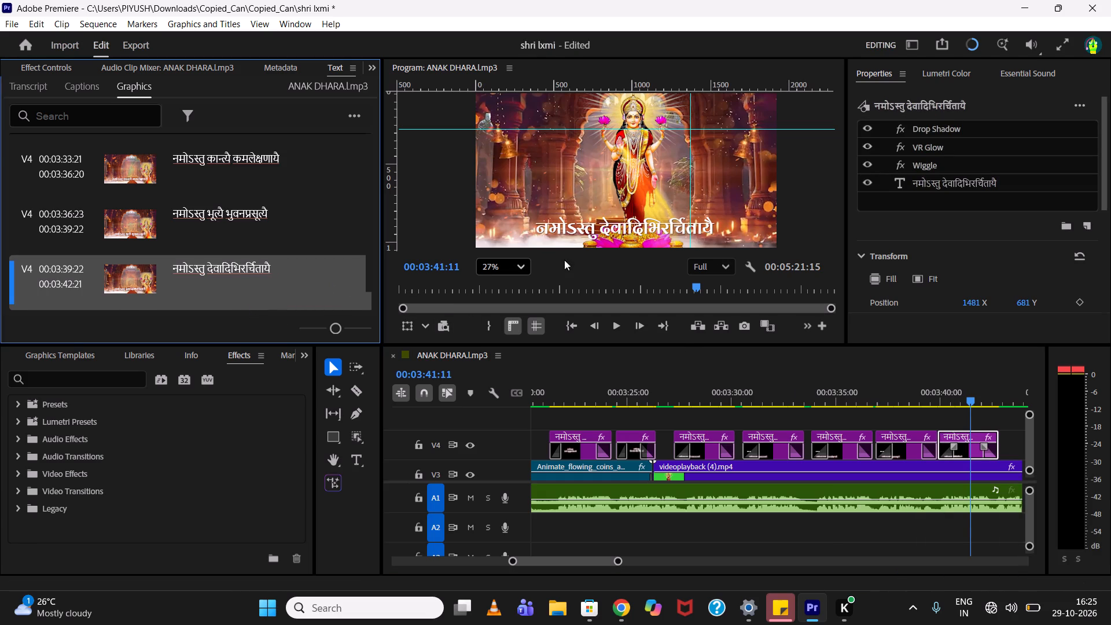
Center the text layer of the नमोऽस्तु देवादिभिरर्चितायै title horizontally in the frame.
click(957, 181)
scroll(871, 259, down, 16)
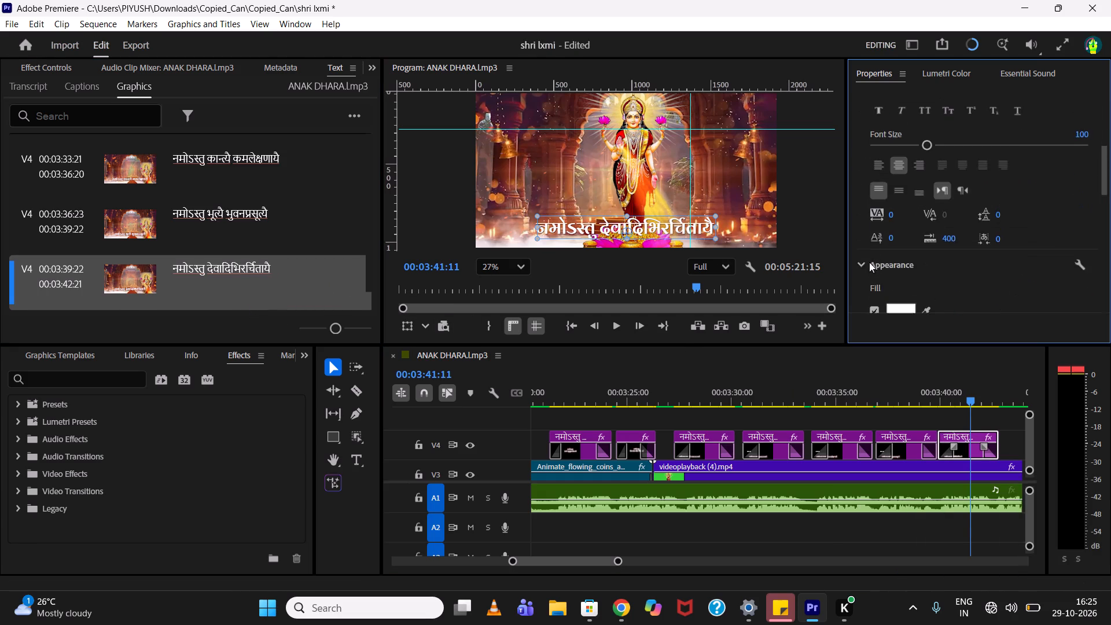
scroll(869, 262, down, 20)
scroll(869, 262, down, 1)
click(982, 222)
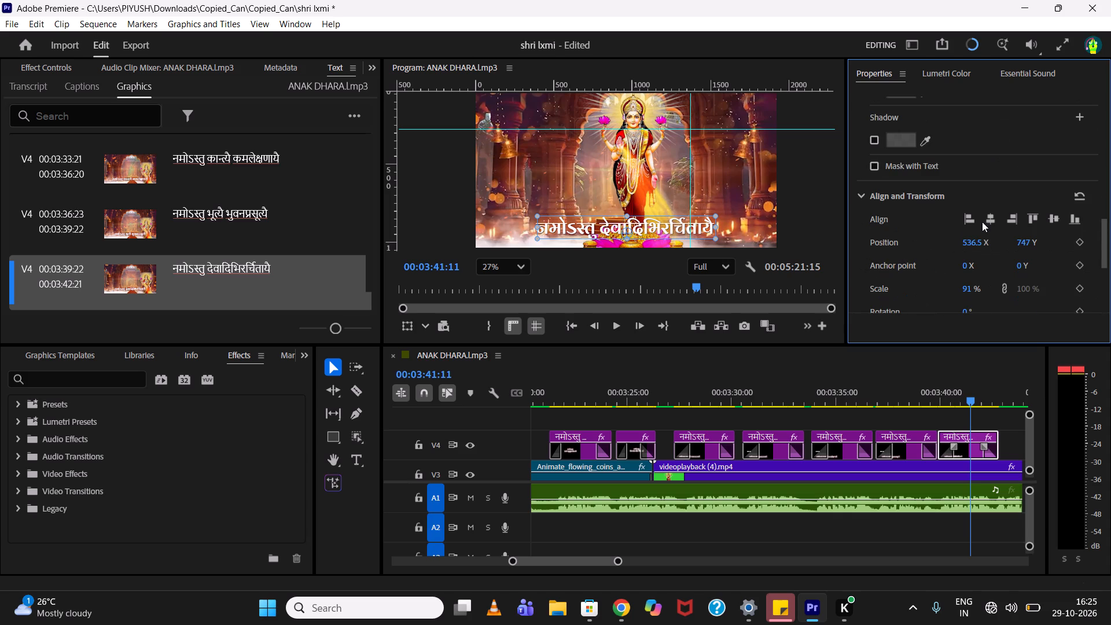
click(989, 218)
Play the नमोऽस्तु देवादिभिरर्चितायै title from its start through its end to check its timing against the audio.
click(939, 388)
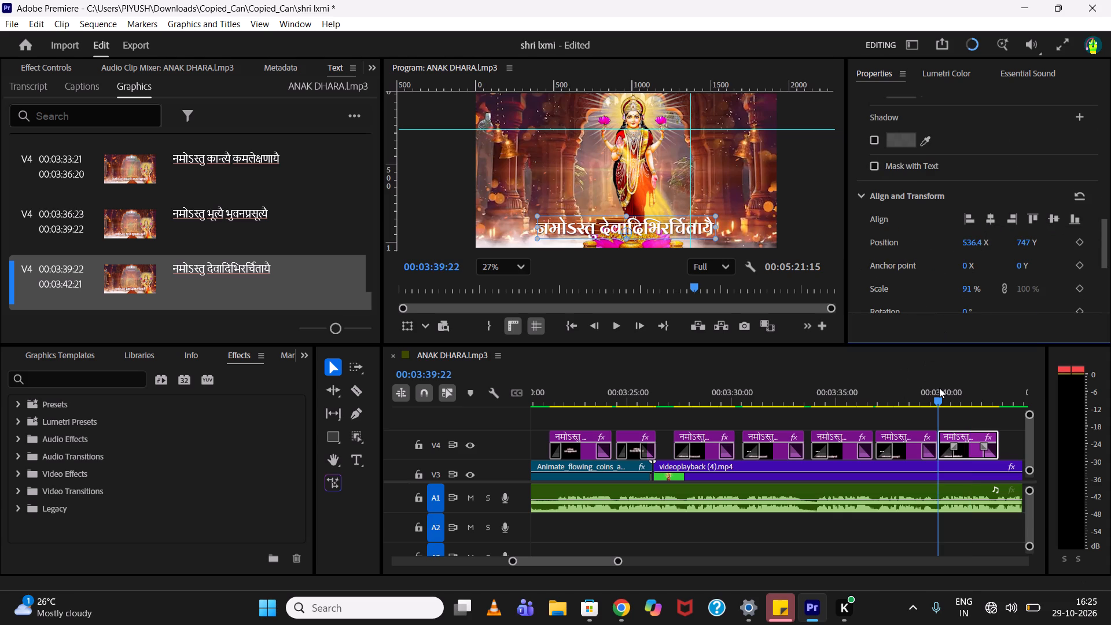
key(space)
scroll(938, 416, down, 2)
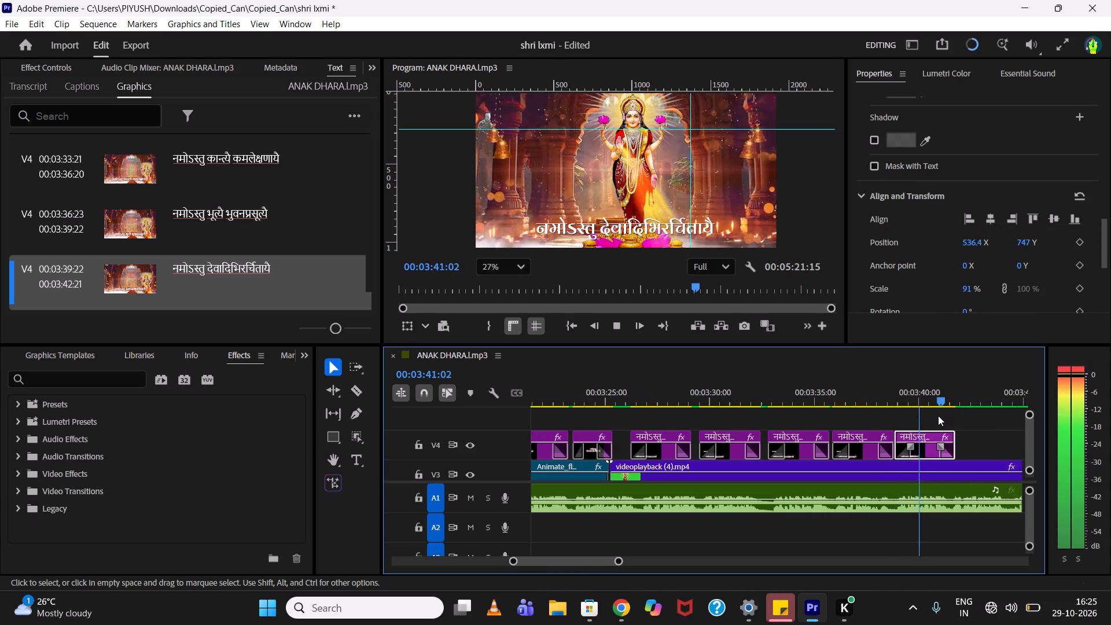
scroll(938, 416, down, 2)
key(space)
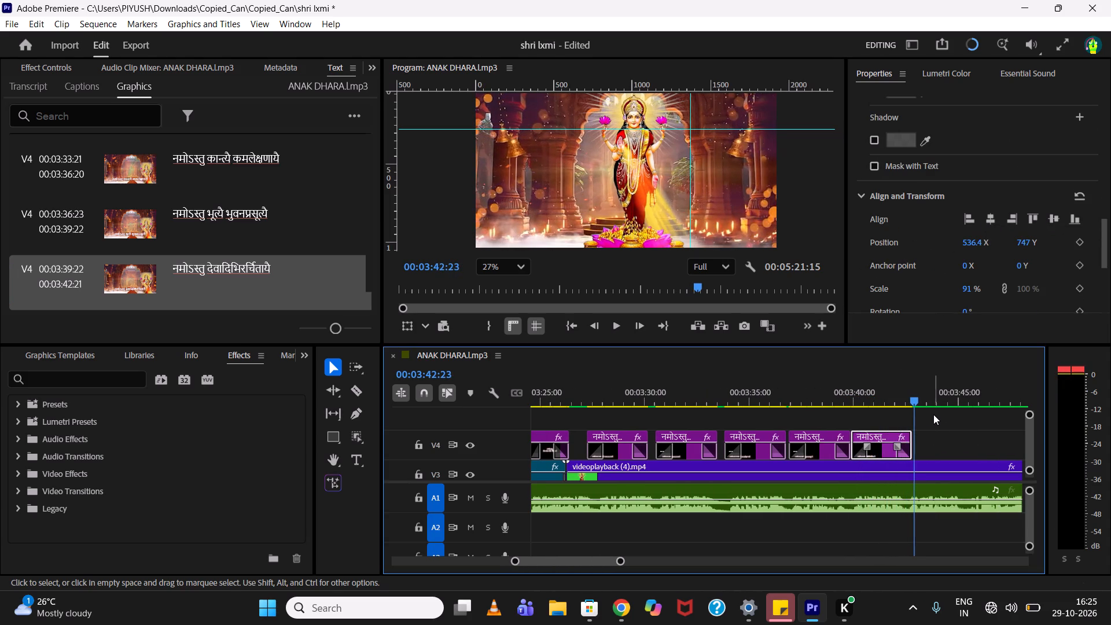
Find where the sung line finishes and trim the end of the नमोऽस्तु देवादिभिरर्चितायै title to 00:03:42:12.
click(906, 390)
key(space)
key(space)
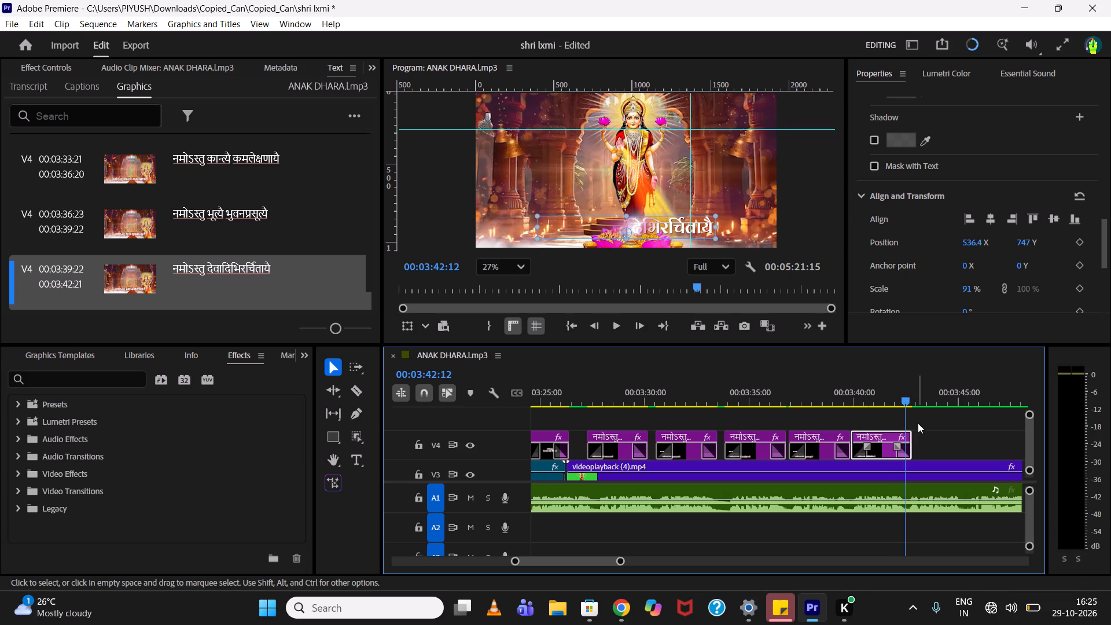
click(913, 440)
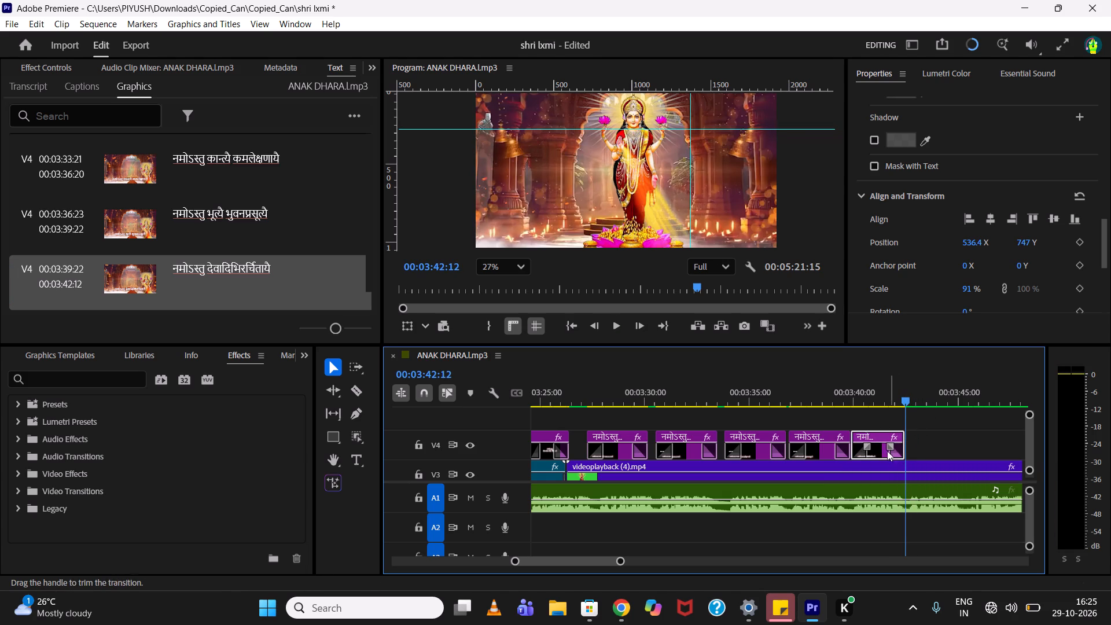
Duplicate the नमोऽस्तु देवादिभिरर्चितायै title on V4 and place the copy at 00:03:42:12.
alt+drag(881, 453, 937, 439)
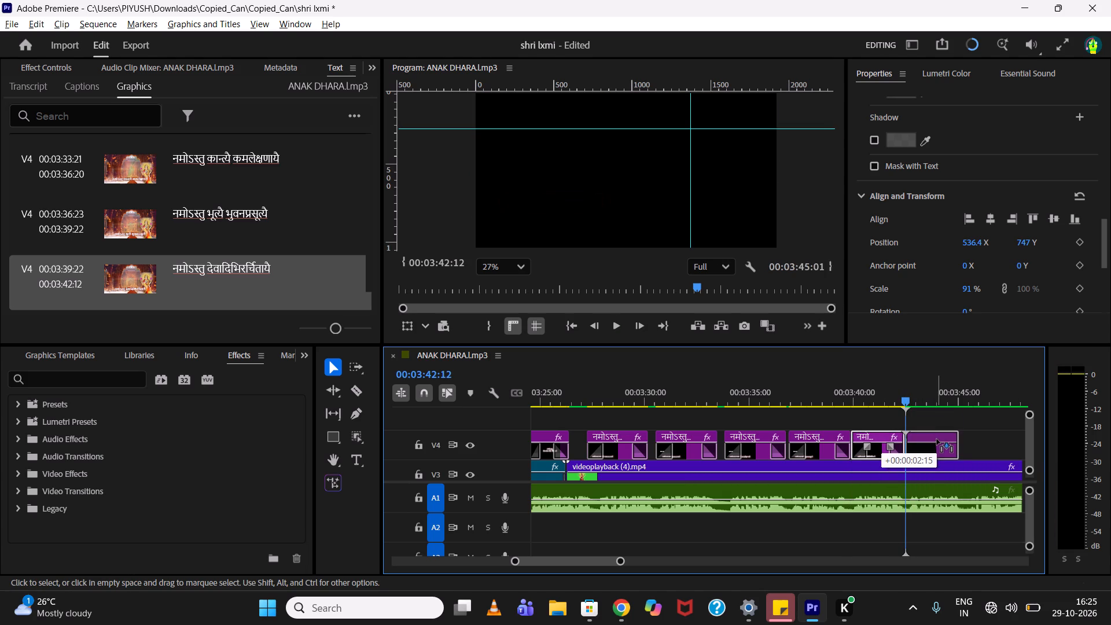
alt+drag(937, 439, 937, 440)
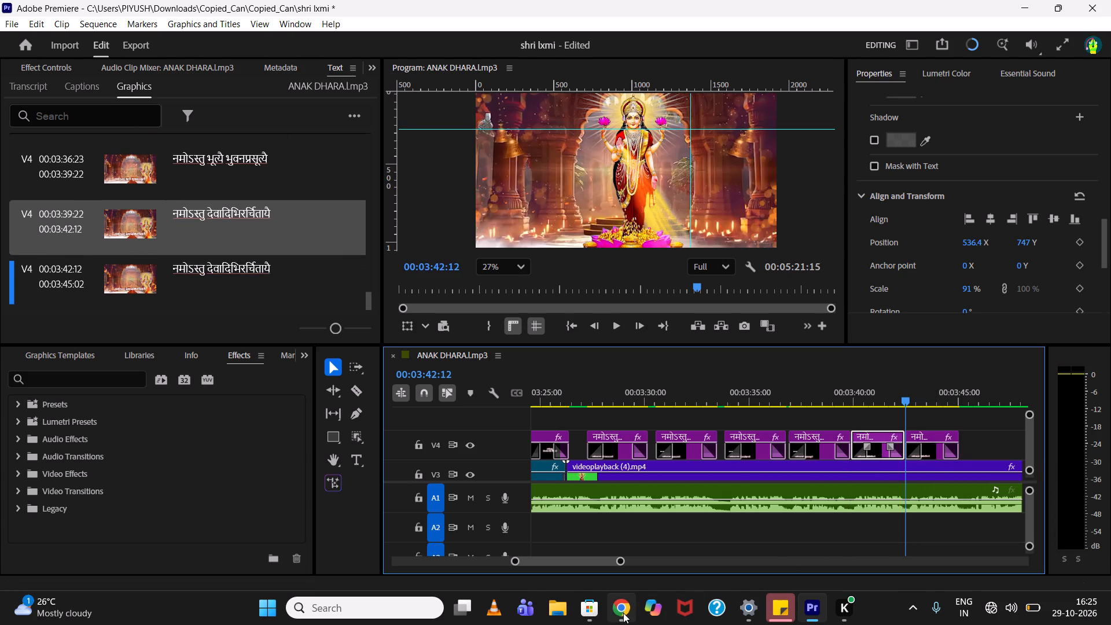
Switch to Chrome and copy the fourth line of Sloka 15, नमोऽस्तु नन्दात्मजवल्लभायै.
click(623, 613)
drag(284, 468, 285, 468)
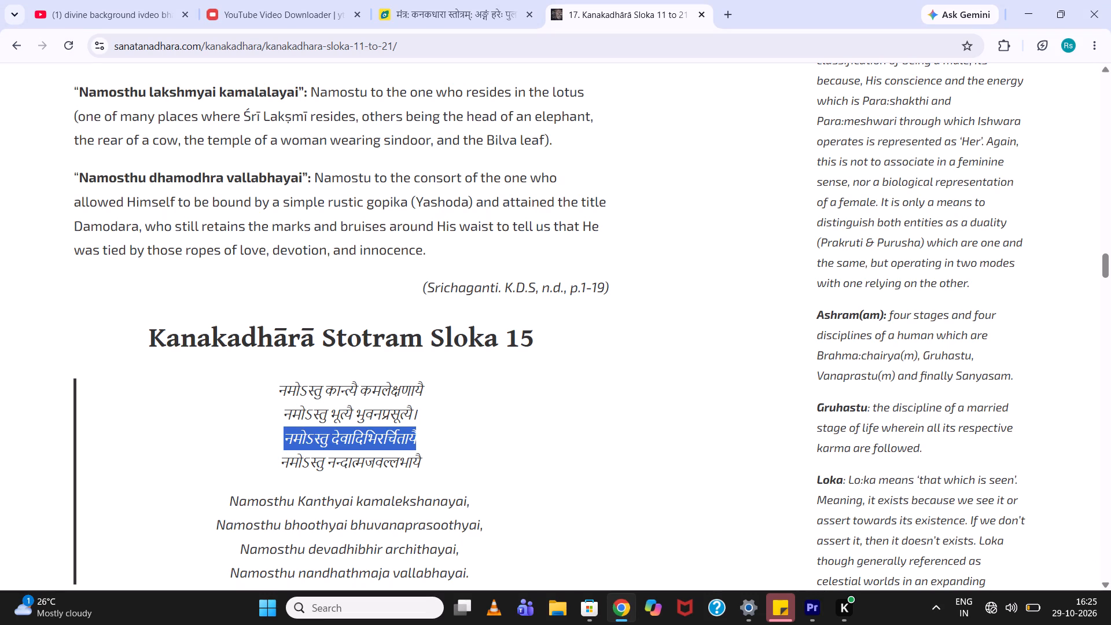
drag(285, 468, 412, 465)
click(433, 464)
drag(422, 464, 351, 470)
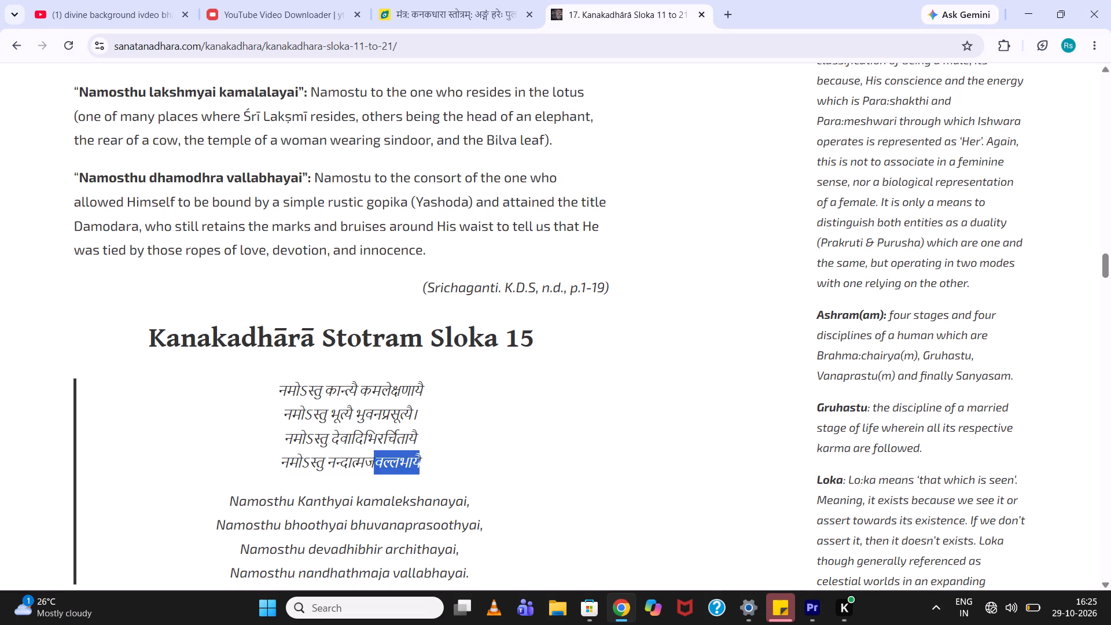
drag(351, 470, 279, 478)
drag(281, 463, 430, 454)
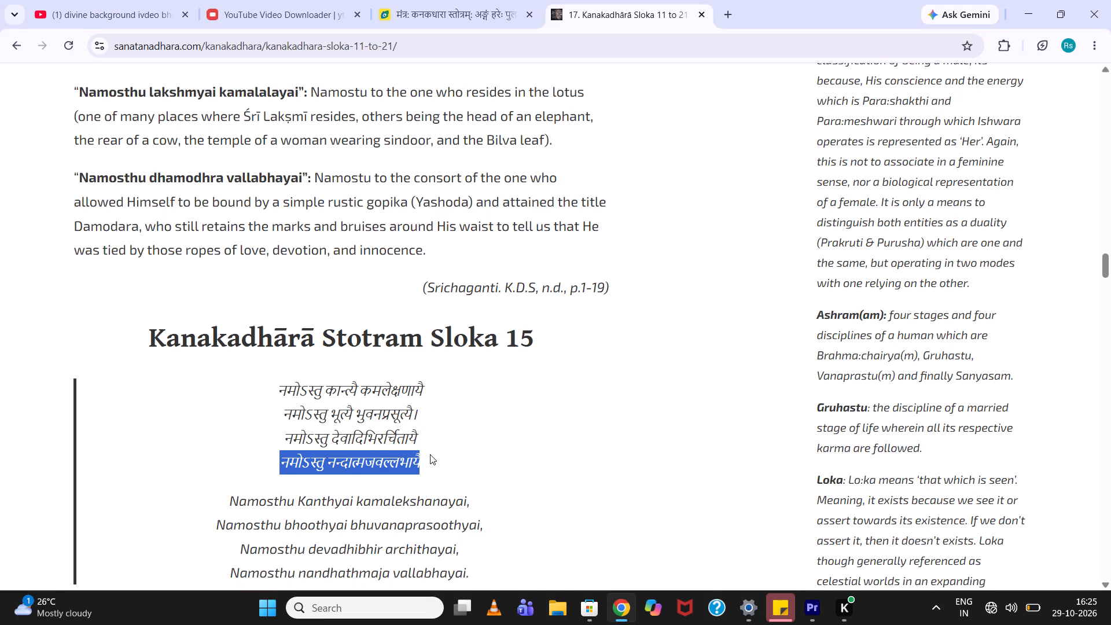
key(ctrl+c)
key(ctrl+c)
key(ctrl+c)
Back in Premiere, replace the text of the title at 00:03:42:12 on V4 with the copied line नमोऽस्तु नन्दात्मजवल्लभायै.
click(814, 596)
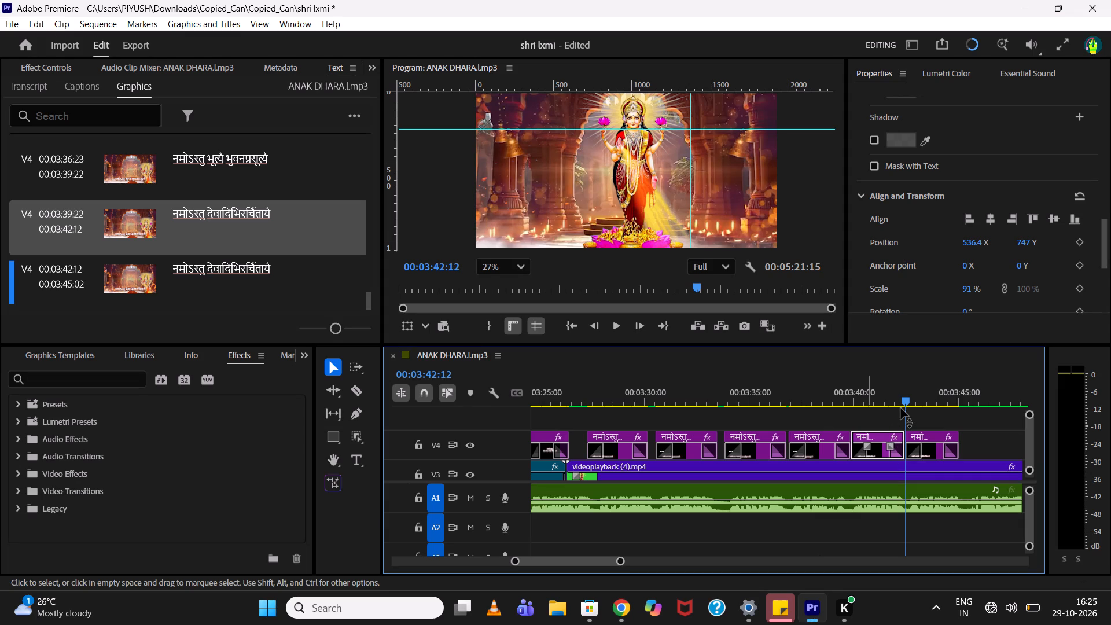
drag(906, 400, 923, 400)
click(932, 451)
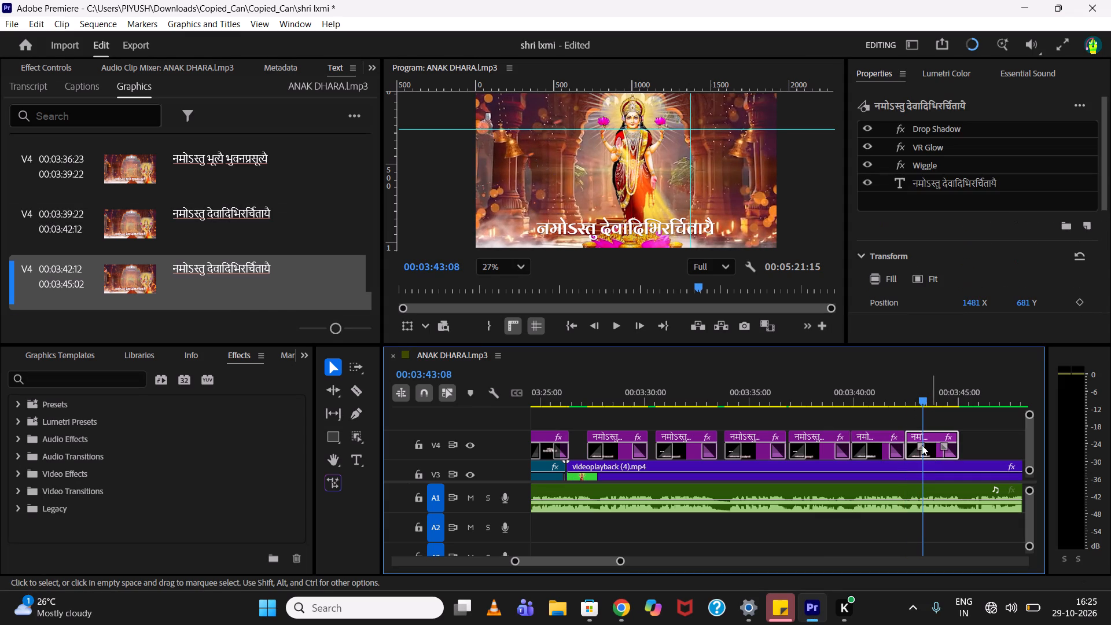
scroll(301, 252, down, 2)
double_click(242, 274)
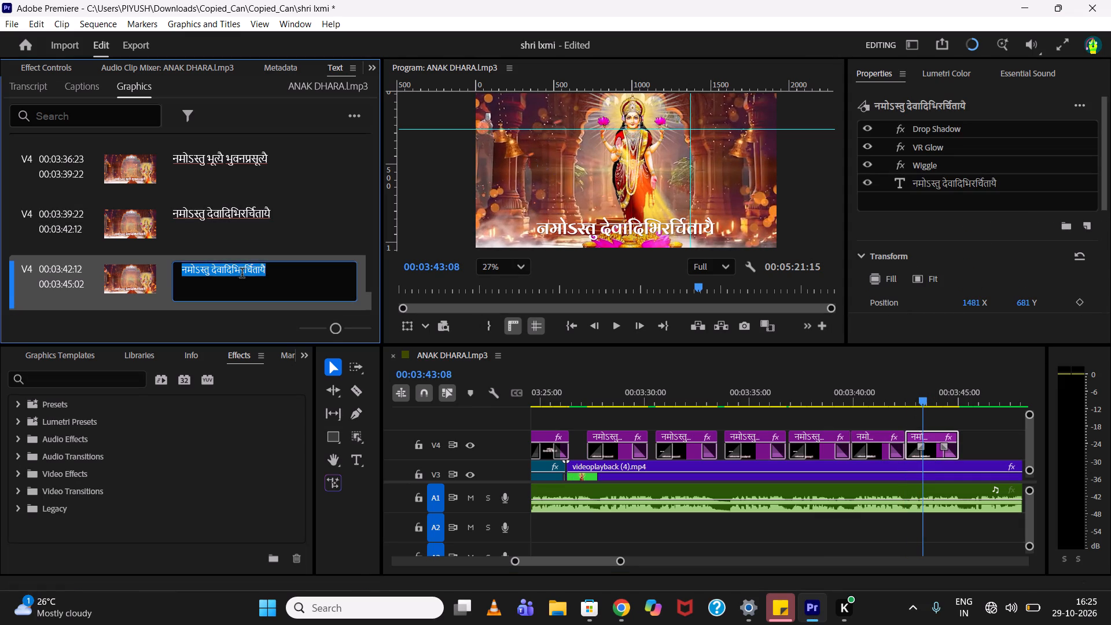
key(ctrl+v)
click(161, 288)
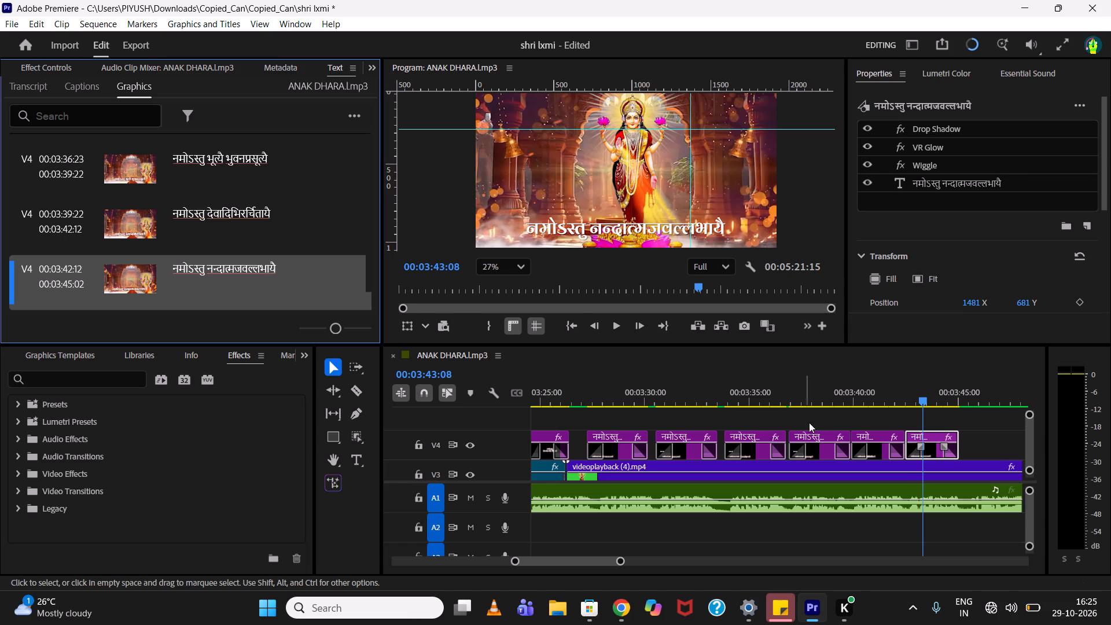
Play the नमोऽस्तु नन्दात्मजवल्लभायै title from its start to check its timing, and dismiss the low-battery alerts.
click(909, 405)
key(space)
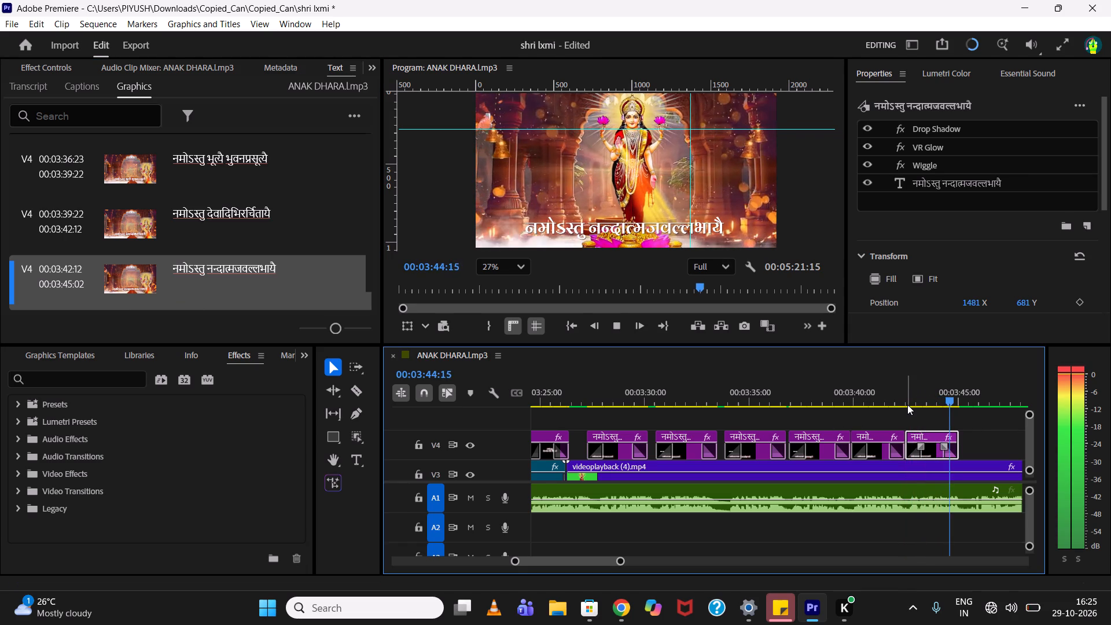
key(space)
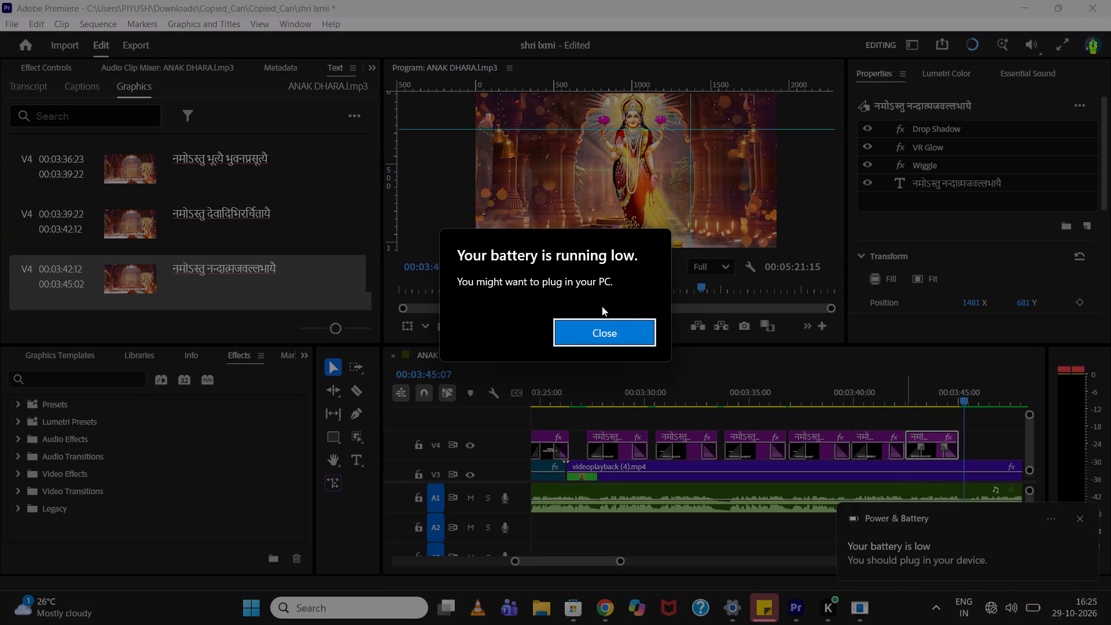
click(628, 334)
click(1079, 519)
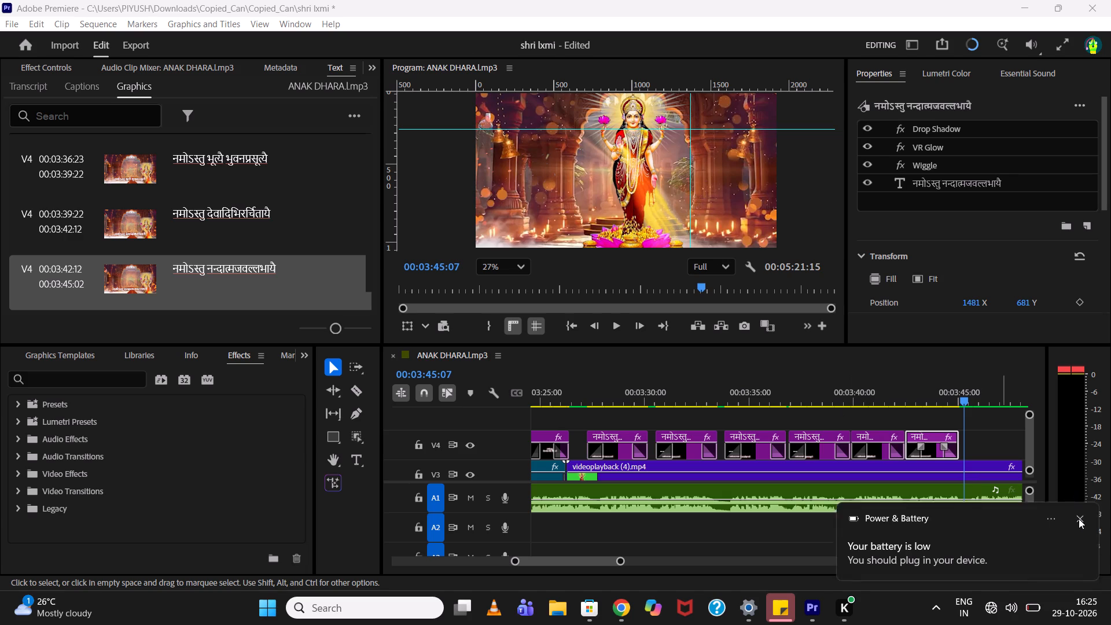
Duplicate the नमोऽस्तु नन्दात्मजवल्लभायै title on V4, place the copy at 00:03:45:07, and play from there to hear the sung line.
scroll(955, 435, down, 6)
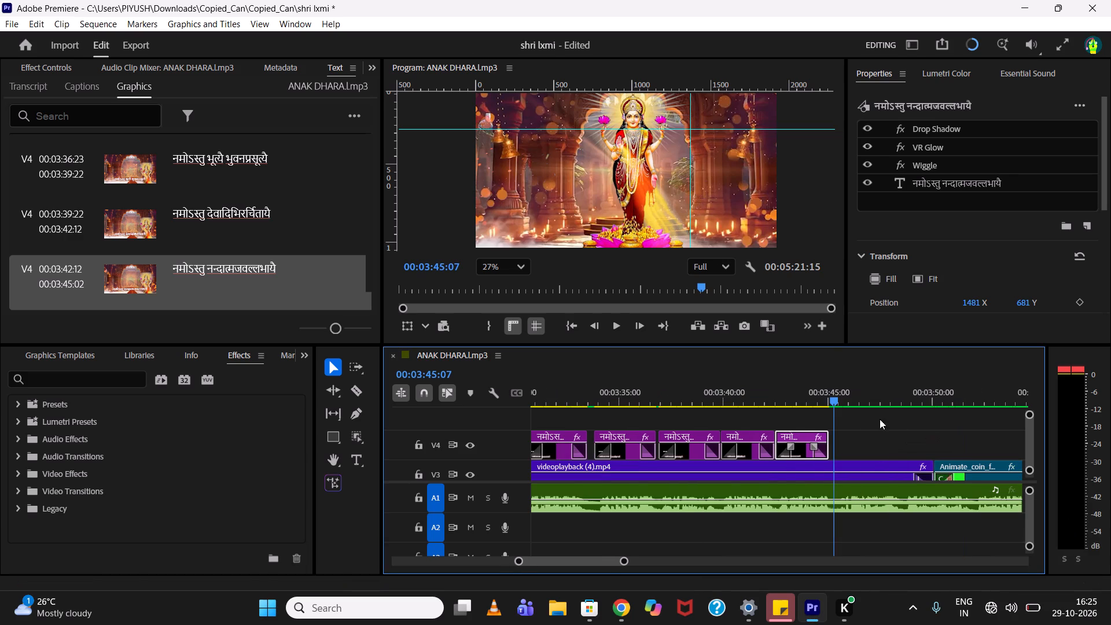
scroll(849, 418, down, 1)
alt+drag(779, 453, 796, 425)
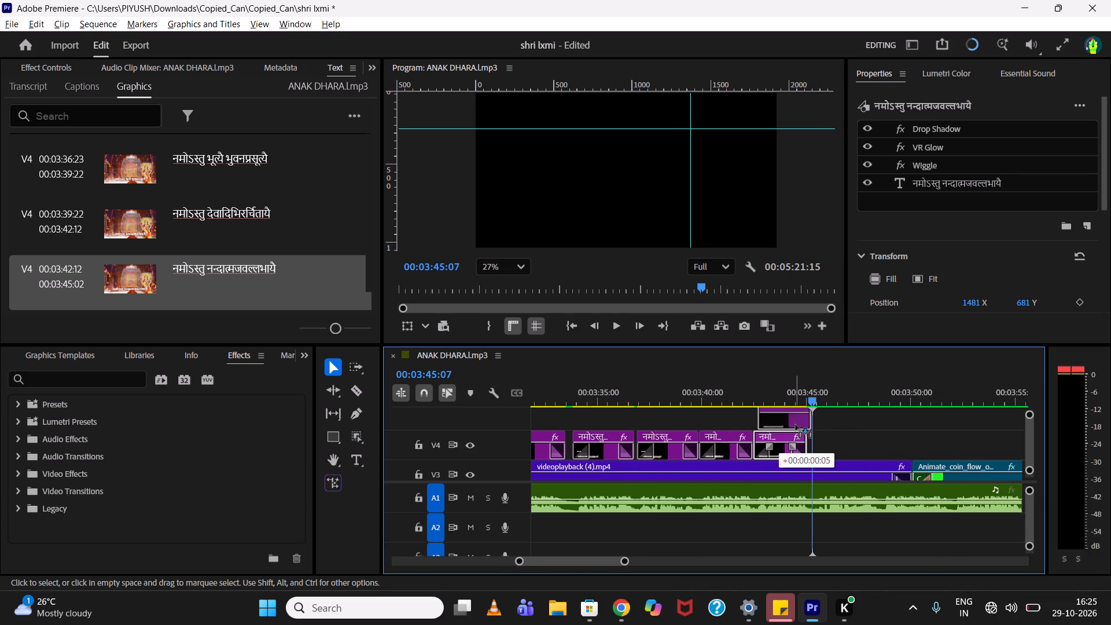
alt+drag(796, 425, 843, 437)
key(space)
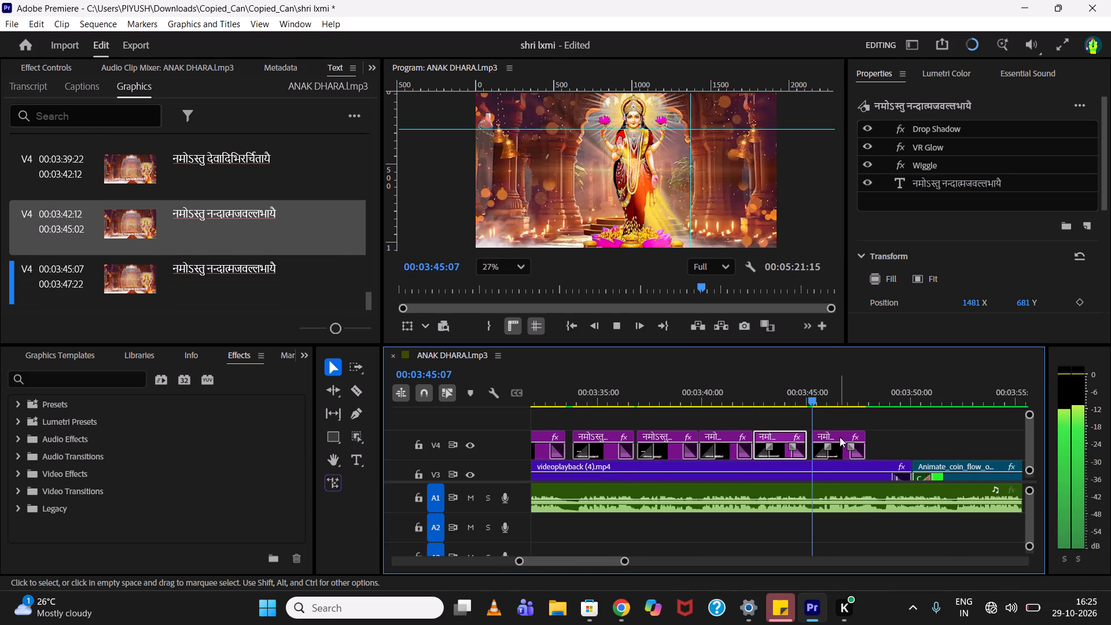
key(space)
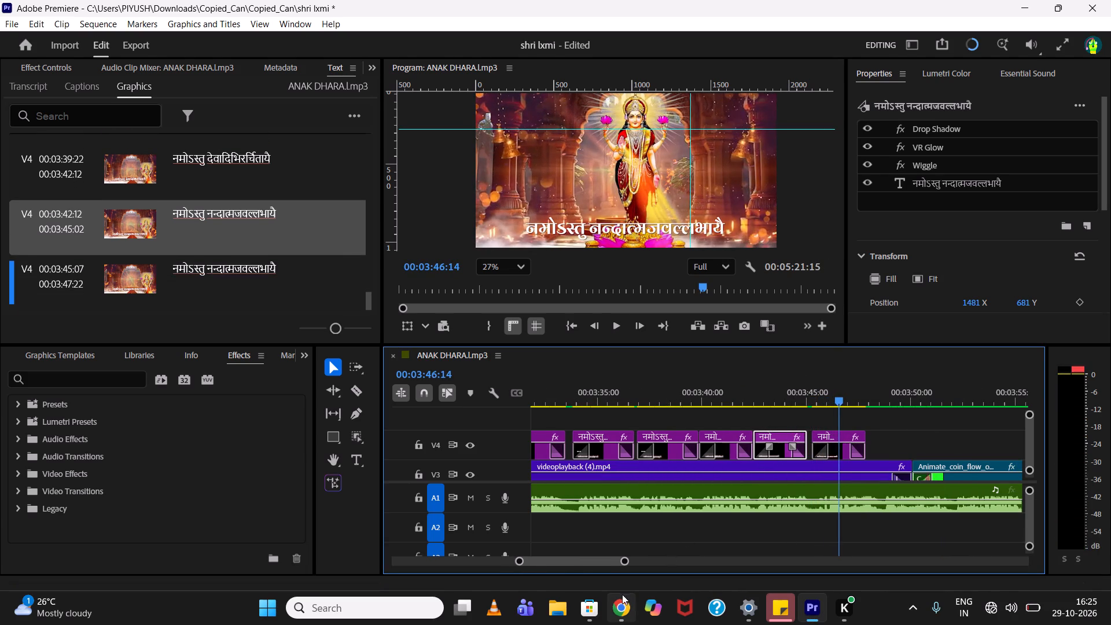
Switch to Chrome and copy the first line of Sloka 16, सम्पत्कराणि सकलेन्द्रियनन्दनानि.
click(622, 594)
scroll(429, 465, down, 11)
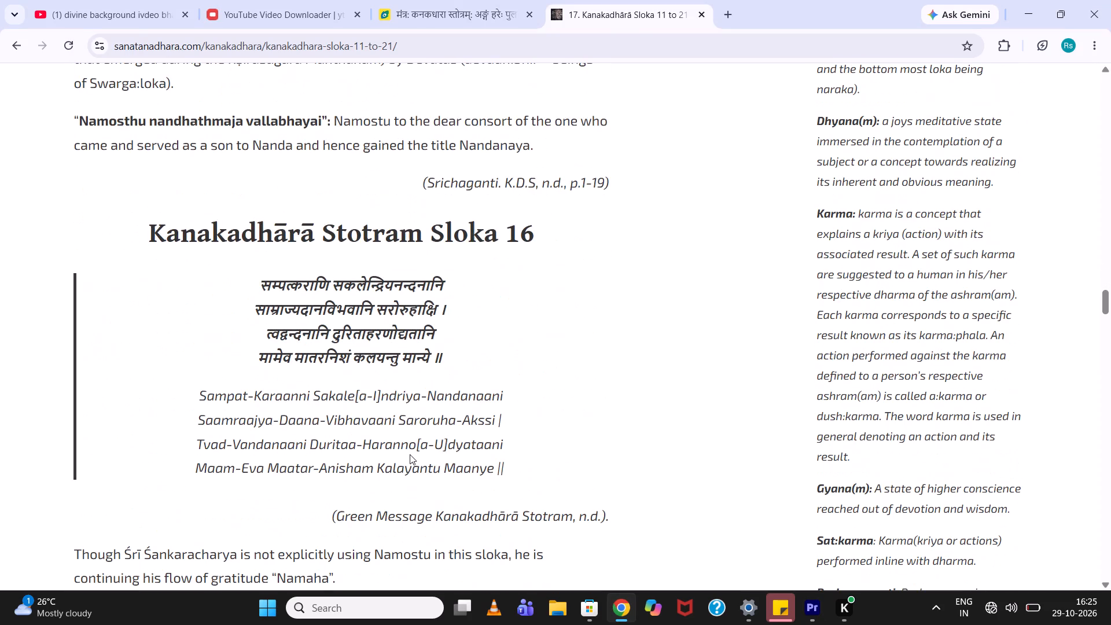
drag(259, 280, 425, 285)
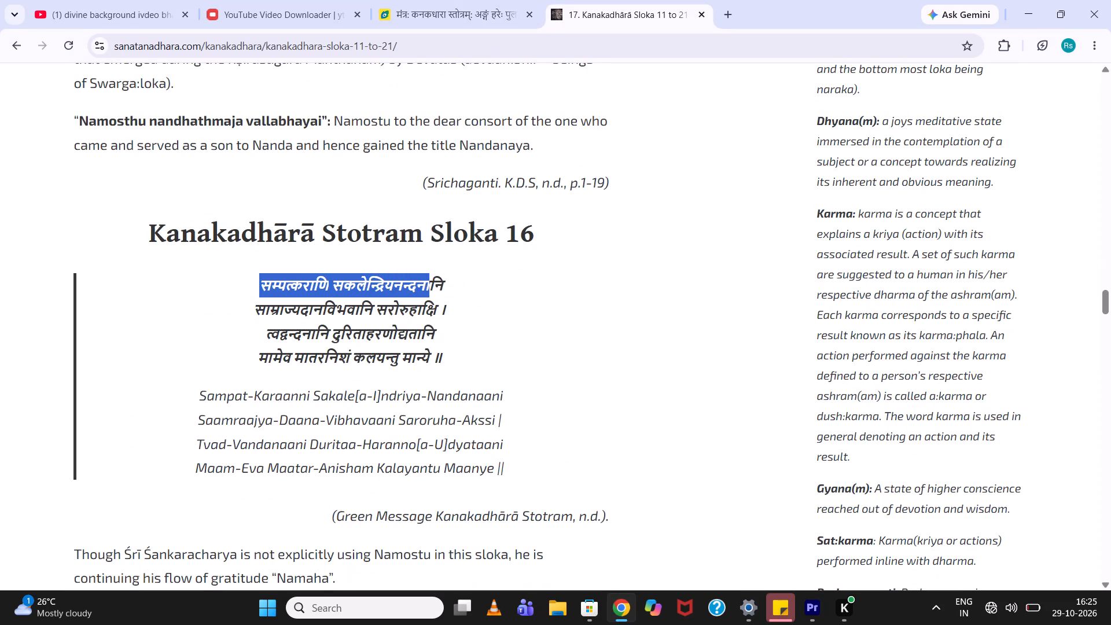
drag(425, 285, 441, 285)
key(ctrl+c)
Back in Premiere, save the project and replace the text of the title at 00:03:45:07 with the copied line सम्पत्कराणि सकलेन्द्रियनन्दनानि.
click(818, 615)
click(845, 451)
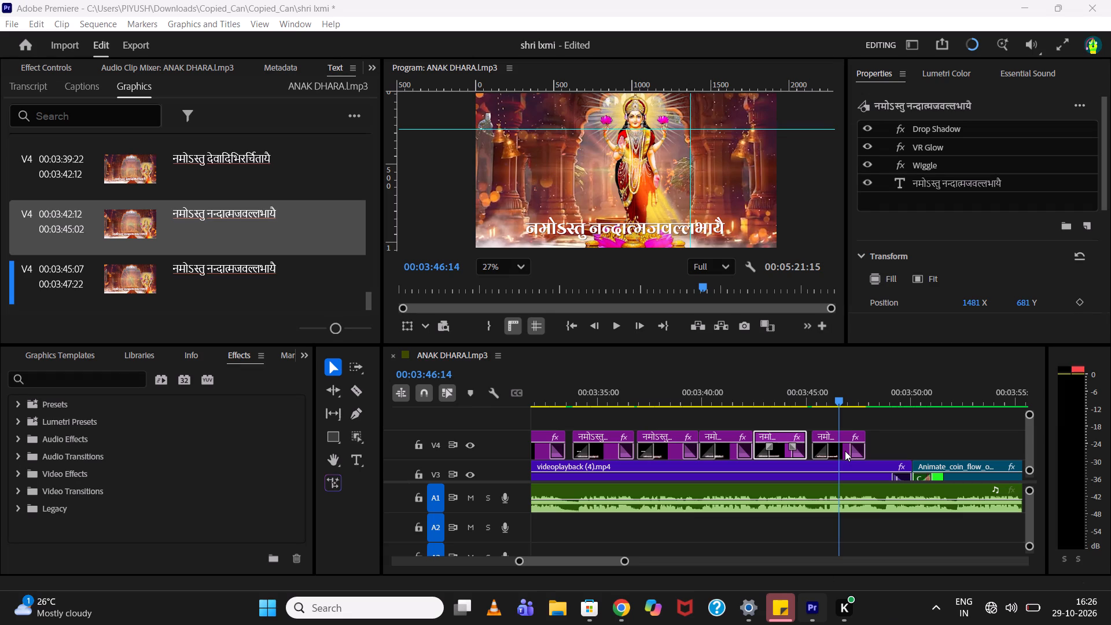
click(833, 448)
key(ctrl+s)
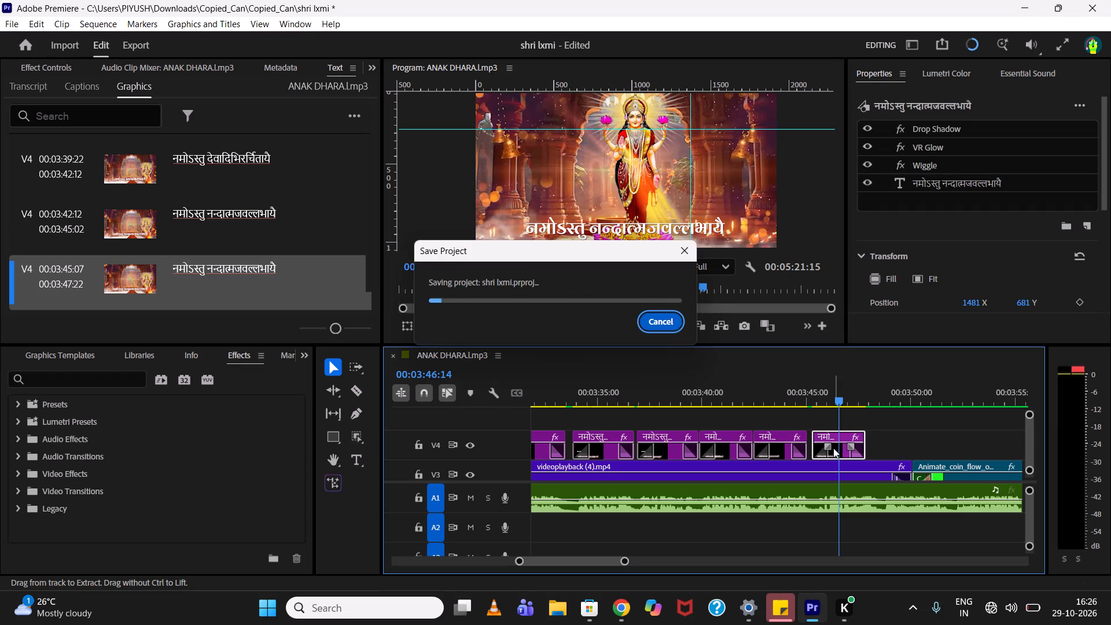
double_click(235, 272)
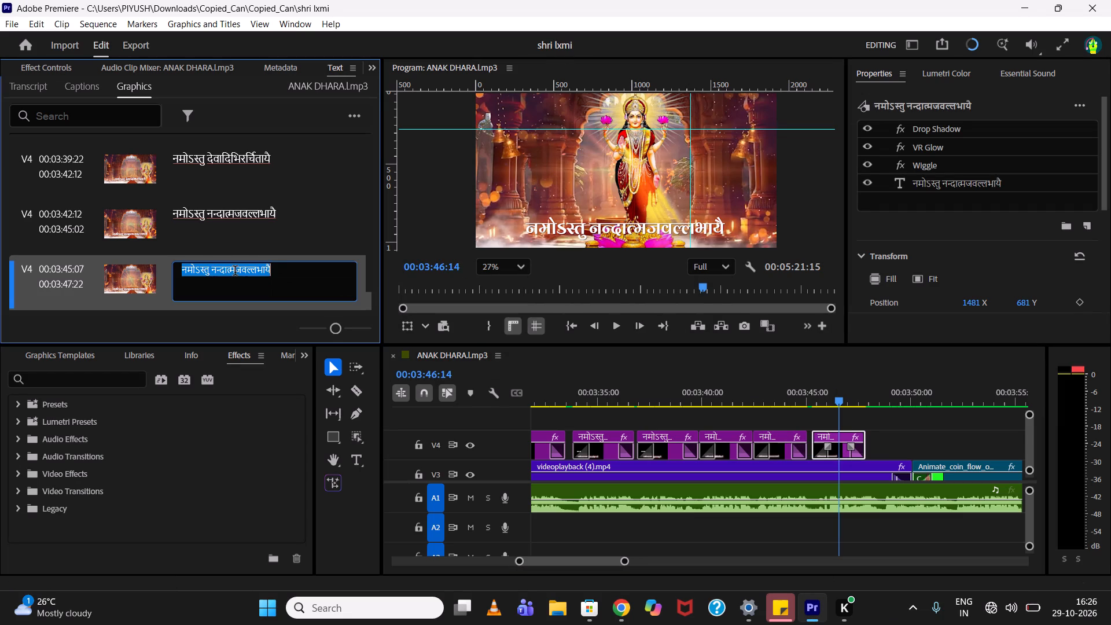
key(ctrl+v)
Play the सम्पत्कराणि सकलेन्द्रियनन्दनानि title against the audio and extend its end to 00:03:48:07, for a 00:00:03:00 duration.
click(814, 398)
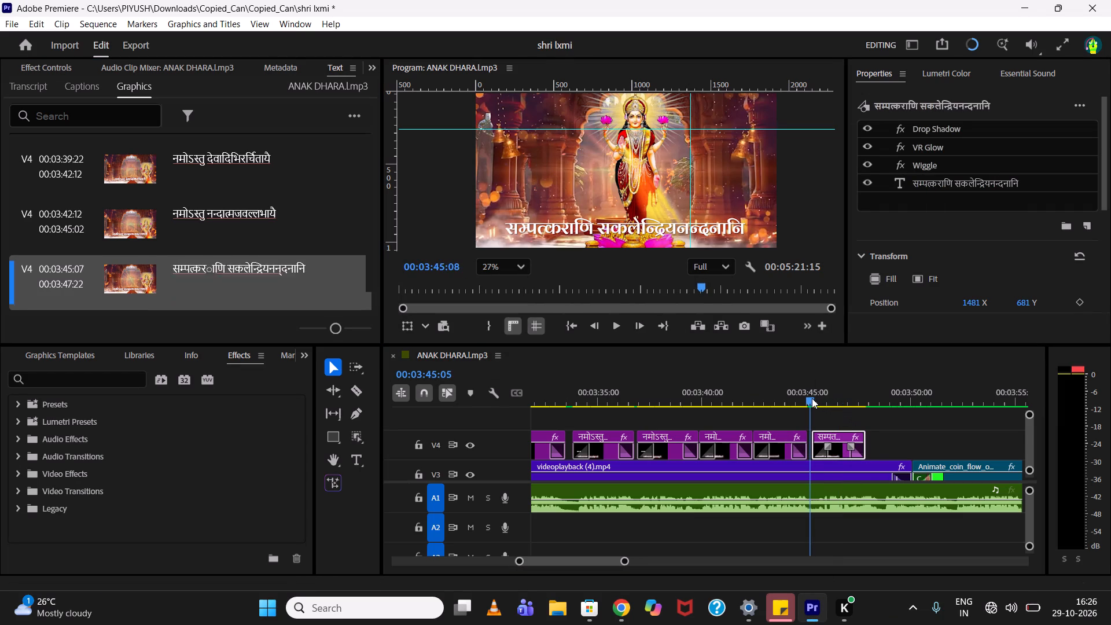
key(space)
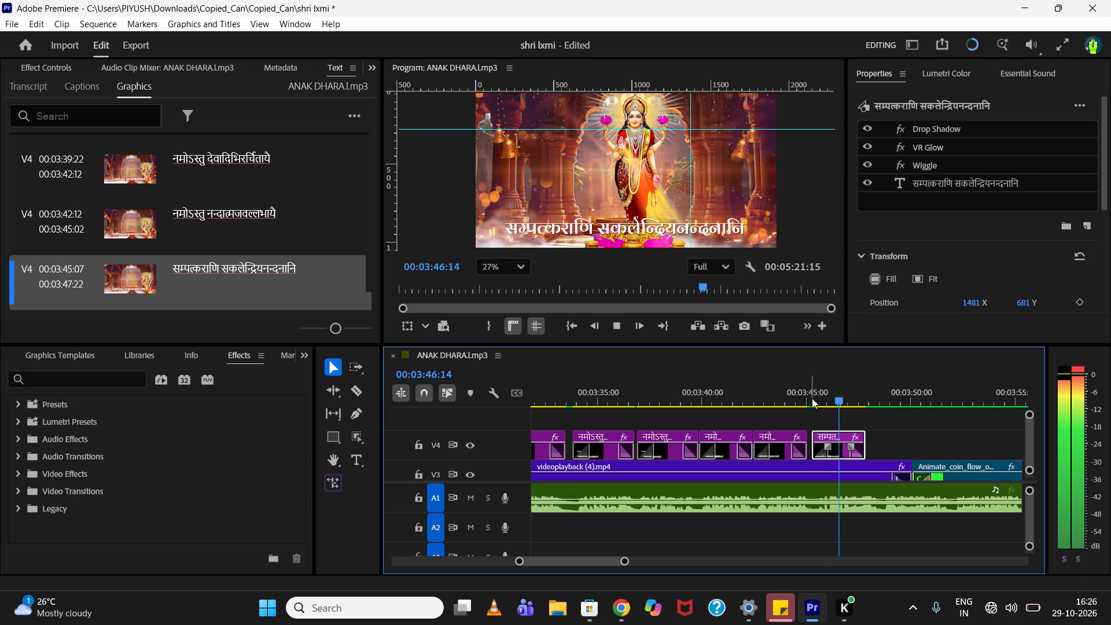
key(space)
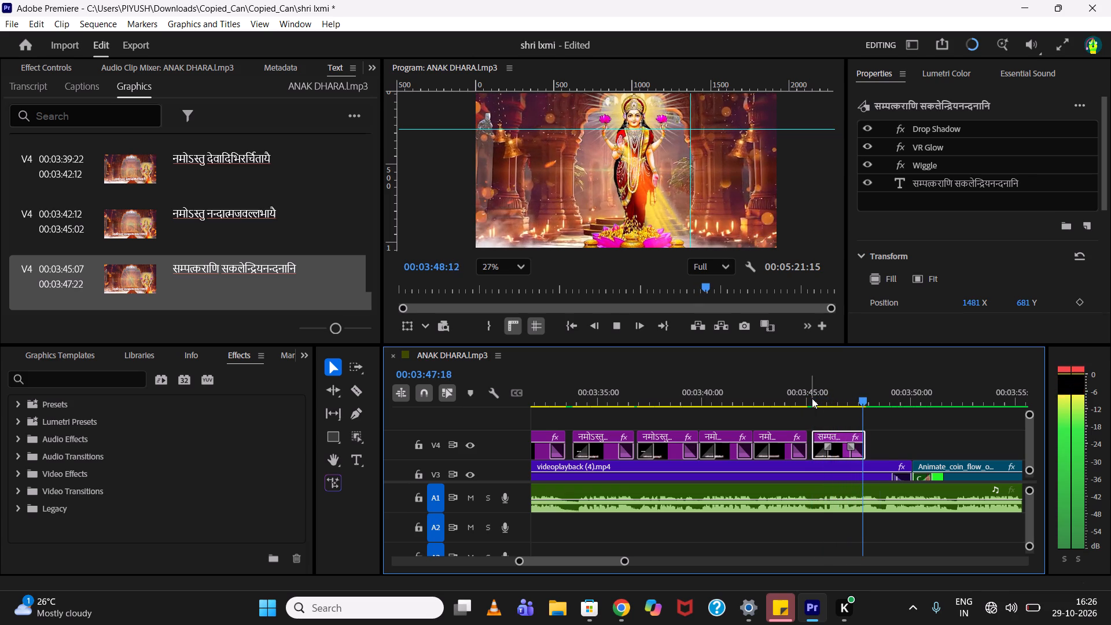
drag(867, 439, 875, 439)
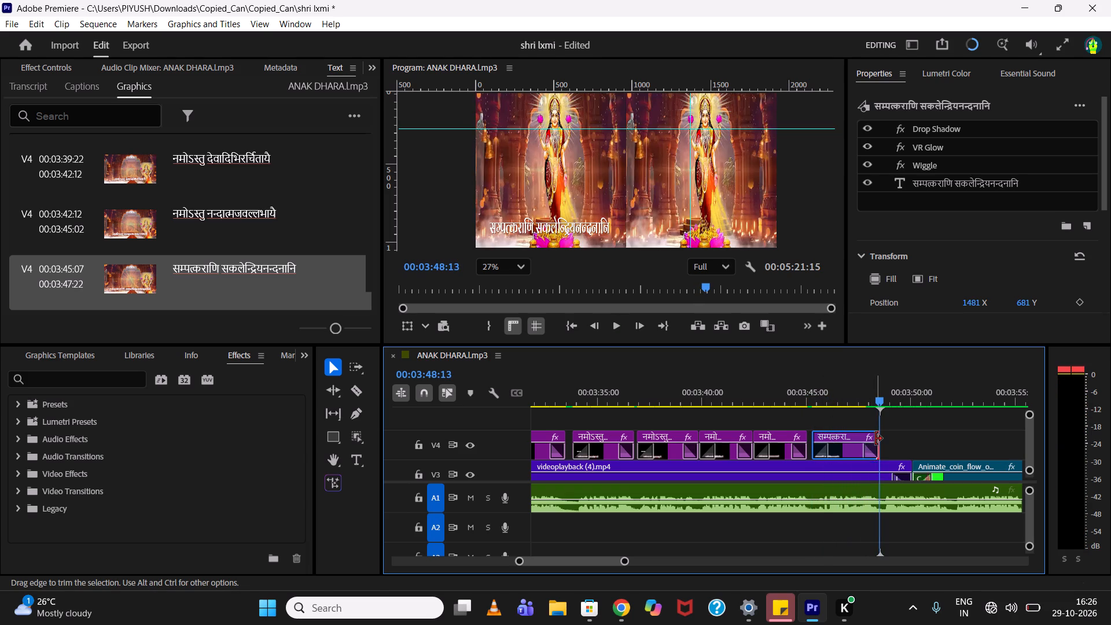
drag(882, 442, 877, 442)
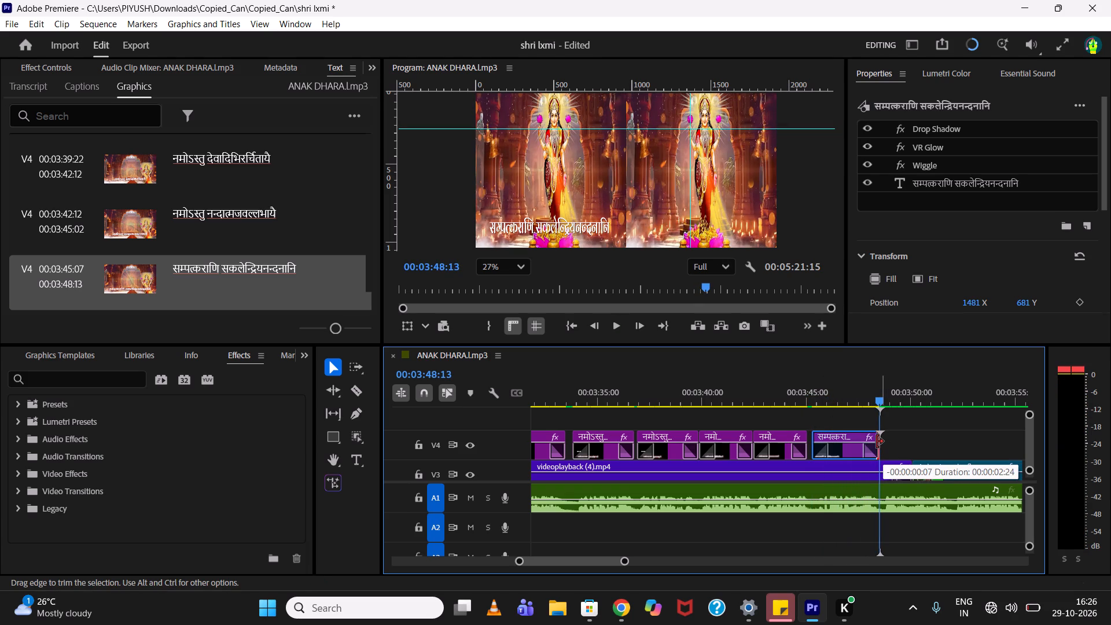
drag(877, 442, 874, 442)
click(873, 395)
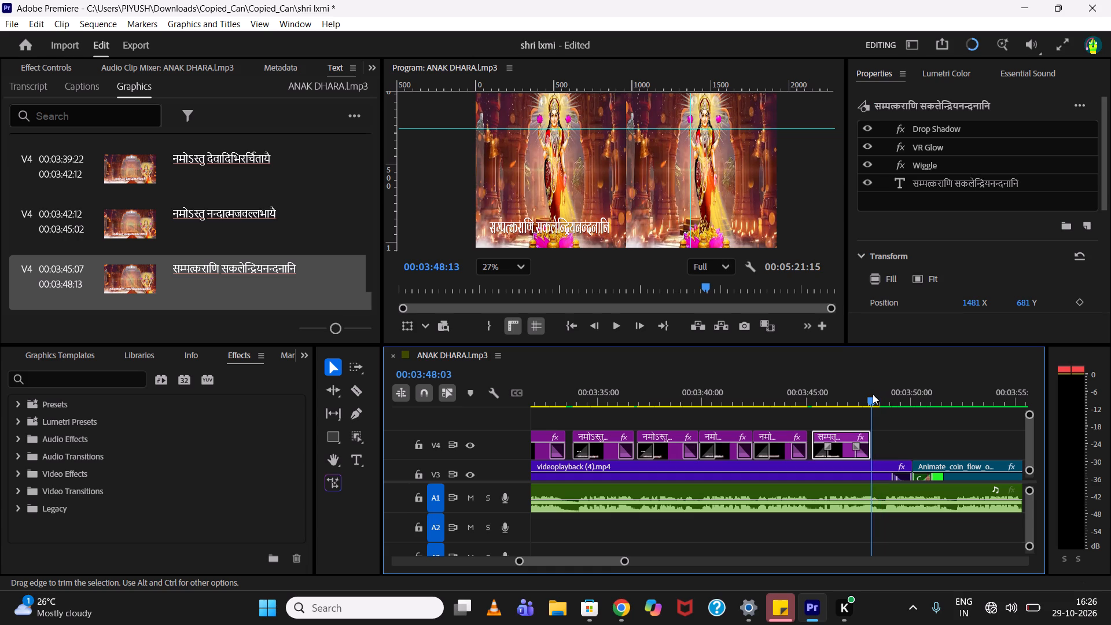
click(873, 394)
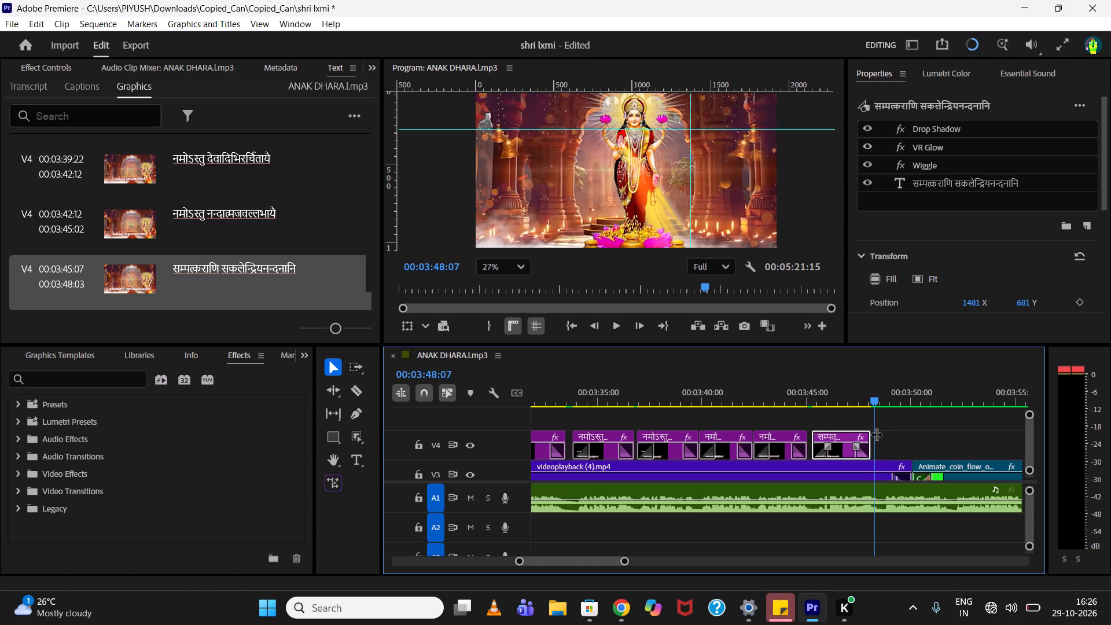
drag(874, 444, 879, 443)
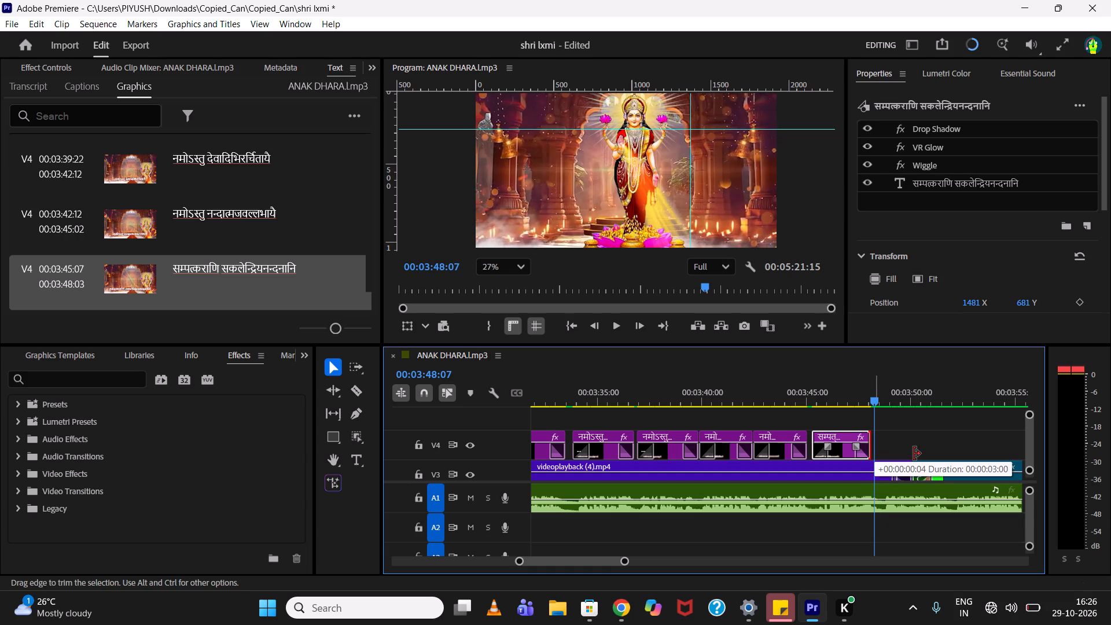
Duplicate the सम्पत्कराणि सकलेन्द्रियनन्दनानि title on V4, find where the next sung line begins, and place the copy at 00:03:48:13.
click(847, 446)
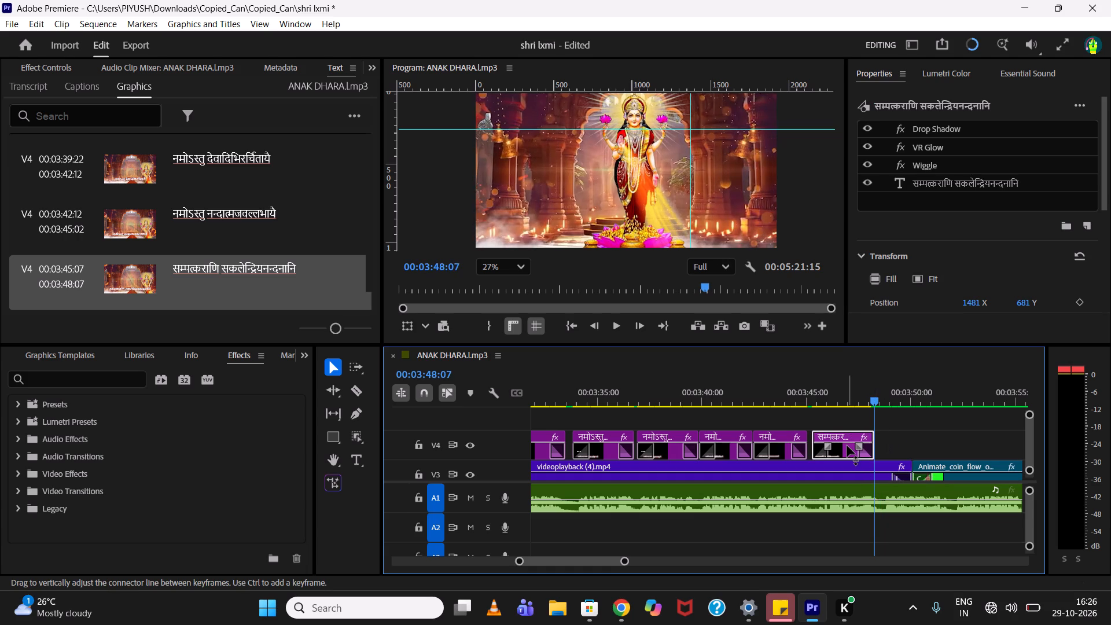
alt+drag(847, 446, 854, 417)
alt+drag(854, 417, 929, 411)
alt+drag(841, 452, 845, 444)
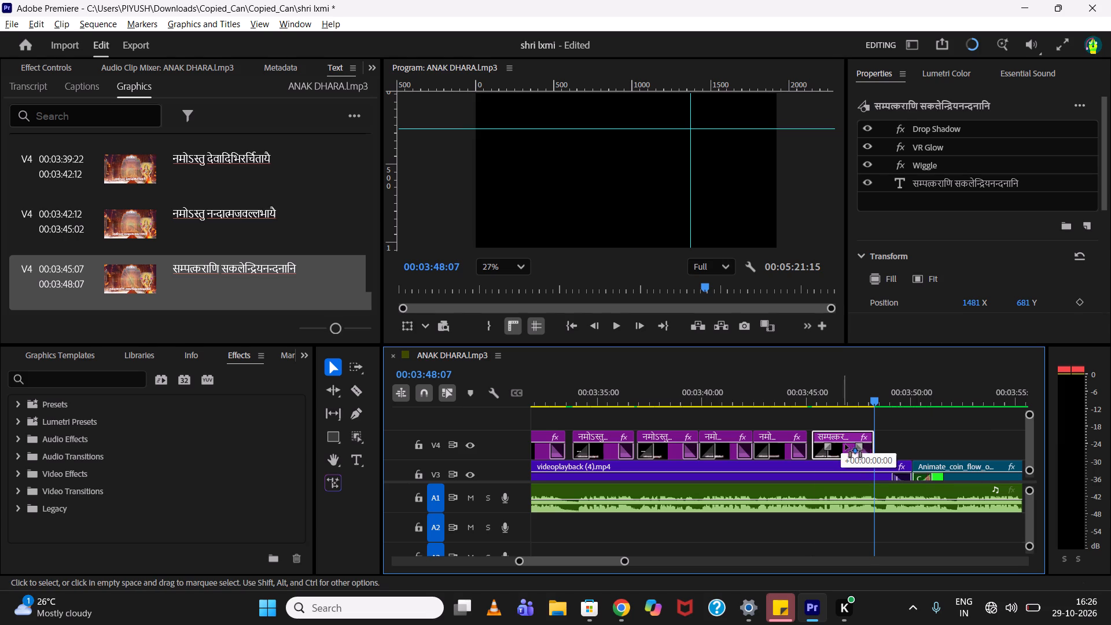
alt+drag(845, 444, 909, 441)
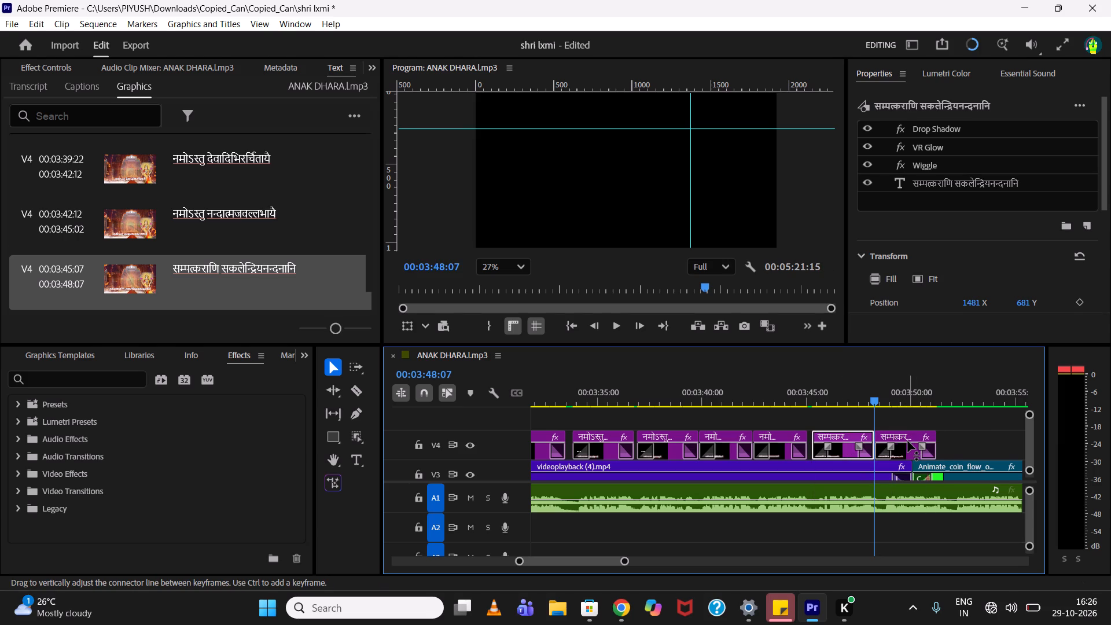
key(space)
key(space)
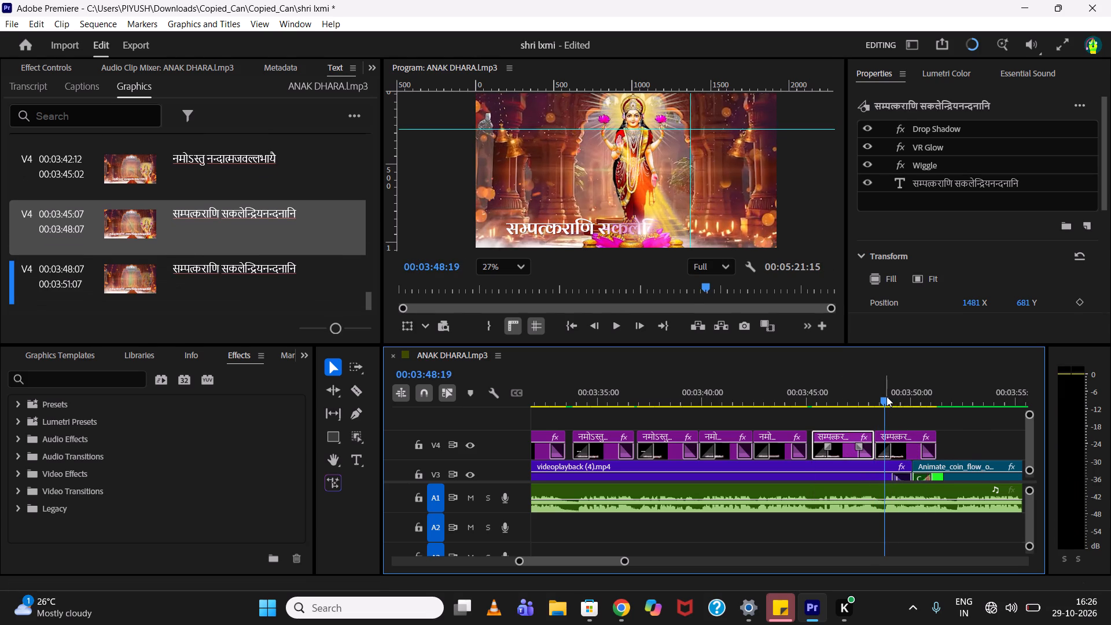
click(885, 396)
click(884, 397)
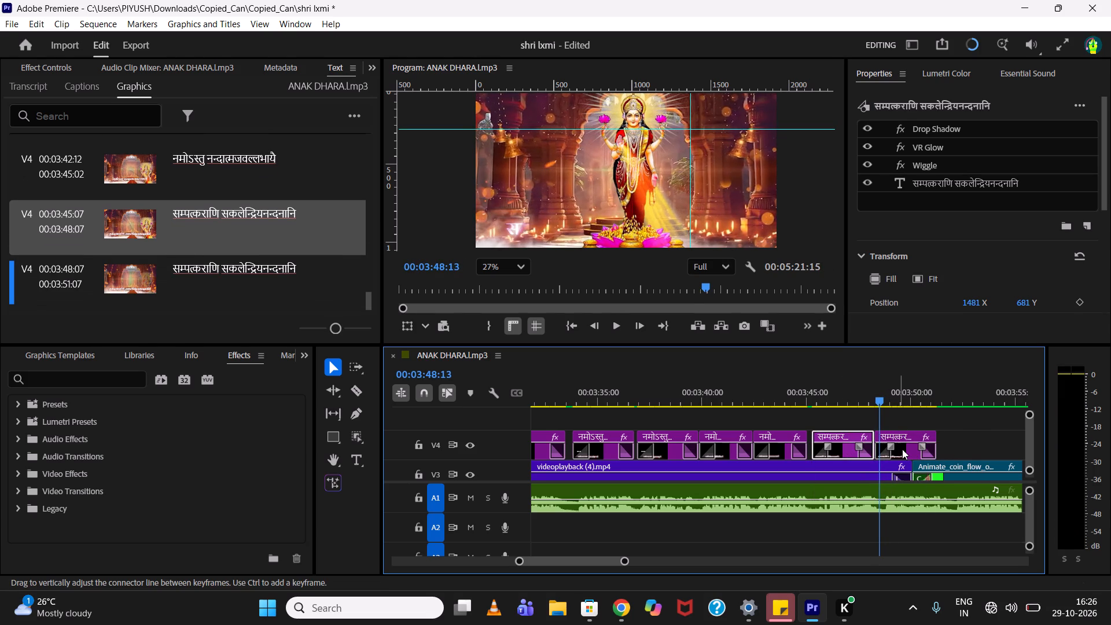
drag(903, 449, 908, 448)
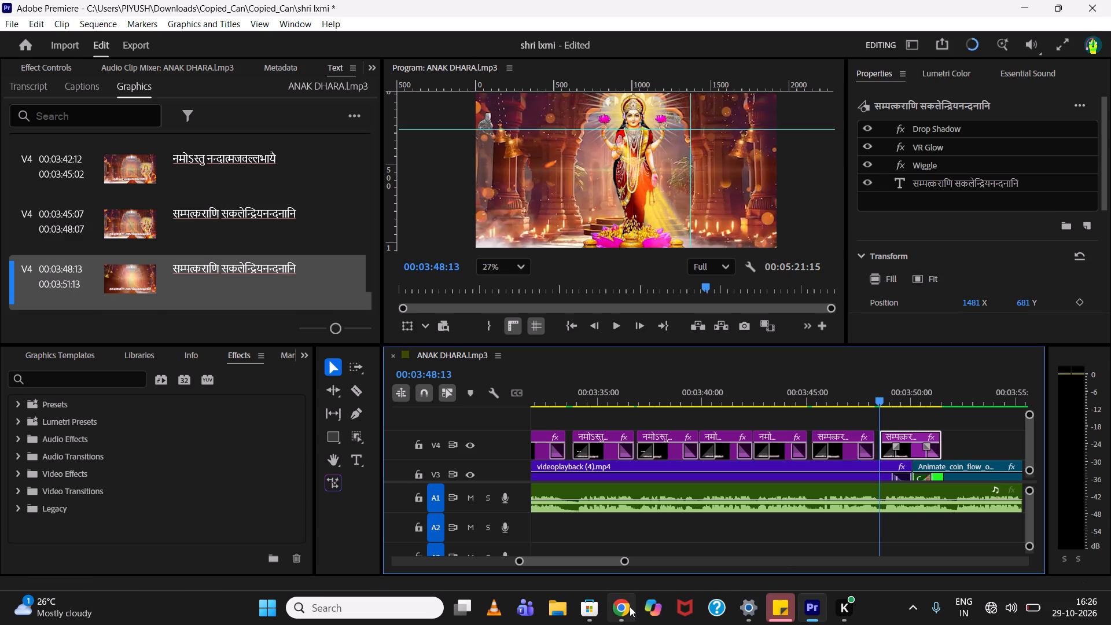
Switch to Chrome and copy the second line of Sloka 16, साम्राज्यदानविभवानि सरोरुहाक्षि, without the closing danda.
click(630, 606)
drag(256, 310, 396, 310)
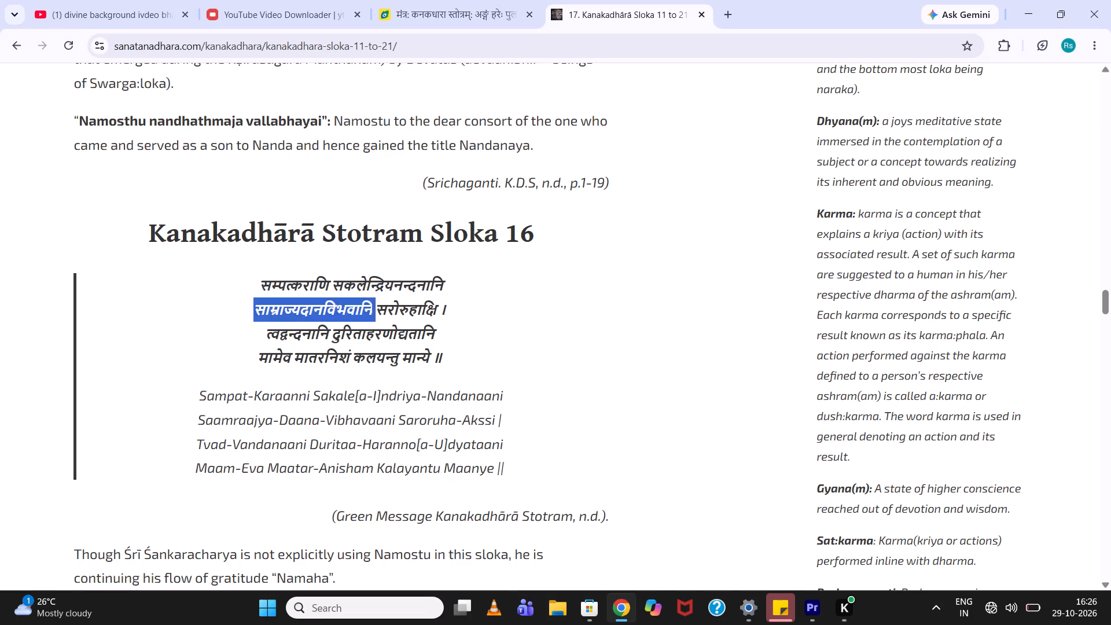
drag(396, 310, 440, 308)
key(ctrl+c)
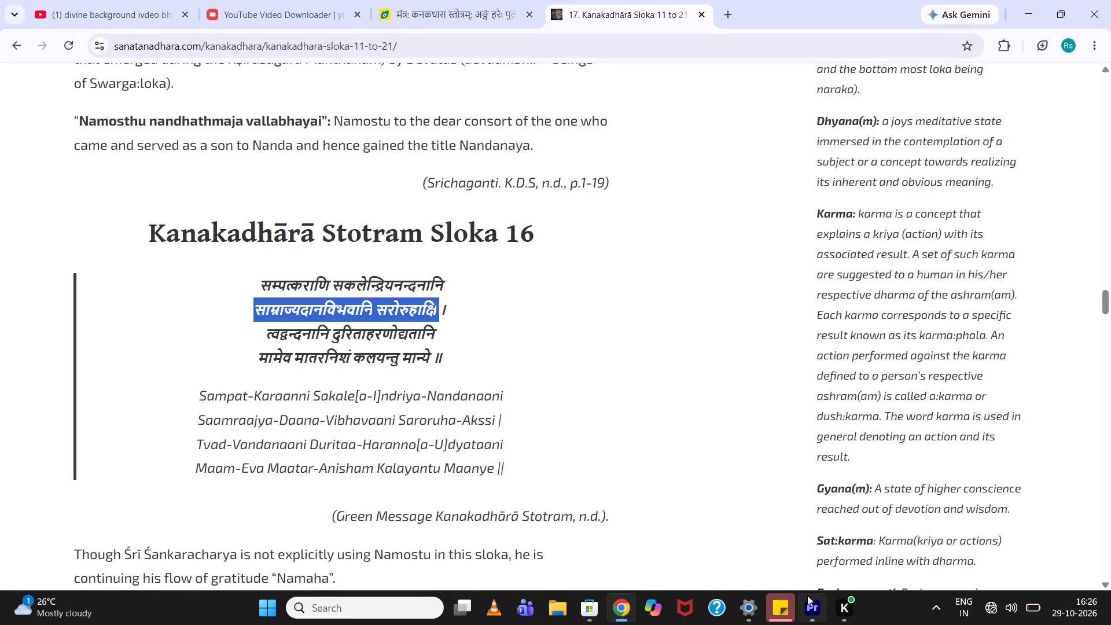
Back in Premiere, replace the text of the title at 00:03:48:13 on V4 with the copied line साम्राज्यदानविभवानि सरोरुहाक्षि.
click(812, 598)
scroll(348, 254, down, 1)
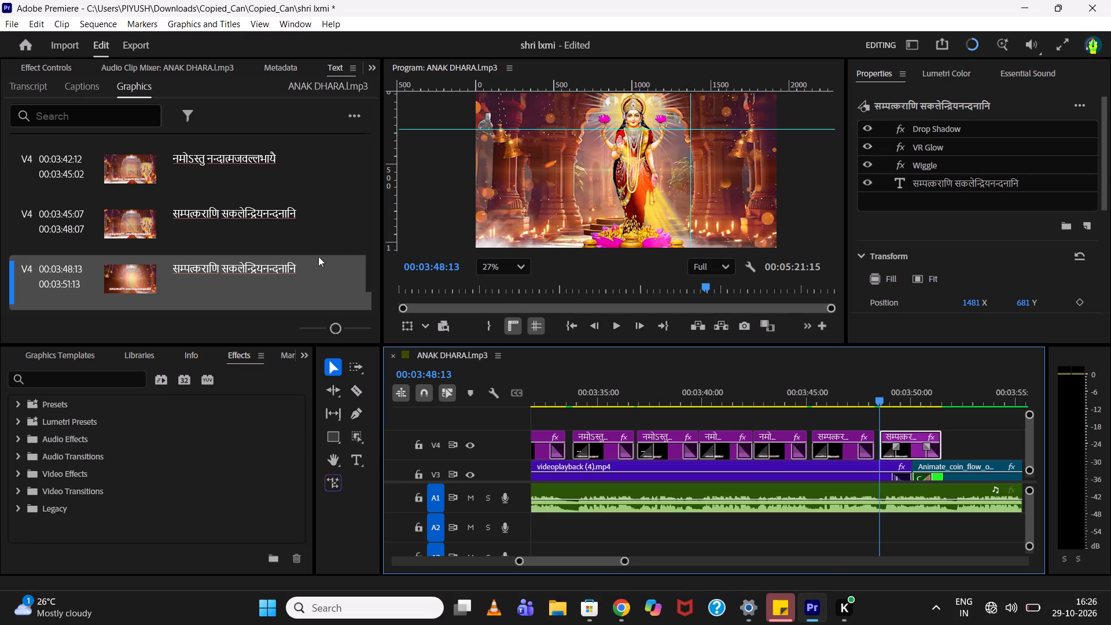
double_click(266, 264)
key(ctrl+v)
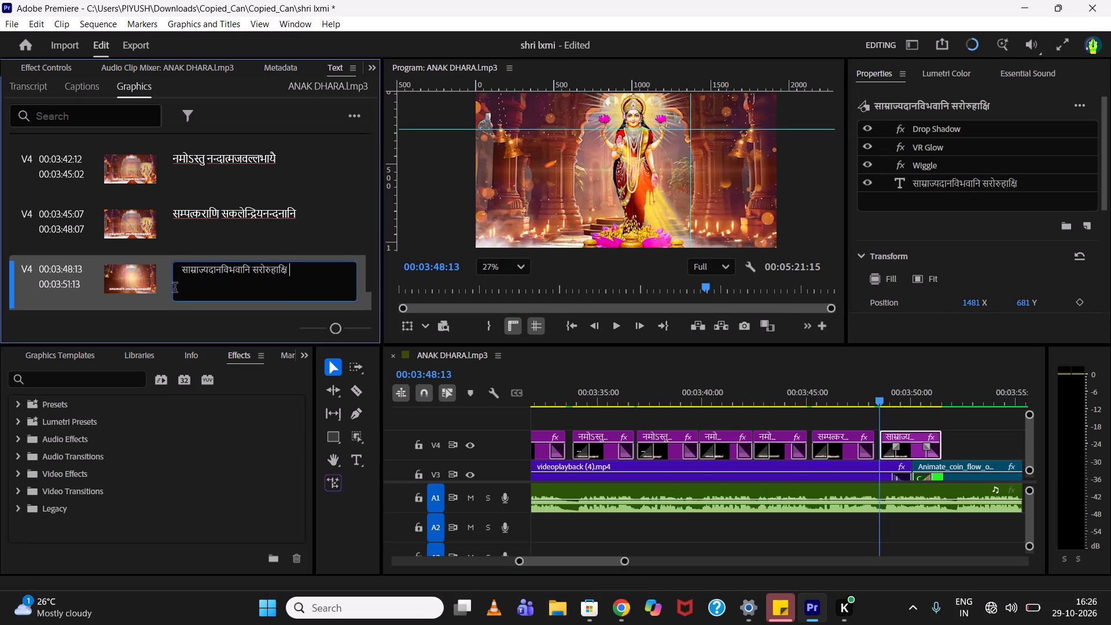
click(157, 292)
Play through the साम्राज्यदानविभवानि सरोरुहाक्षि title to check it against the audio, and save the project.
key(space)
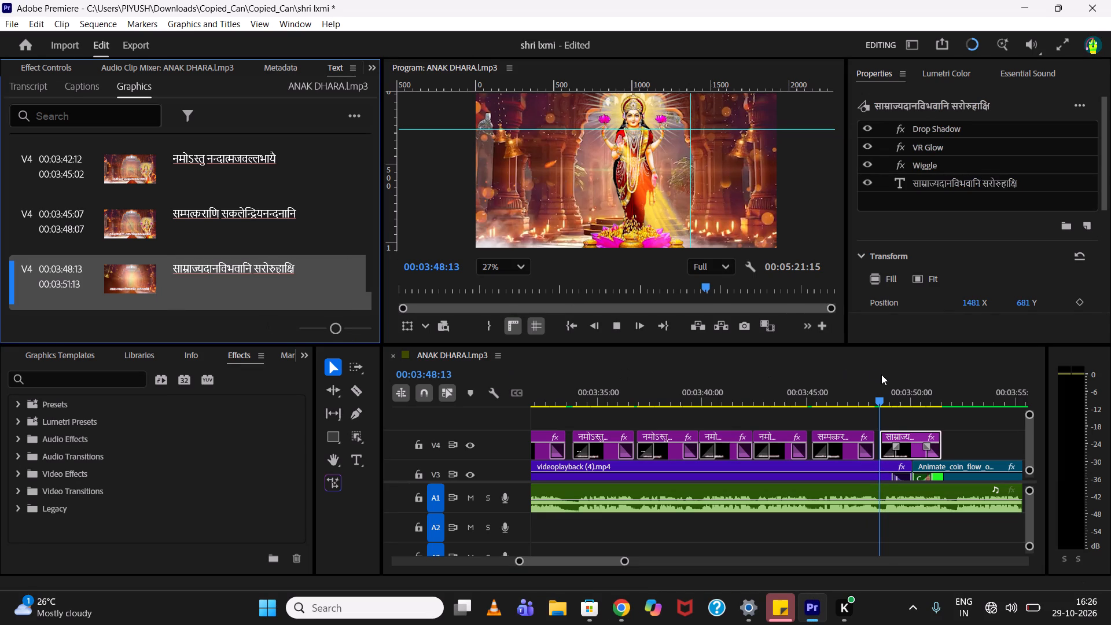
key(space)
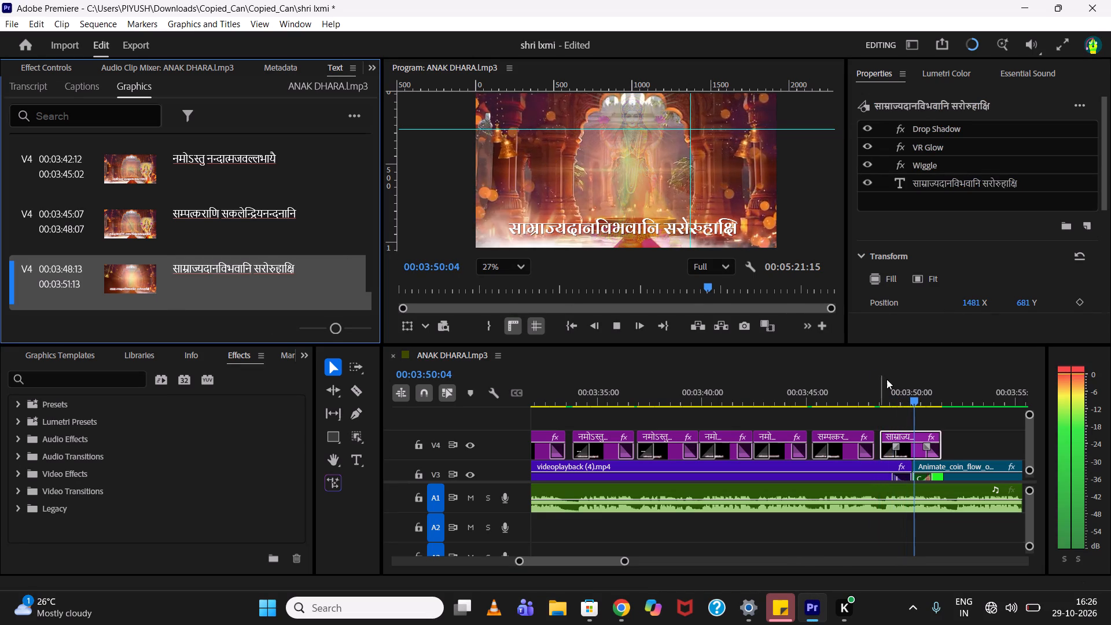
key(space)
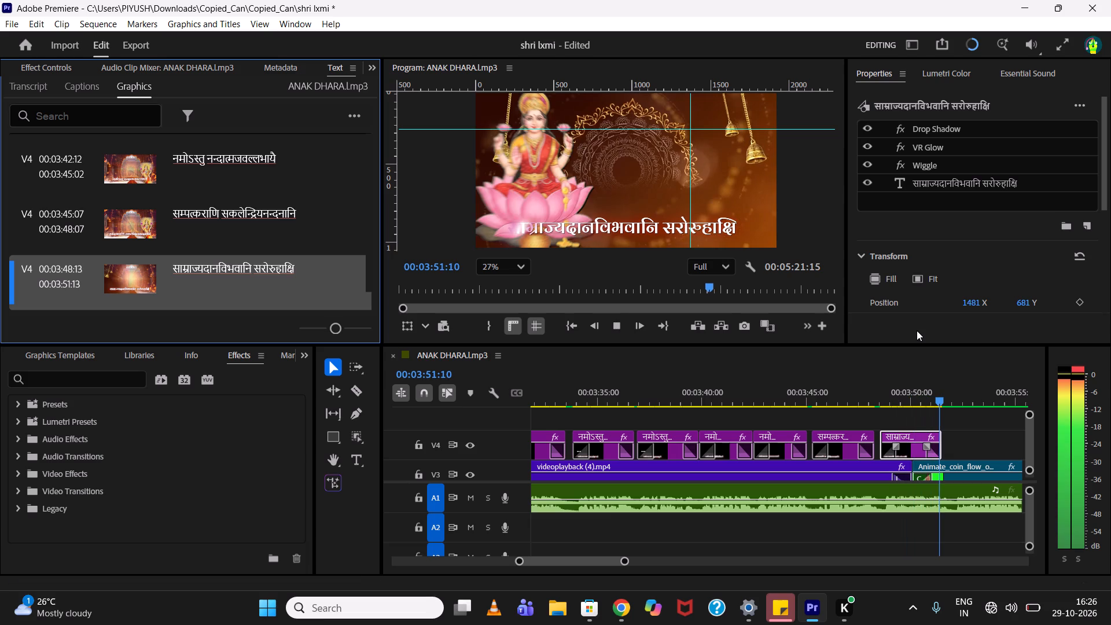
key(space)
key(ctrl+s)
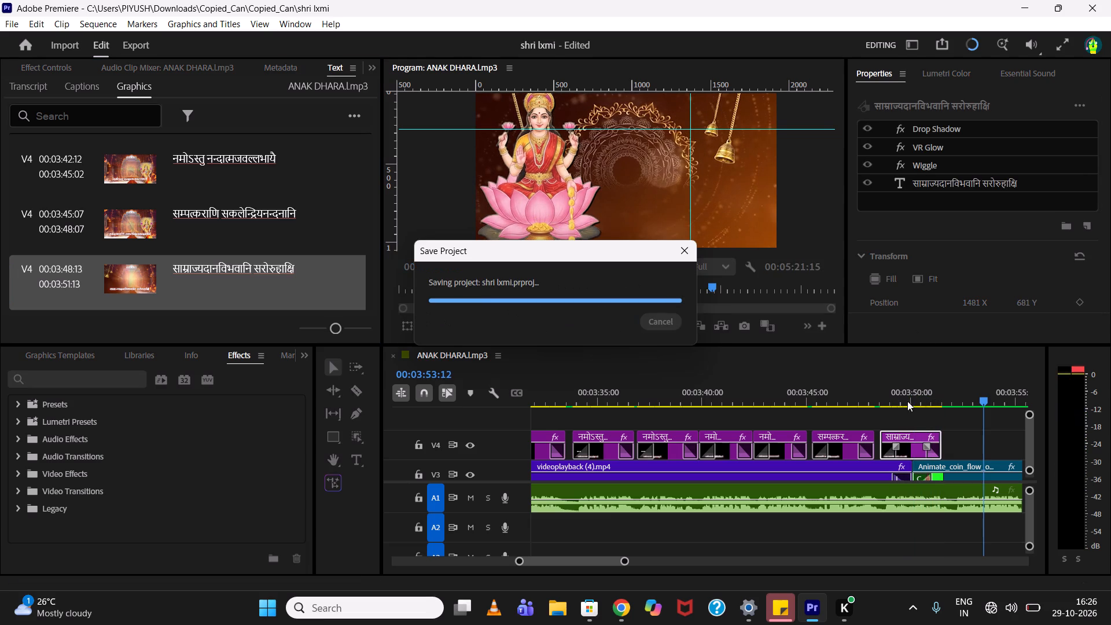
Replay the साम्राज्यदानविभवानि सरोरुहाक्षि title from near its start to recheck its timing against the singing.
drag(893, 401, 886, 401)
key(space)
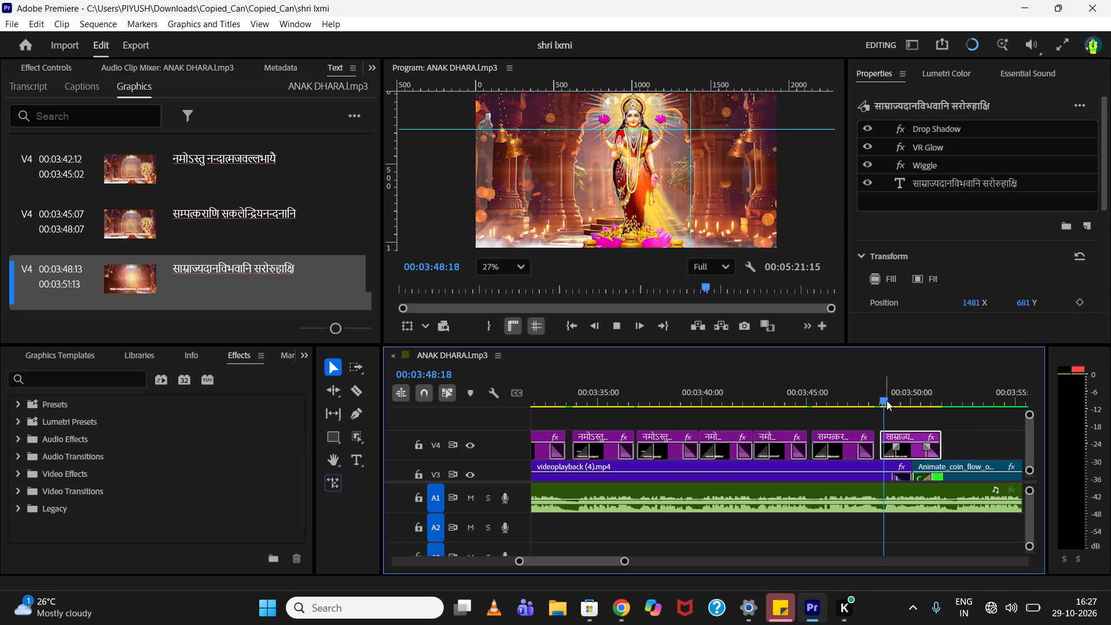
key(space)
click(886, 400)
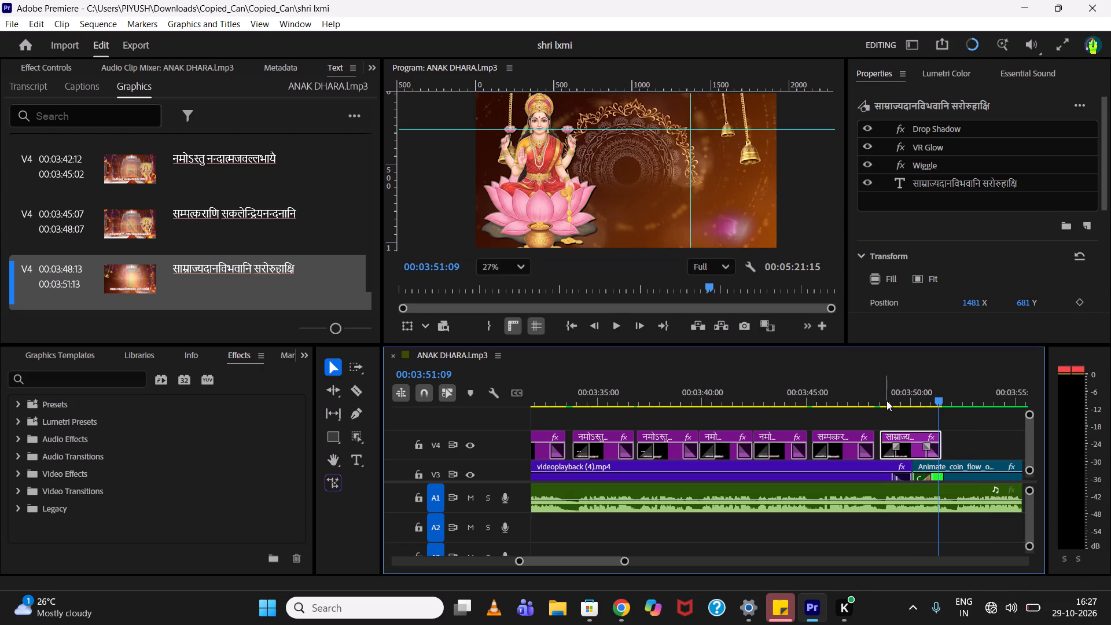
Replay the ending of the साम्राज्यदानविभवानि सरोरुहाक्षि title on V4 and trim its end to 00:03:50:20.
key(space)
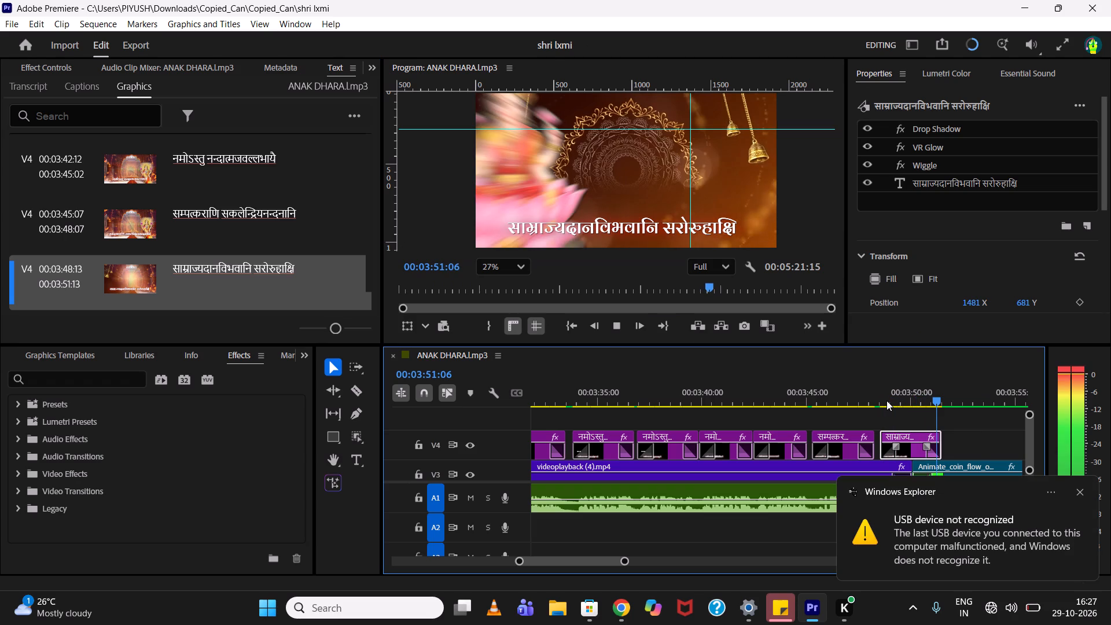
key(space)
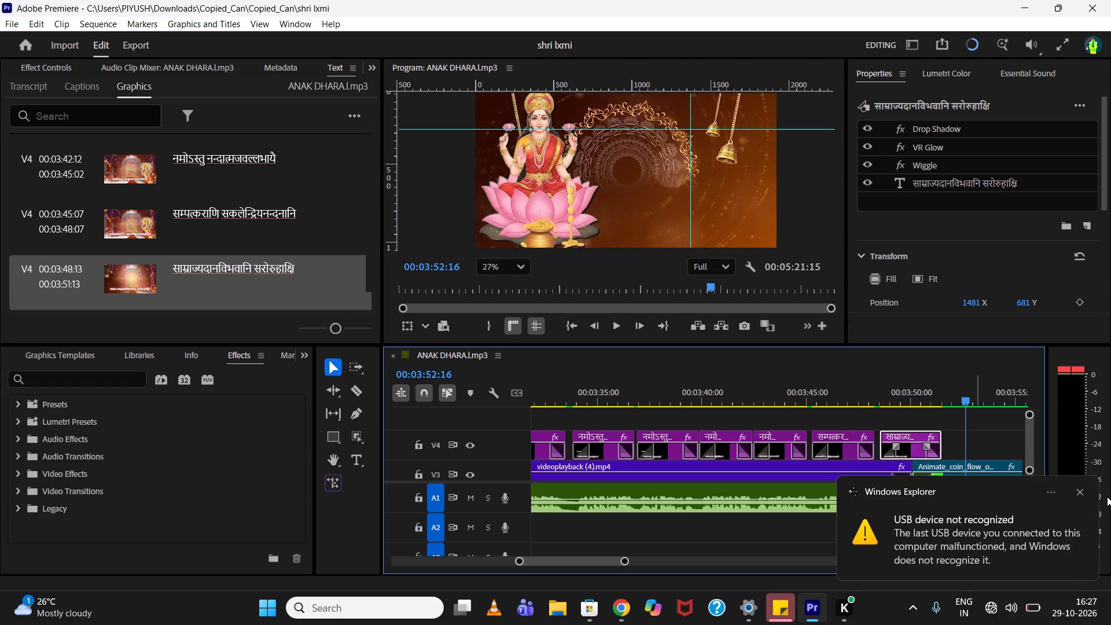
click(1077, 495)
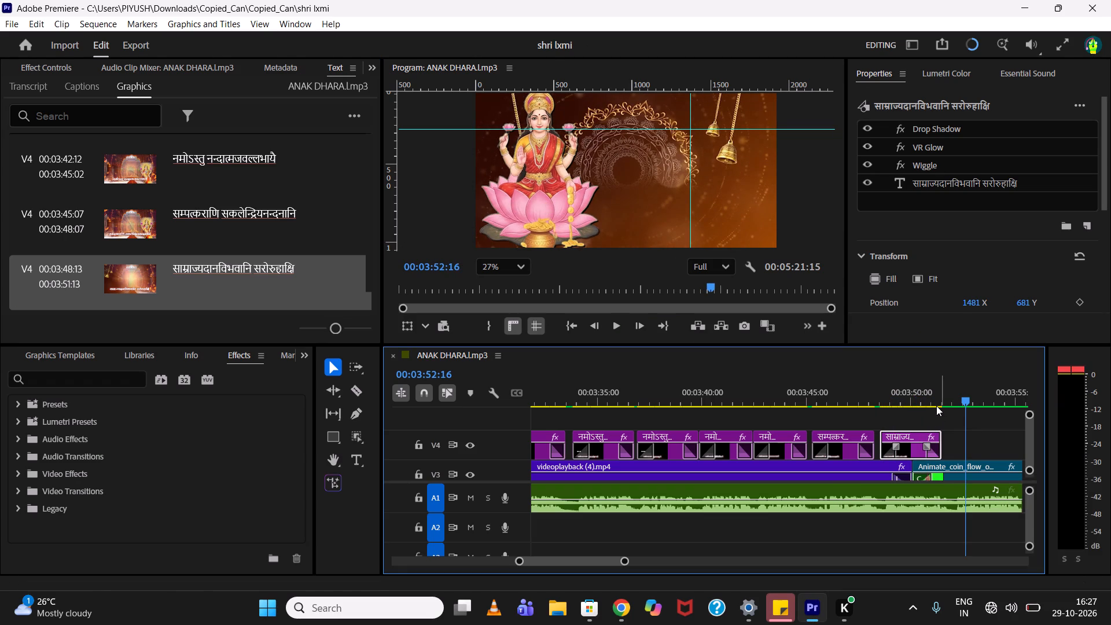
click(936, 406)
click(934, 400)
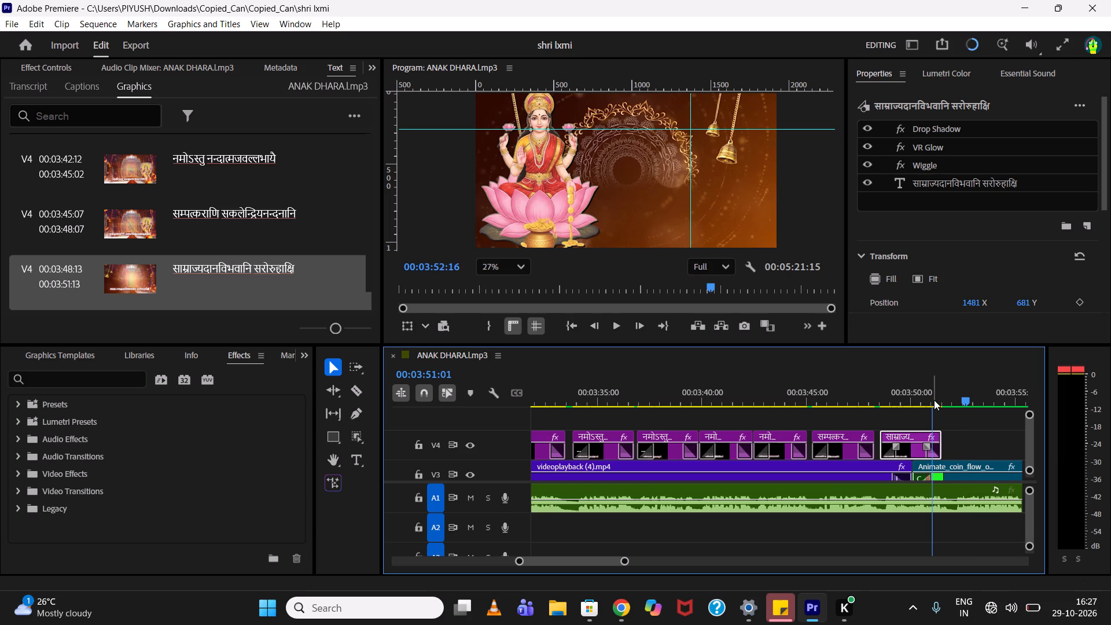
click(934, 400)
drag(930, 400, 930, 400)
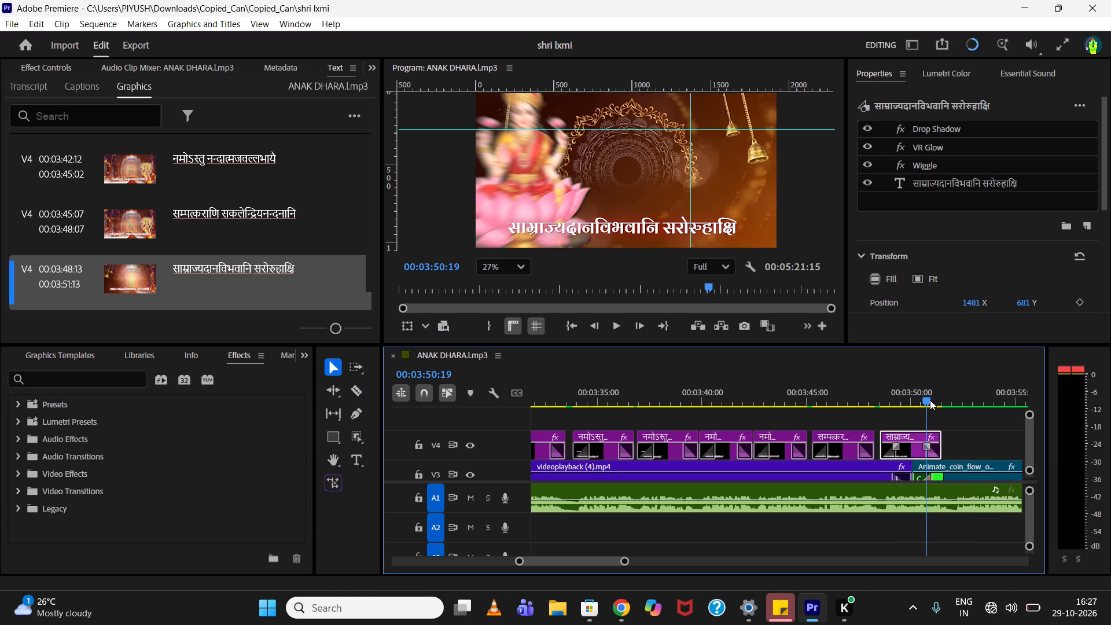
drag(930, 400, 921, 400)
drag(944, 436, 928, 436)
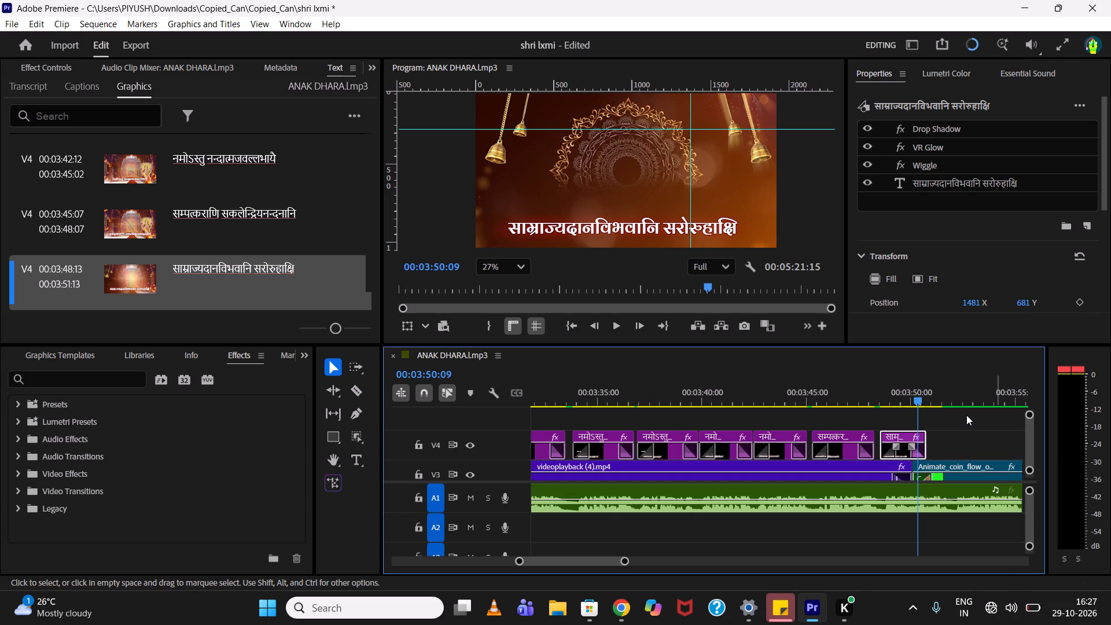
Play past the end of the shortened साम्राज्यदानविभवानि सरोरुहाक्षि title to check the cut, and save the project.
key(space)
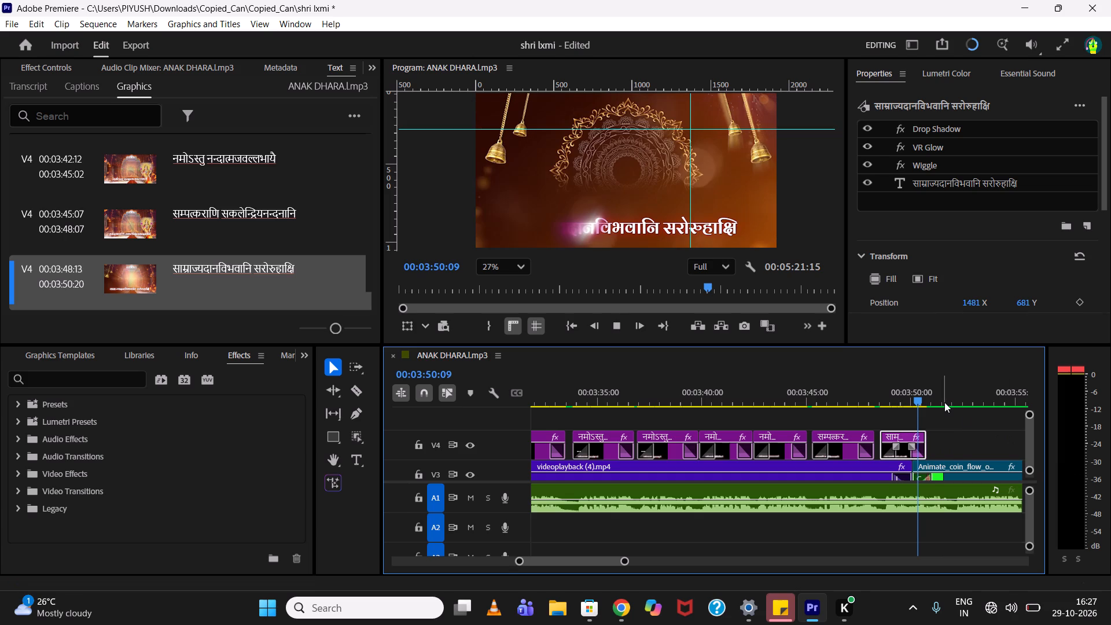
key(space)
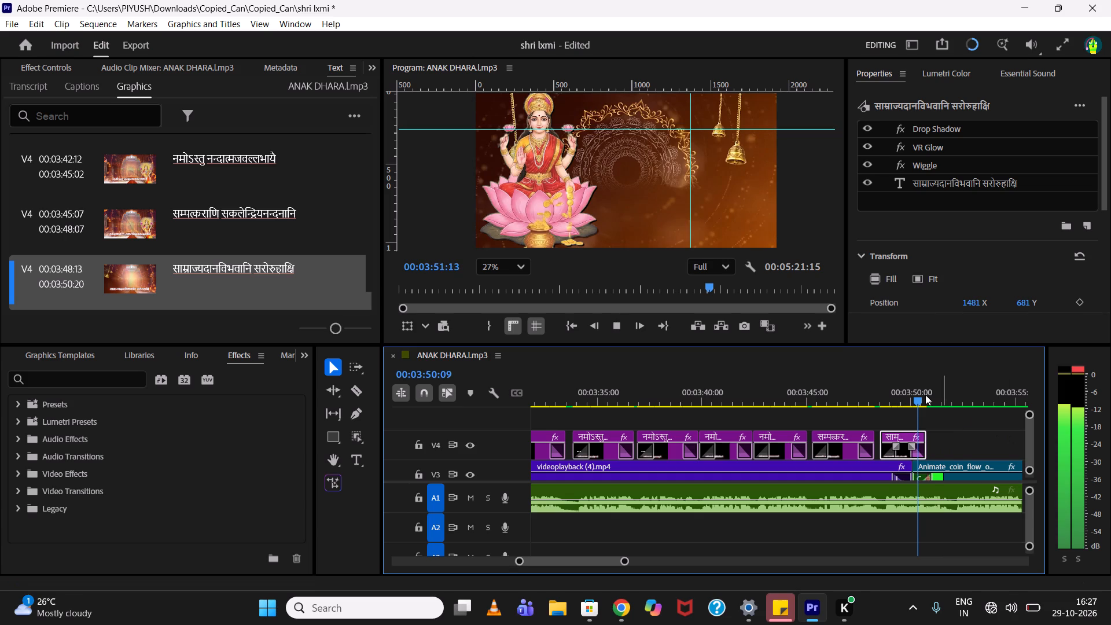
scroll(933, 412, down, 19)
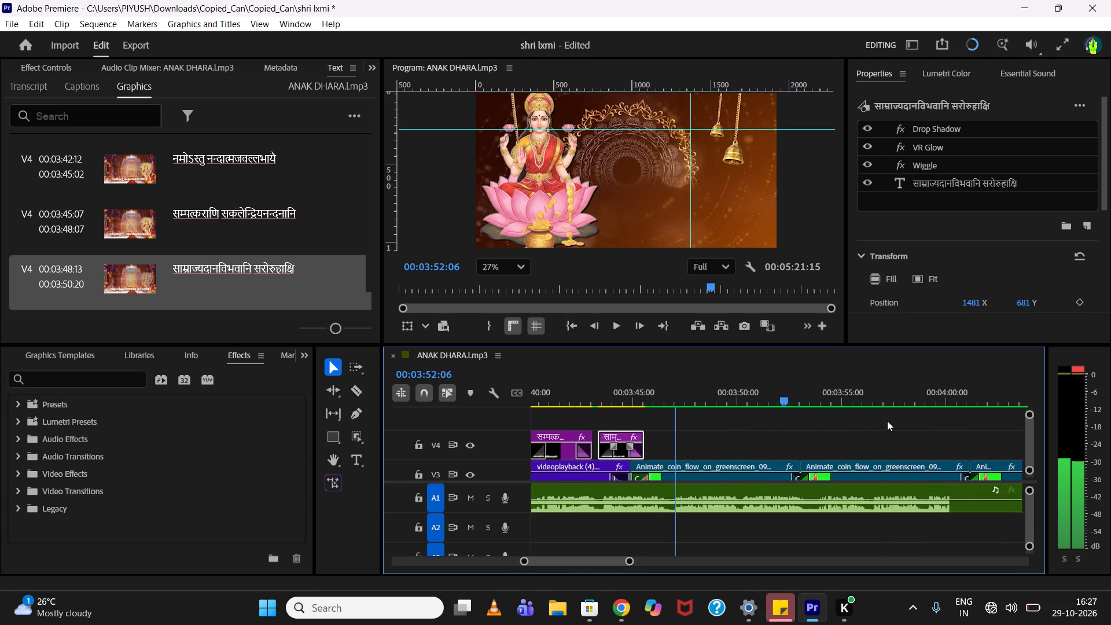
alt+scroll(870, 424, down, 16)
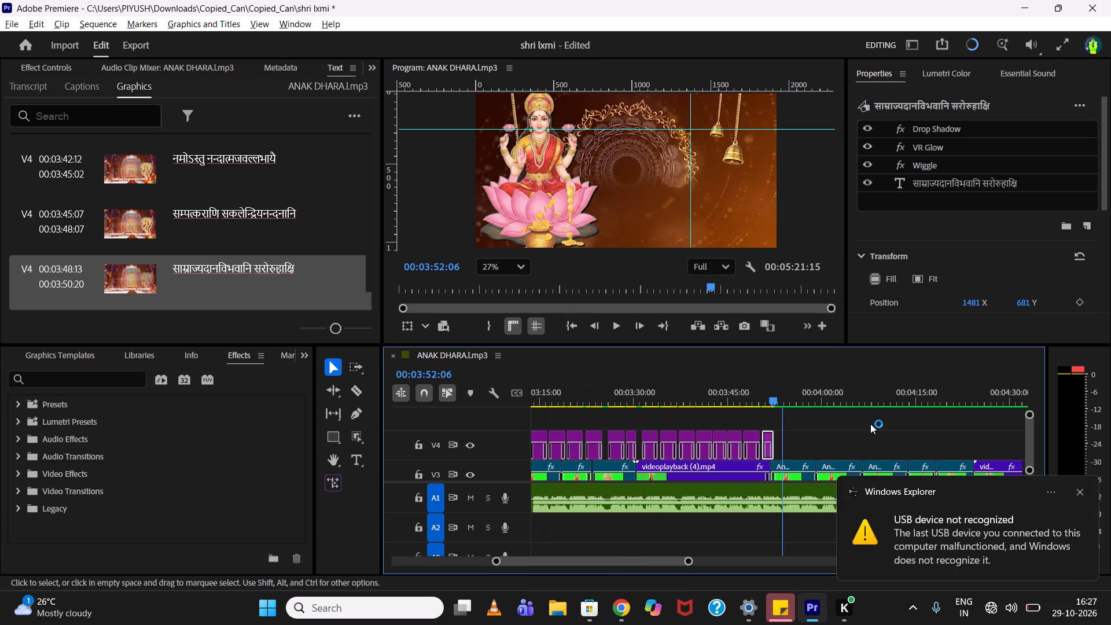
alt+scroll(870, 424, down, 6)
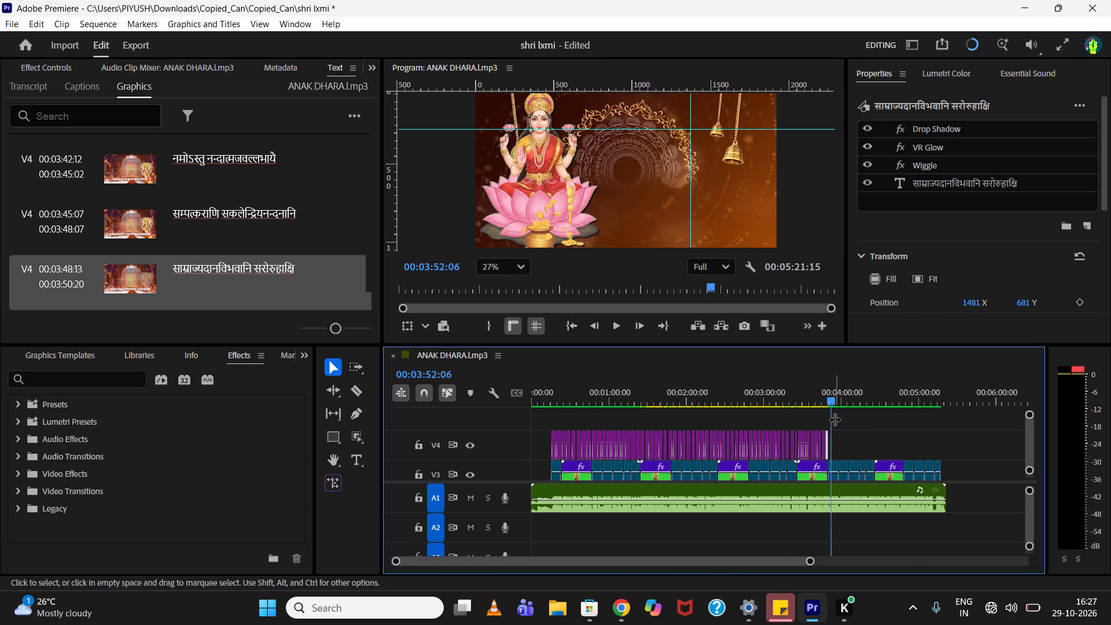
alt+scroll(834, 419, up, 3)
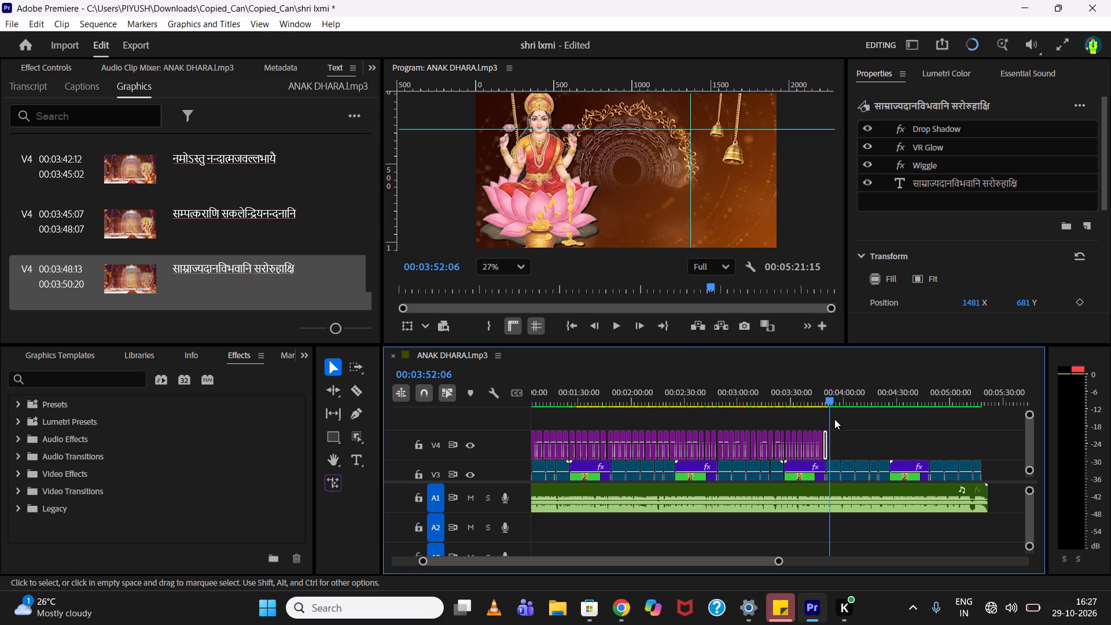
key(ctrl+s)
Sample the untitled remainder of the sequence by playing from 00:03:52:06 and at points around 00:04:21 and 00:04:48.
scroll(843, 443, down, 4)
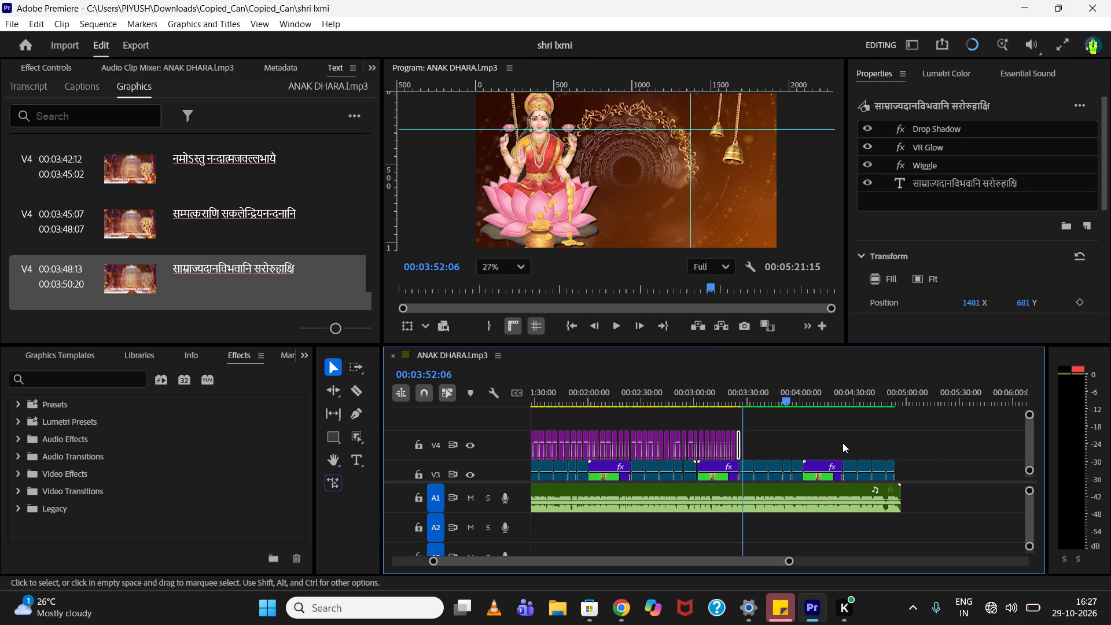
key(space)
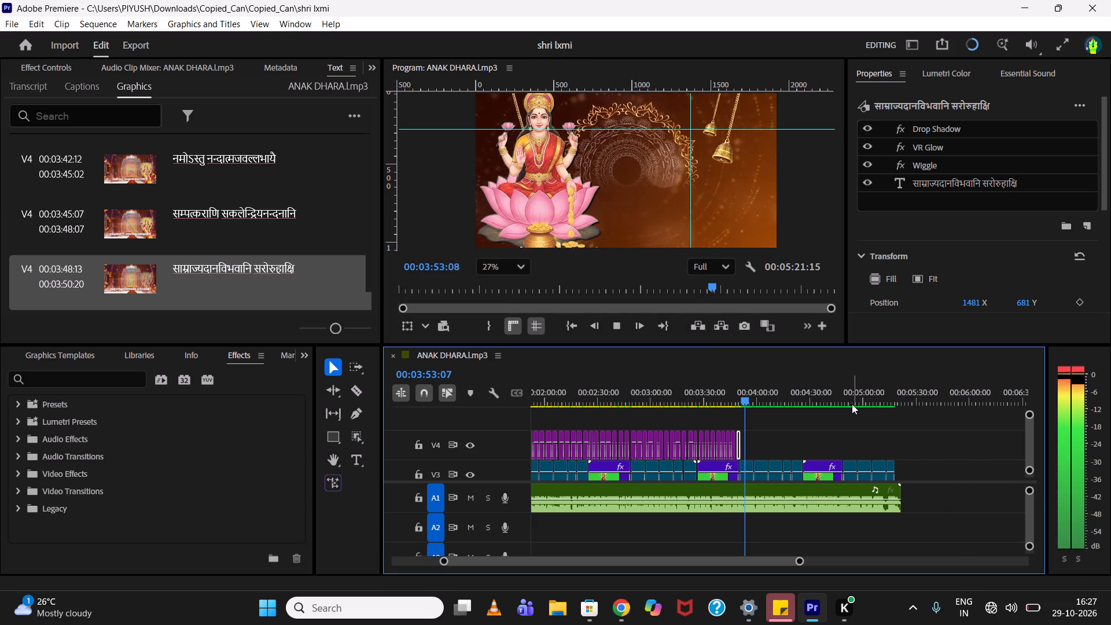
click(795, 390)
key(space)
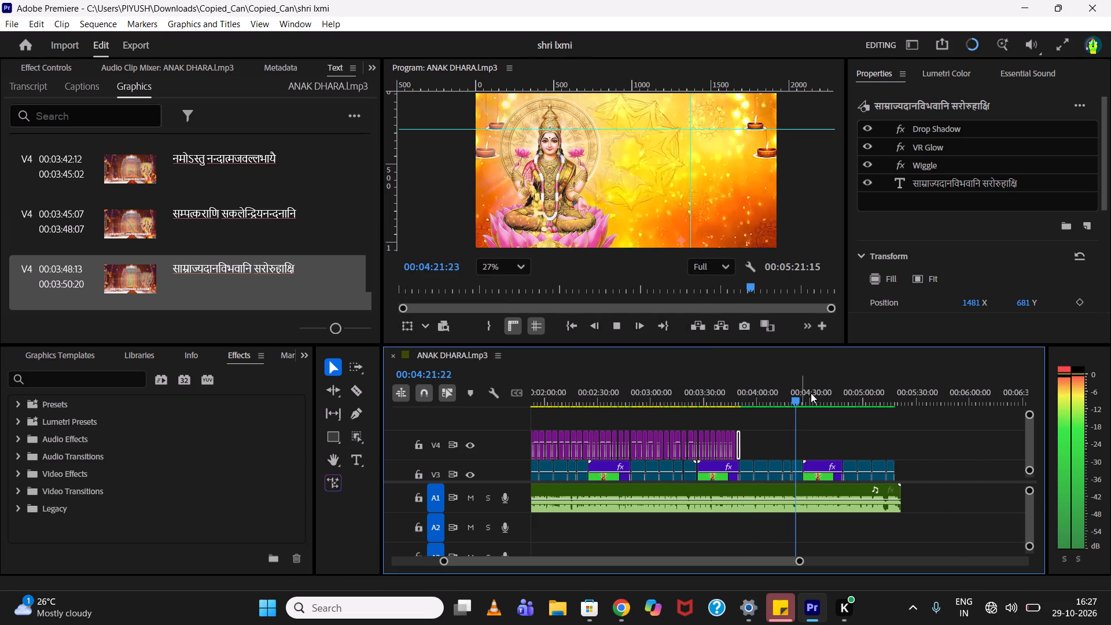
click(823, 394)
key(space)
click(845, 394)
key(space)
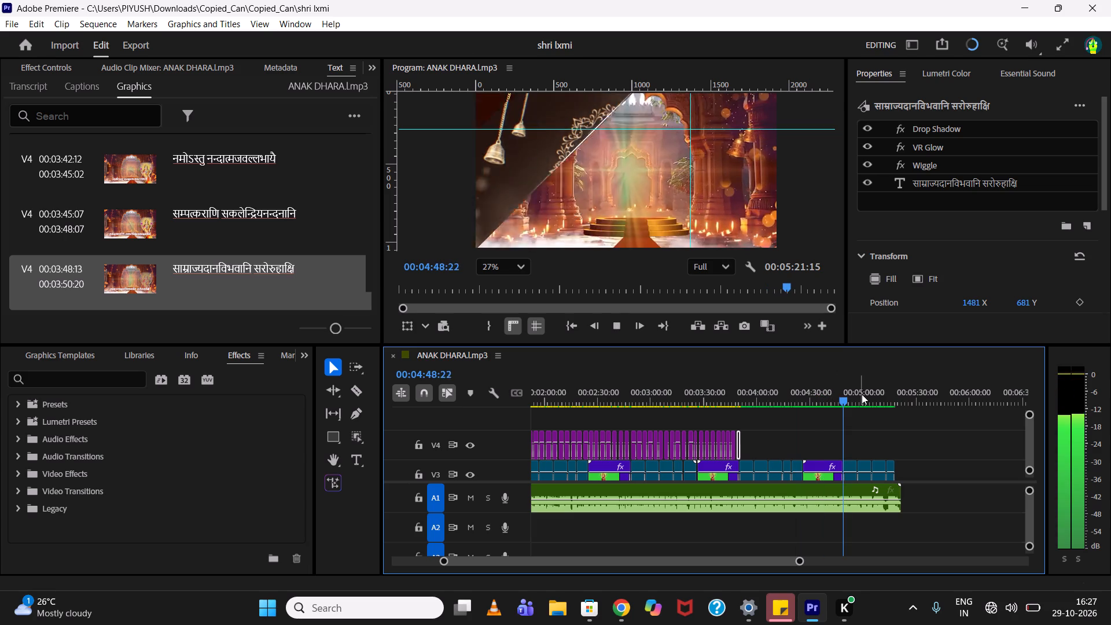
Review the untitled part of the sequence around 00:04:39 and 00:04:24, and play the passage leading up to about 00:04:55.
drag(844, 396, 834, 395)
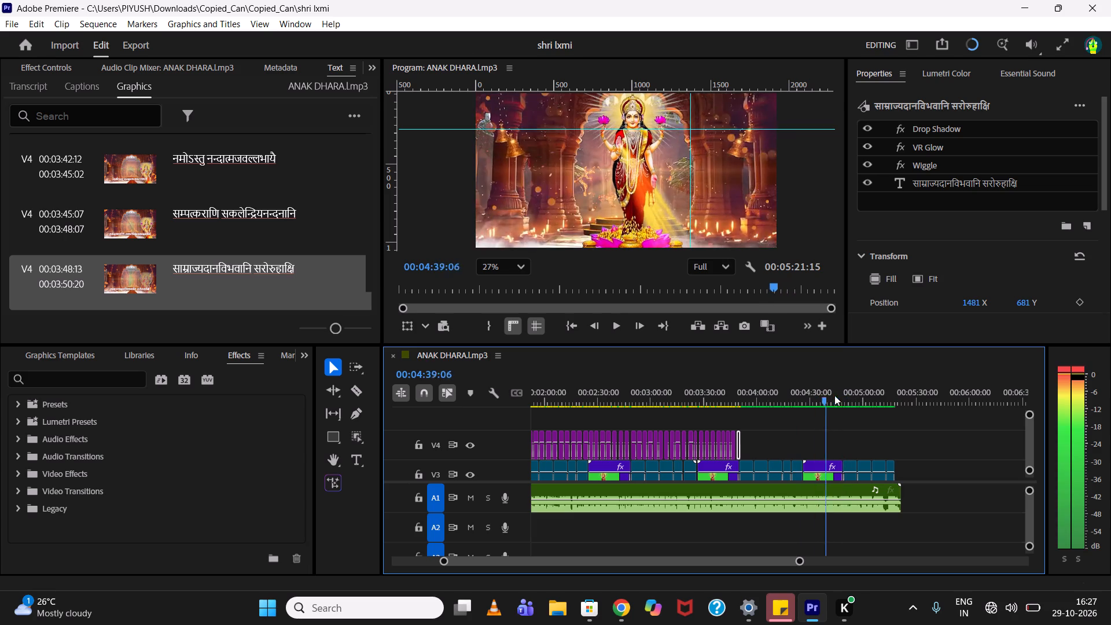
drag(834, 395, 801, 402)
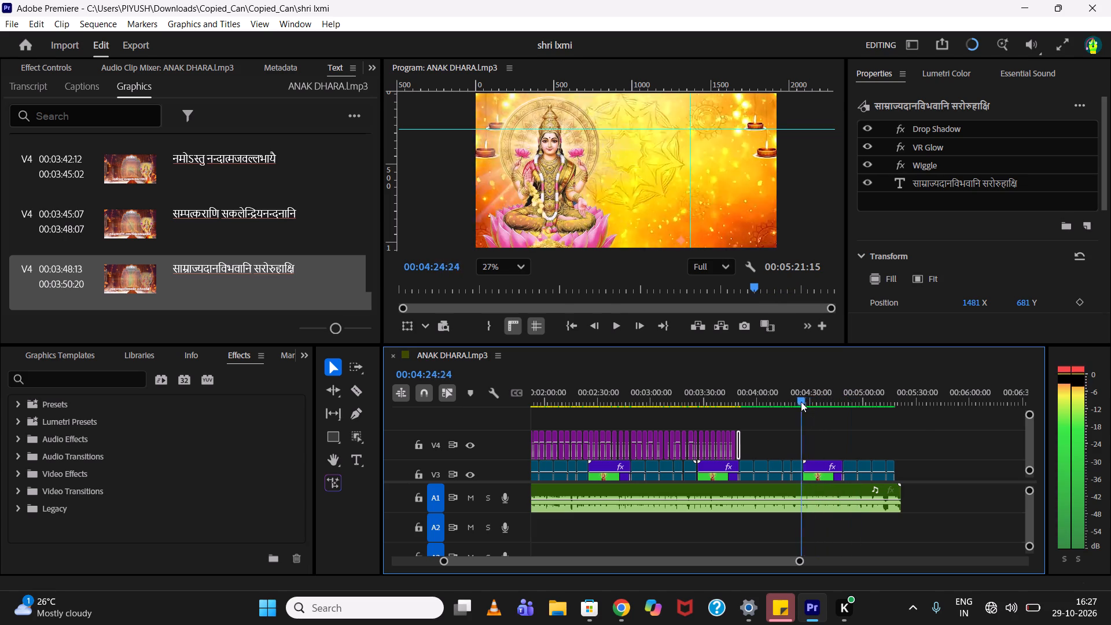
drag(801, 402, 838, 402)
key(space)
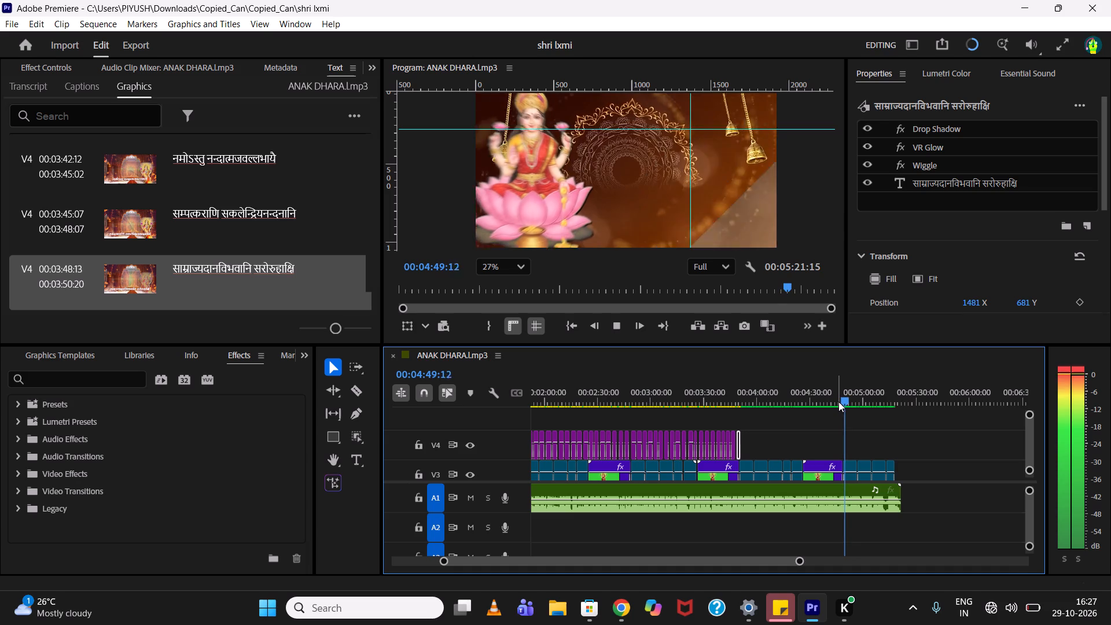
click(836, 402)
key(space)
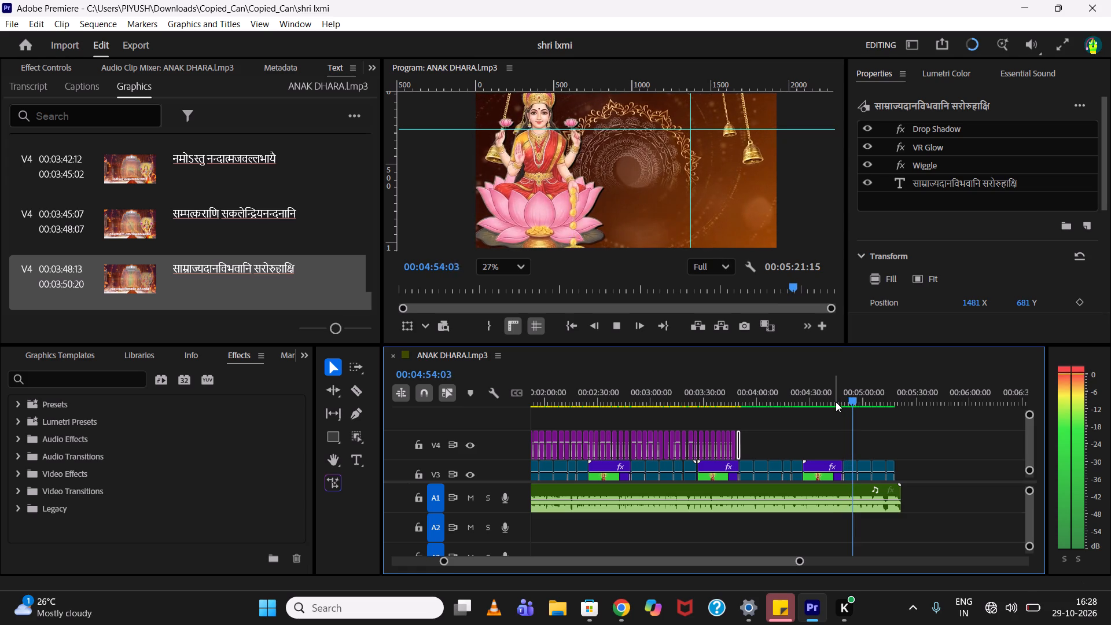
Save the shri lxmi project and close Premiere.
key(ctrl+s)
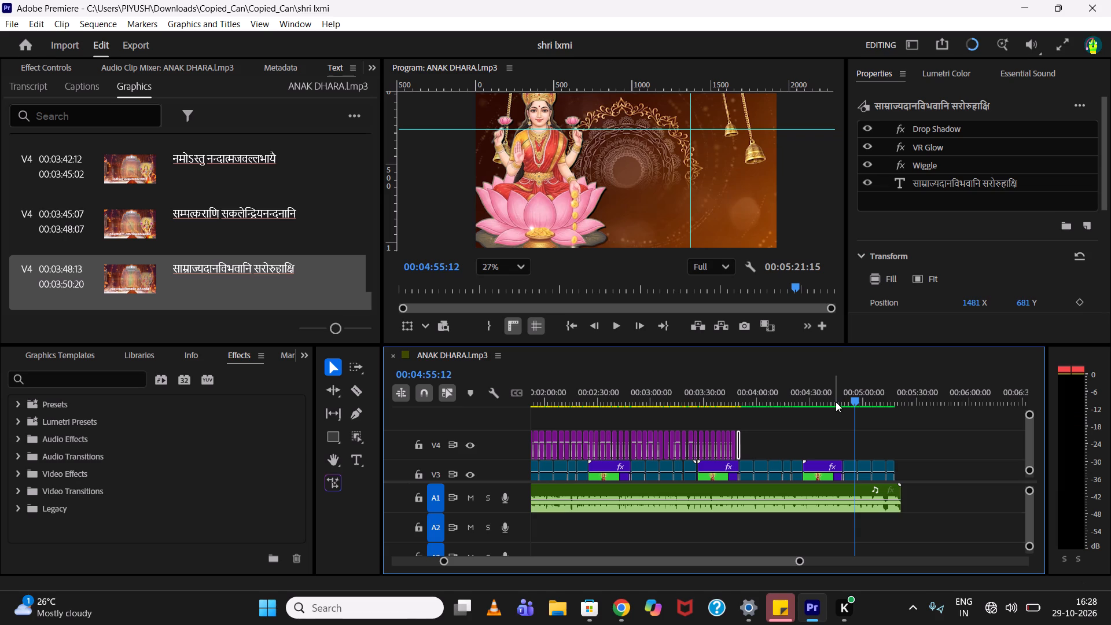
click(1110, 0)
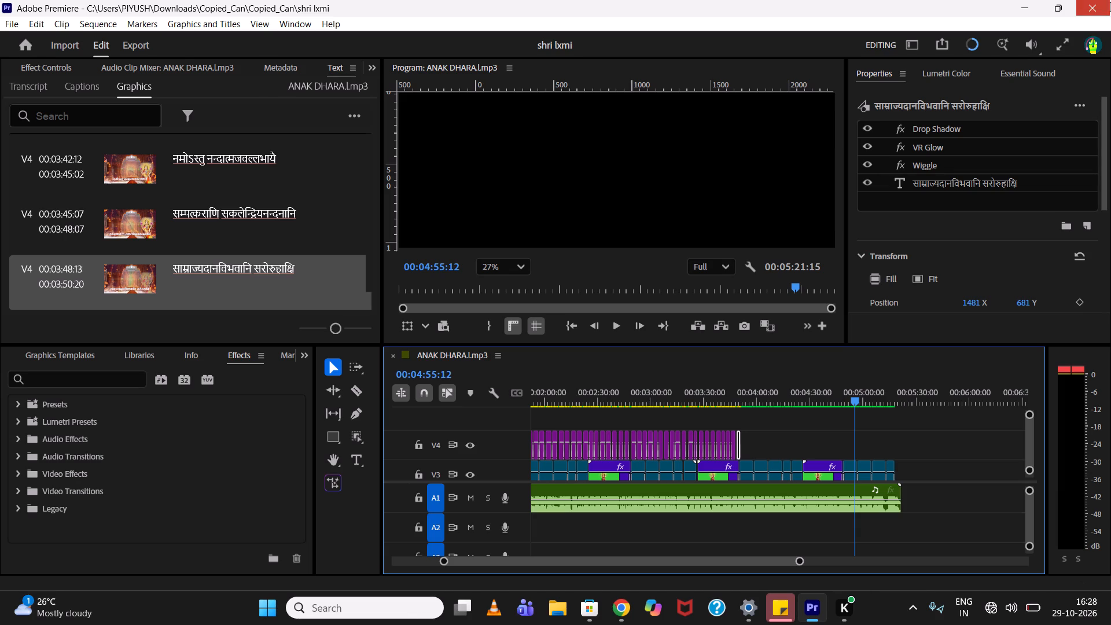